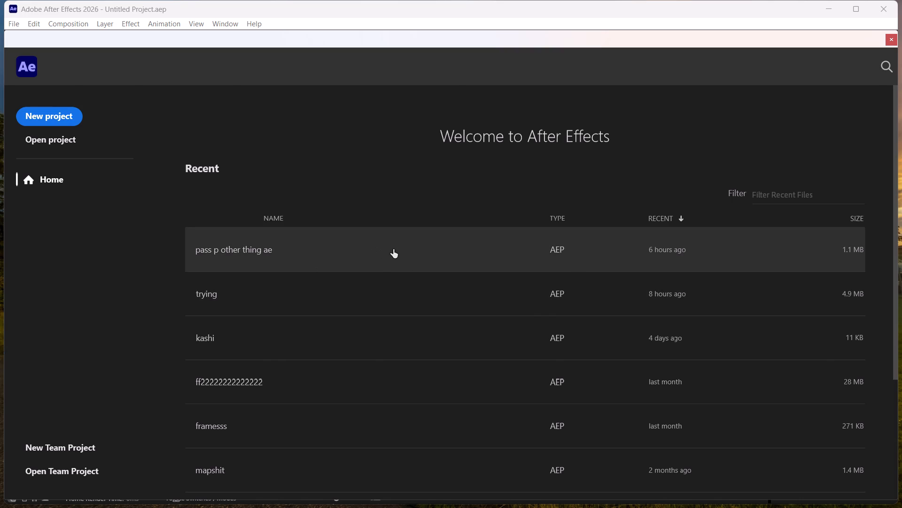
Open the recent project "pass p other thing ae" and fit its window to the screen.
{"action": "left_click", "coordinate": [393, 249]}
{"action": "key", "text": "ctrl+backslash"}
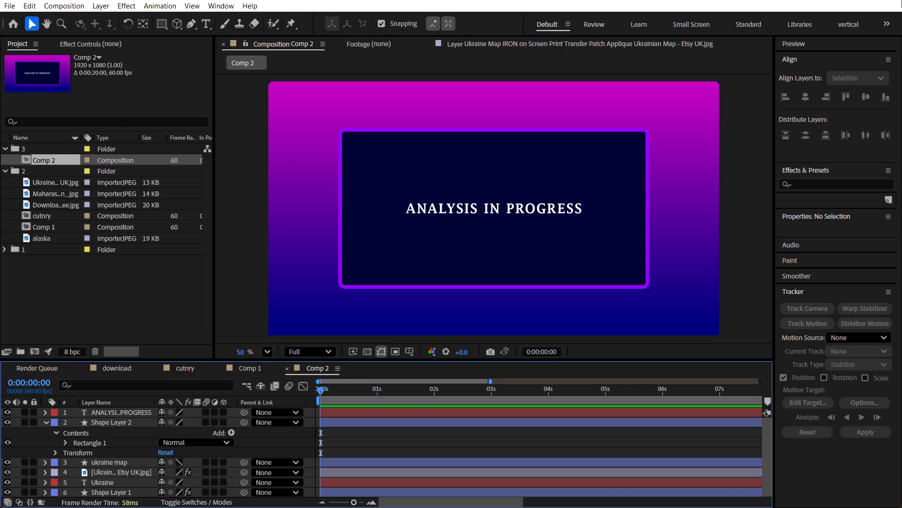
Scrub through the first seconds of Comp 2 to examine its current content.
{"action": "left_click_drag", "start_coordinate": [321, 389], "coordinate": [356, 386]}
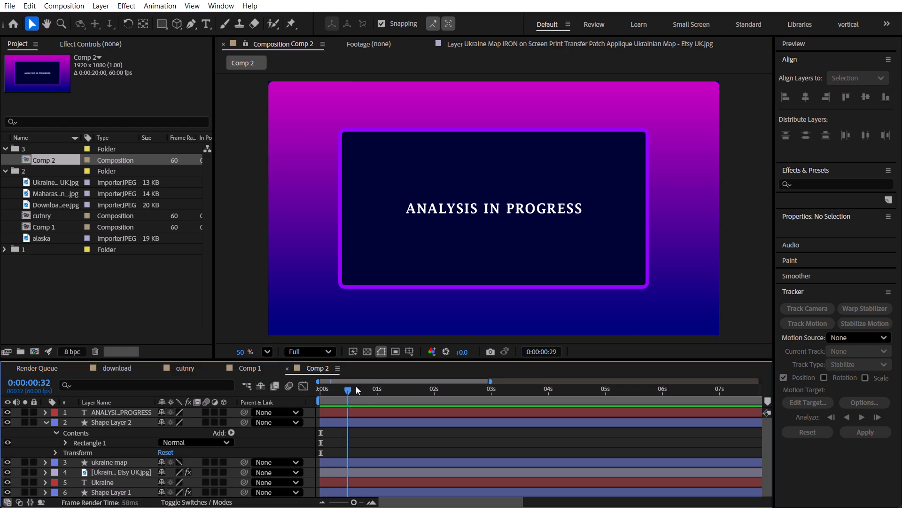
{"action": "left_click_drag", "start_coordinate": [356, 386], "coordinate": [371, 413]}
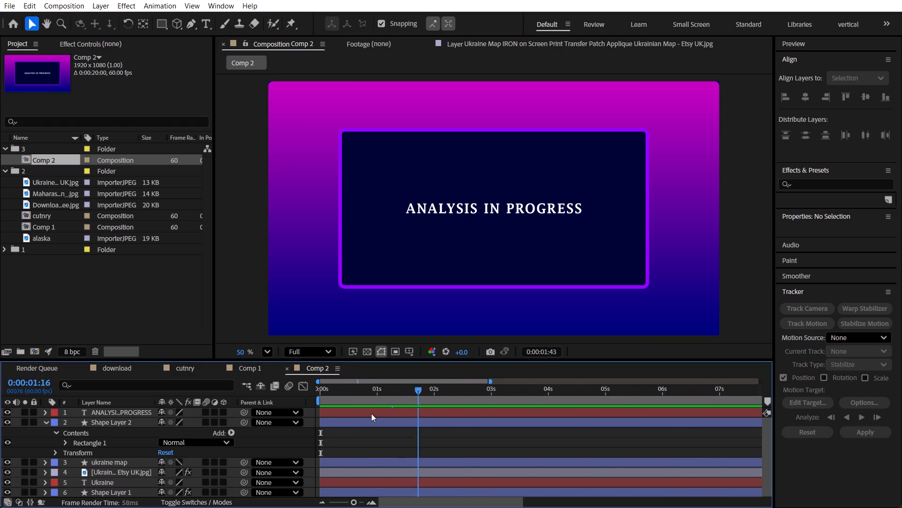
{"action": "left_click_drag", "start_coordinate": [371, 413], "coordinate": [277, 416]}
{"action": "left_click", "coordinate": [560, 387]}
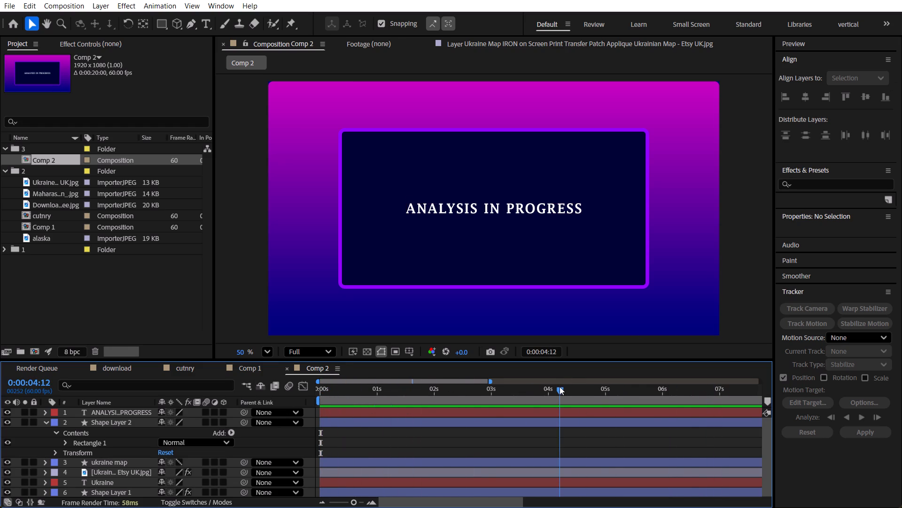
{"action": "left_click_drag", "start_coordinate": [560, 387], "coordinate": [295, 398]}
{"action": "type", "text": "--"}
{"action": "key", "text": "minus"}
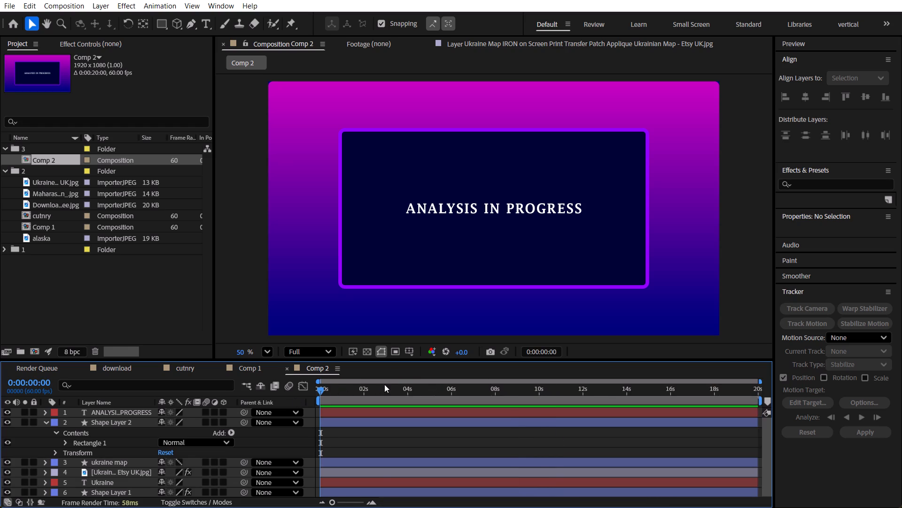
{"action": "key", "text": "minus"}
{"action": "type", "text": "=="}
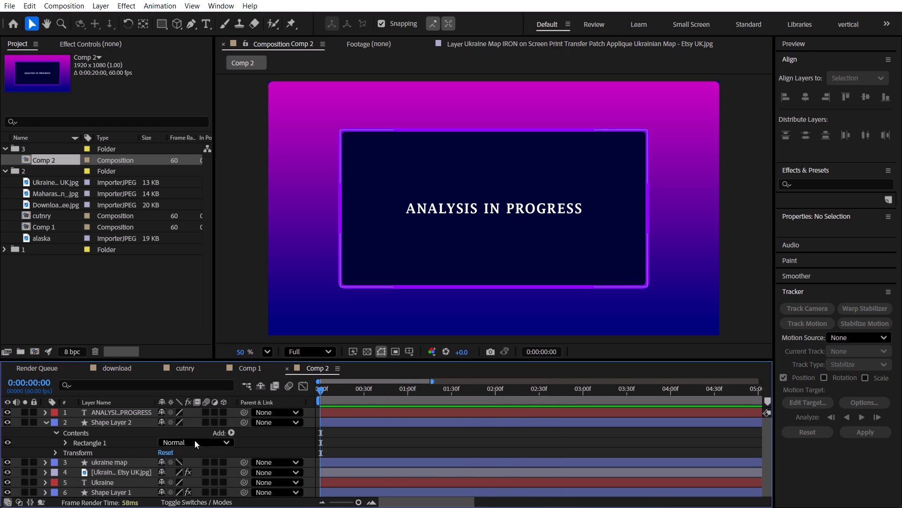
Collapse the layer properties and move the ukraine map layer between the ANALYSIS IN PROGRESS text and Shape Layer 2.
{"action": "left_click", "coordinate": [269, 439]}
{"action": "key", "text": "u"}
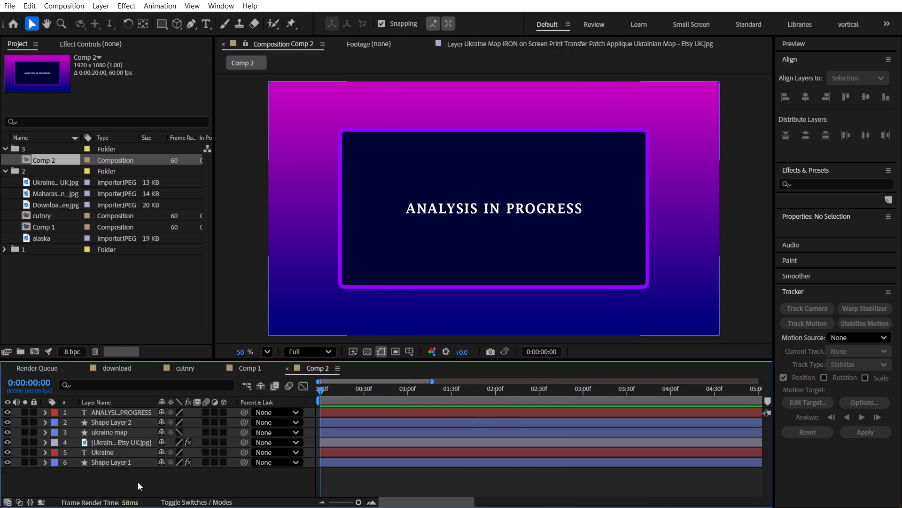
{"action": "left_click", "coordinate": [138, 483]}
{"action": "left_click", "coordinate": [133, 426]}
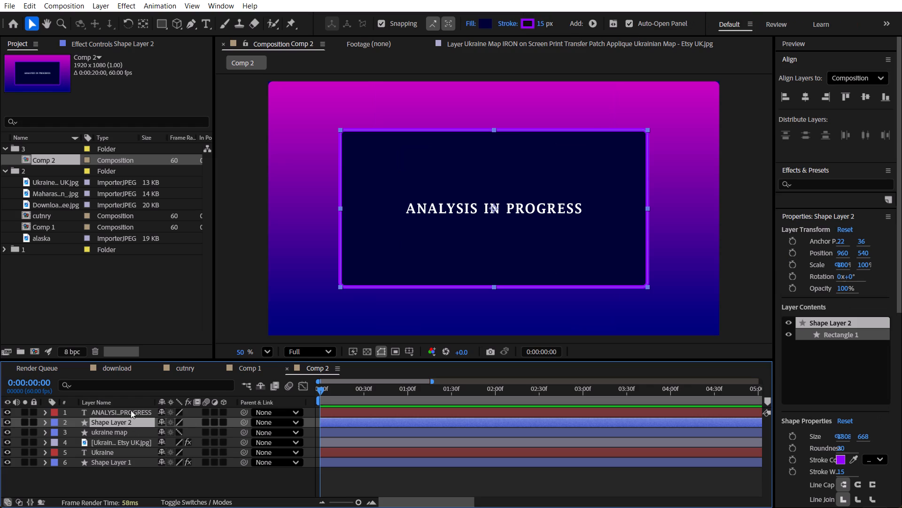
{"action": "left_click", "coordinate": [131, 413]}
{"action": "left_click", "coordinate": [131, 432]}
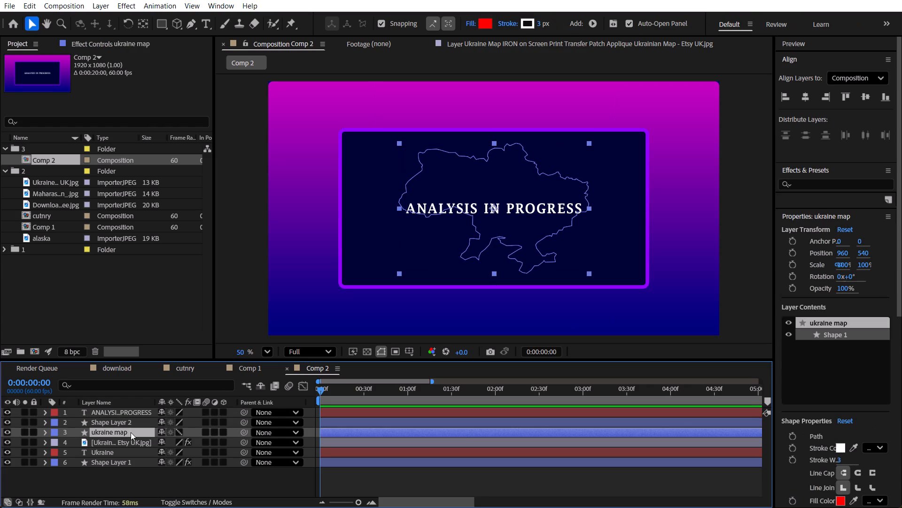
{"action": "left_click_drag", "start_coordinate": [131, 432], "coordinate": [130, 407]}
{"action": "left_click", "coordinate": [130, 407]}
{"action": "left_click_drag", "start_coordinate": [130, 436], "coordinate": [129, 409]}
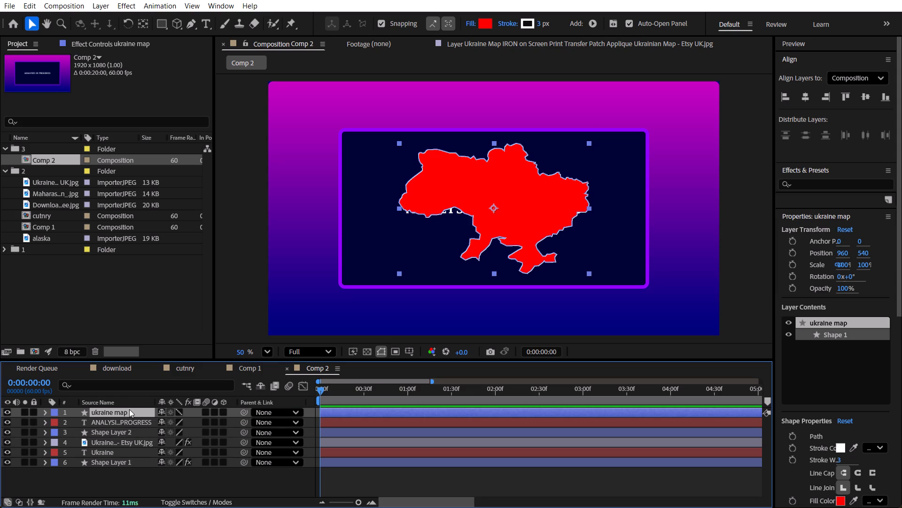
{"action": "left_click_drag", "start_coordinate": [129, 414], "coordinate": [131, 427]}
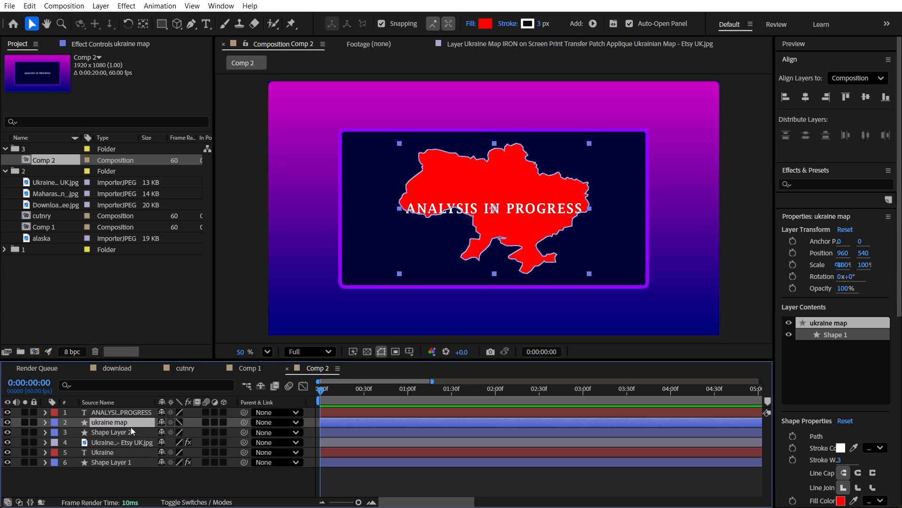
Keyframe the ukraine map layer's Scale and Opacity at 0:00:00:00 and 0:00:00:30, both at 100%.
{"action": "left_click", "coordinate": [131, 424]}
{"action": "key", "text": "u"}
{"action": "key", "text": "shift+t"}
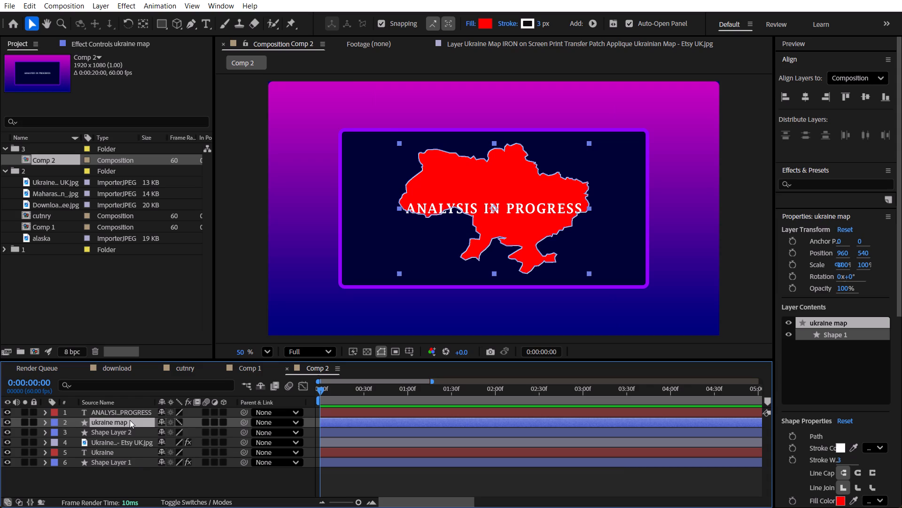
{"action": "left_click", "coordinate": [130, 420]}
{"action": "key", "text": "shift+t"}
{"action": "key", "text": "t"}
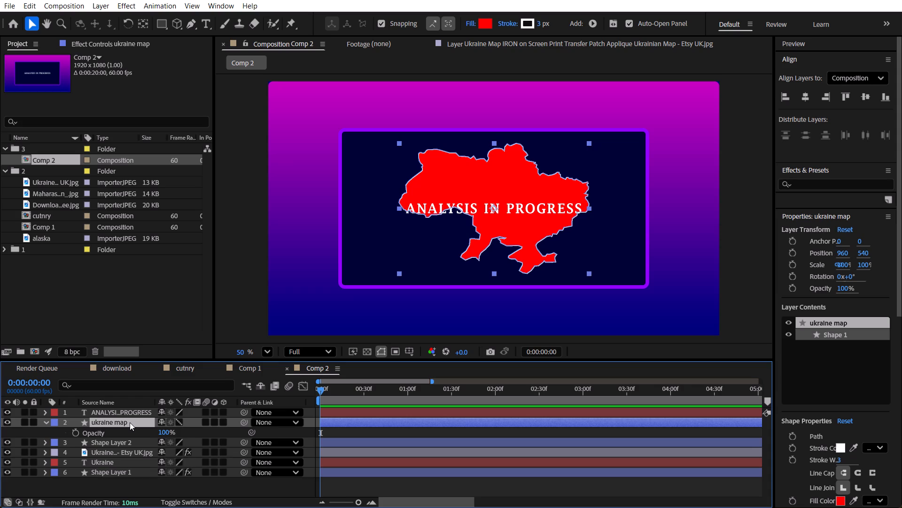
{"action": "key", "text": "shift+s"}
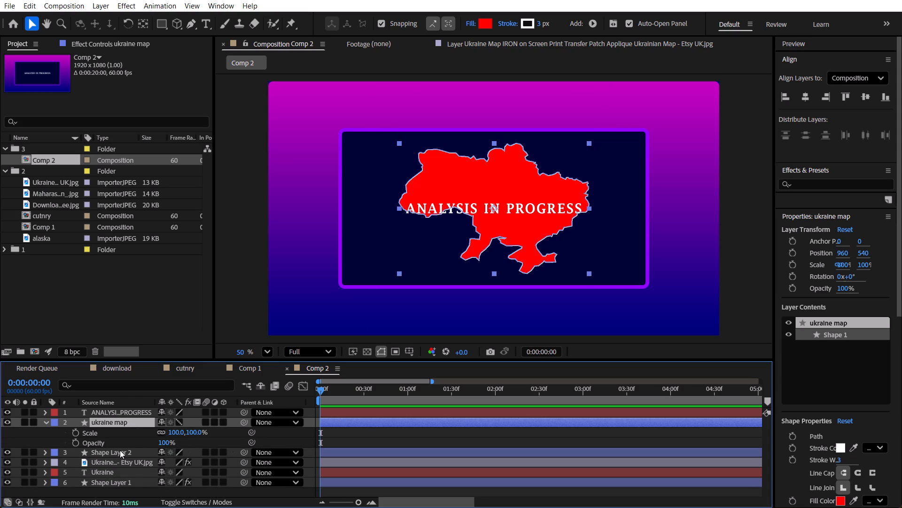
{"action": "left_click", "coordinate": [78, 443]}
{"action": "left_click", "coordinate": [72, 435]}
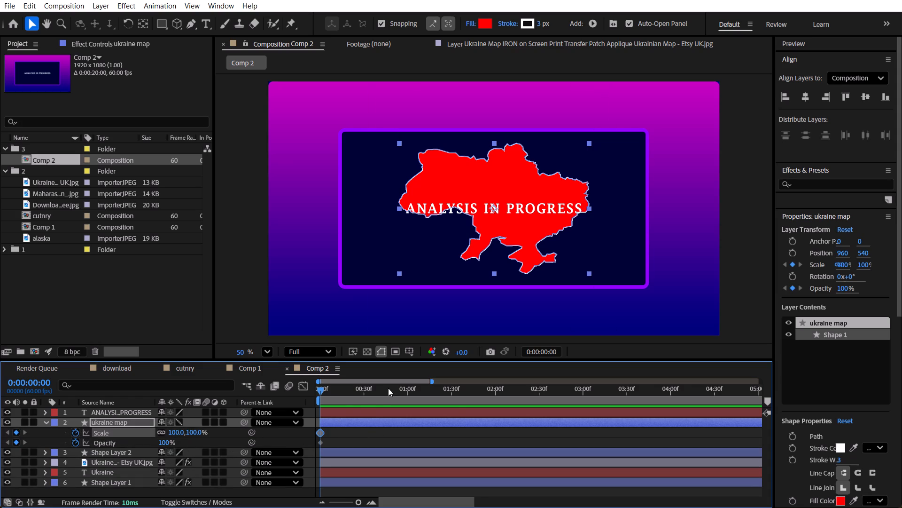
{"action": "left_click", "coordinate": [367, 392]}
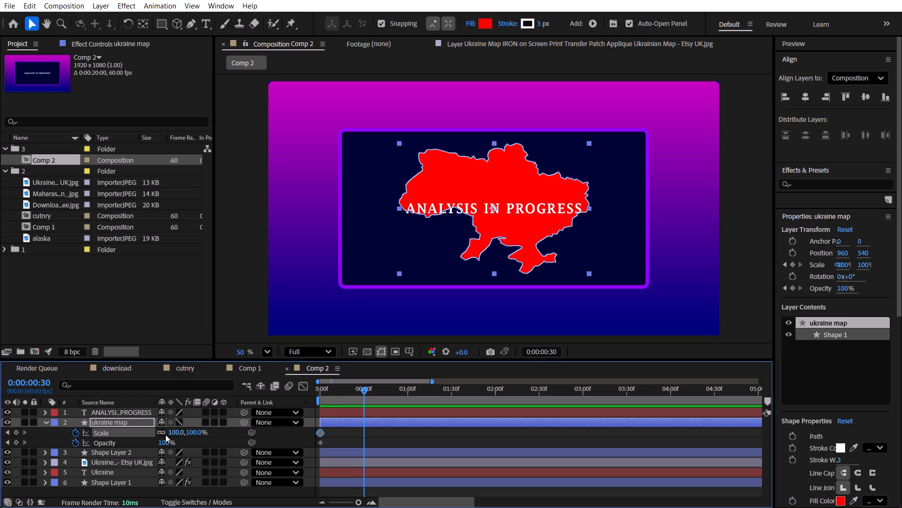
{"action": "left_click", "coordinate": [15, 443]}
{"action": "left_click", "coordinate": [19, 433]}
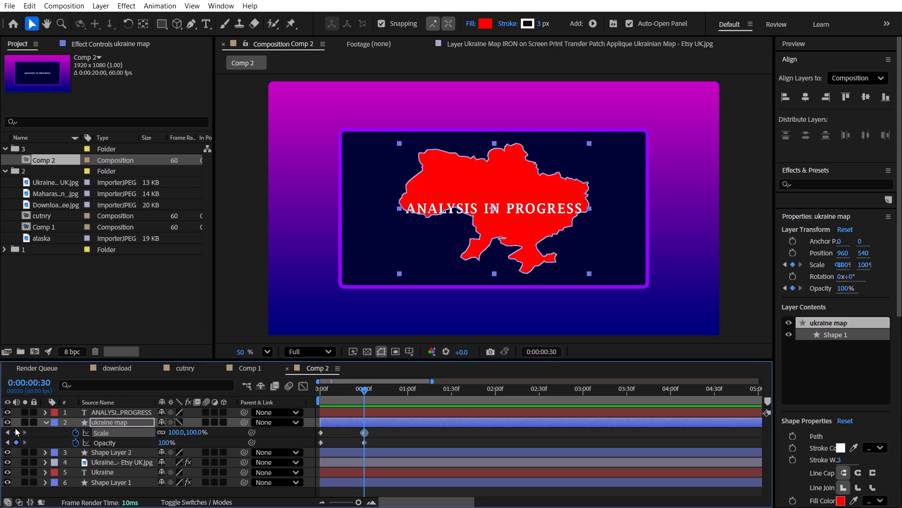
Set the ukraine map layer's Opacity and Scale to 0% at the 0:00:00:00 keyframes.
{"action": "left_click", "coordinate": [10, 434]}
{"action": "left_click_drag", "start_coordinate": [163, 444], "coordinate": [79, 445]}
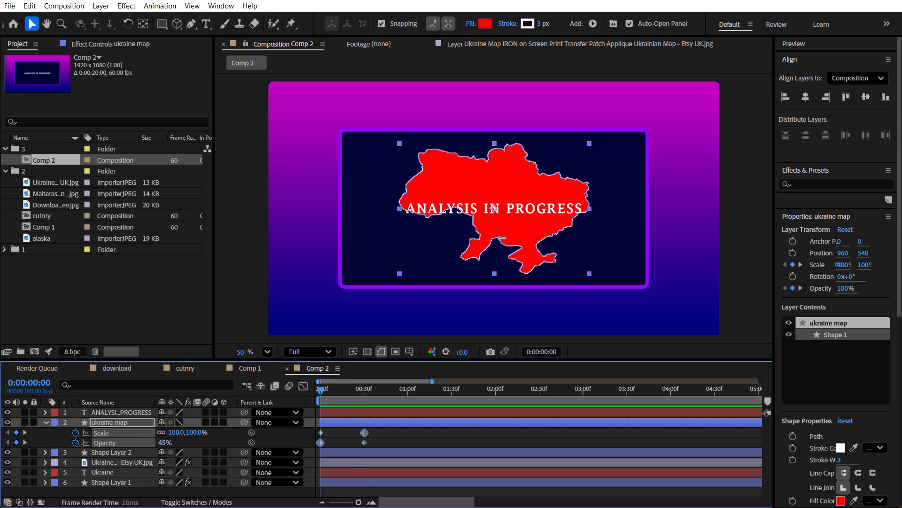
{"action": "left_click_drag", "start_coordinate": [79, 445], "coordinate": [26, 449]}
{"action": "left_click", "coordinate": [172, 433]}
{"action": "key", "text": "0"}
{"action": "key", "text": "Return"}
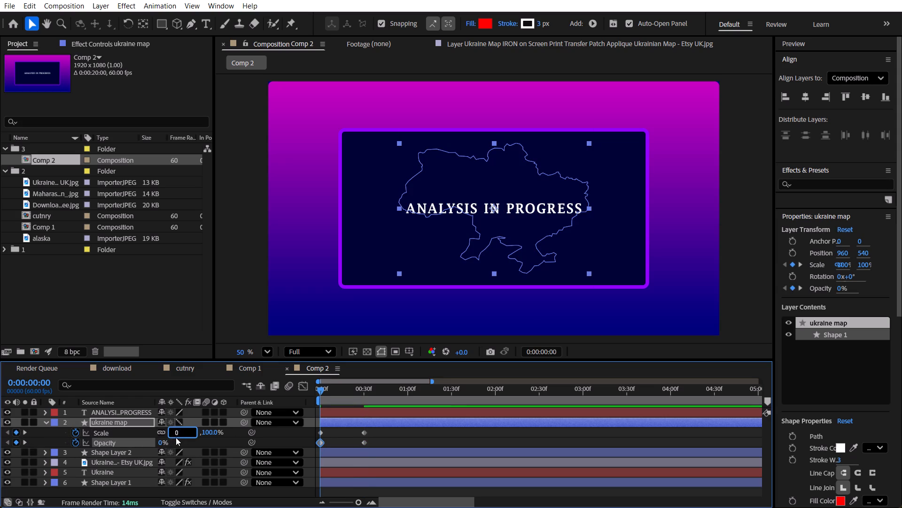
Scrub the first 30 frames to check how the ukraine map scales up and fades in, then collapse its properties.
{"action": "left_click_drag", "start_coordinate": [325, 389], "coordinate": [331, 389]}
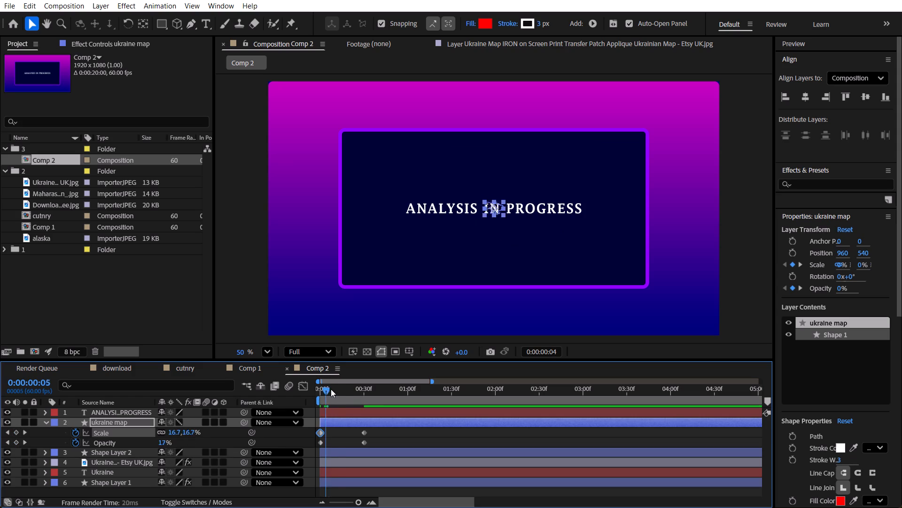
{"action": "left_click_drag", "start_coordinate": [331, 389], "coordinate": [307, 393]}
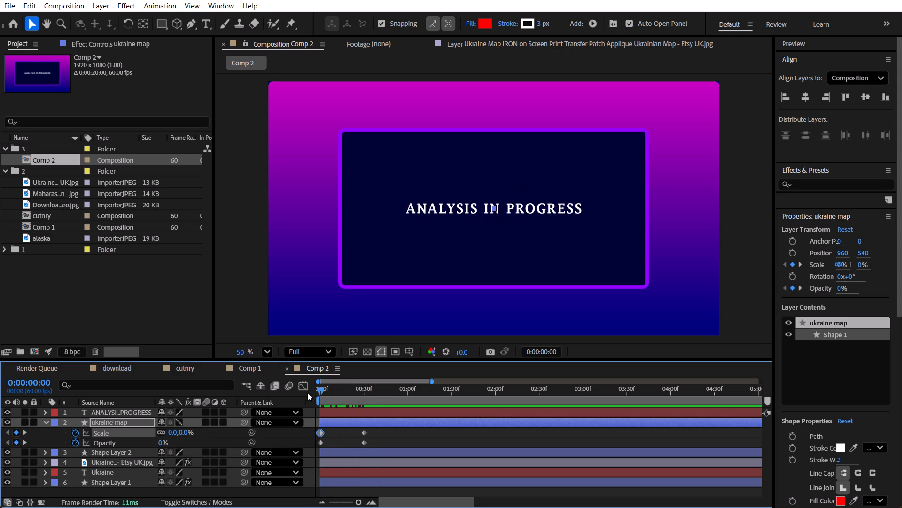
{"action": "left_click_drag", "start_coordinate": [307, 393], "coordinate": [360, 395]}
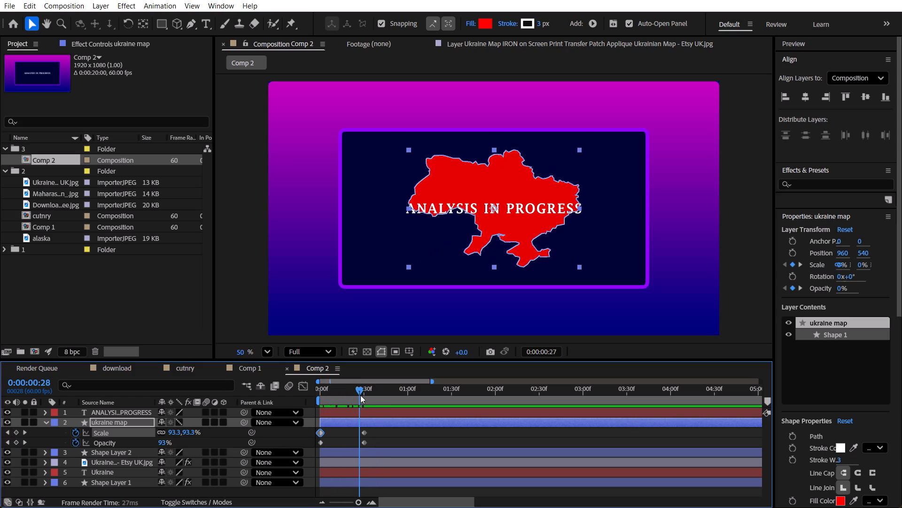
{"action": "left_click_drag", "start_coordinate": [360, 395], "coordinate": [362, 395]}
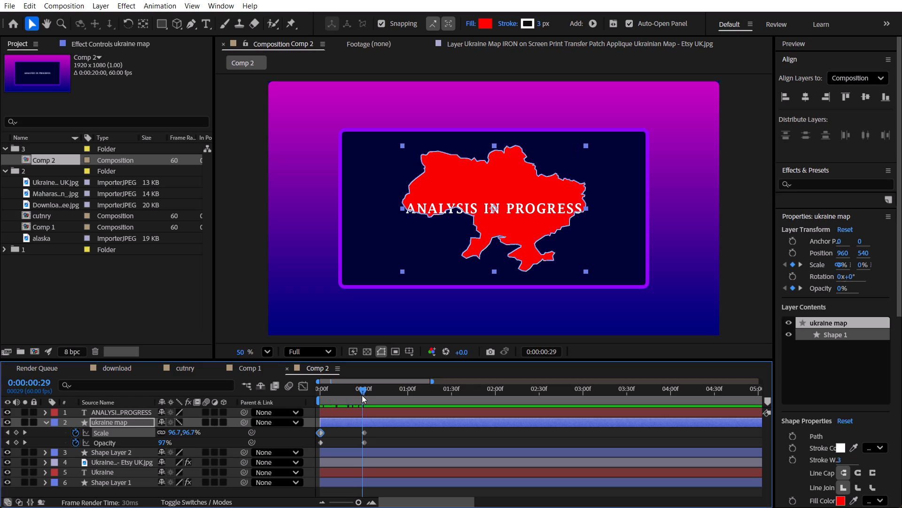
{"action": "left_click_drag", "start_coordinate": [362, 395], "coordinate": [364, 400]}
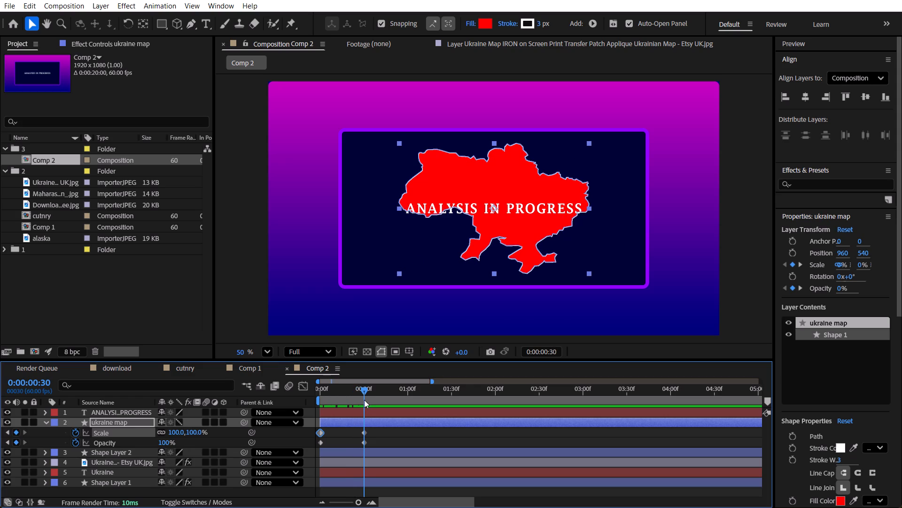
{"action": "left_click_drag", "start_coordinate": [364, 400], "coordinate": [364, 401]}
{"action": "left_click_drag", "start_coordinate": [322, 390], "coordinate": [291, 391]}
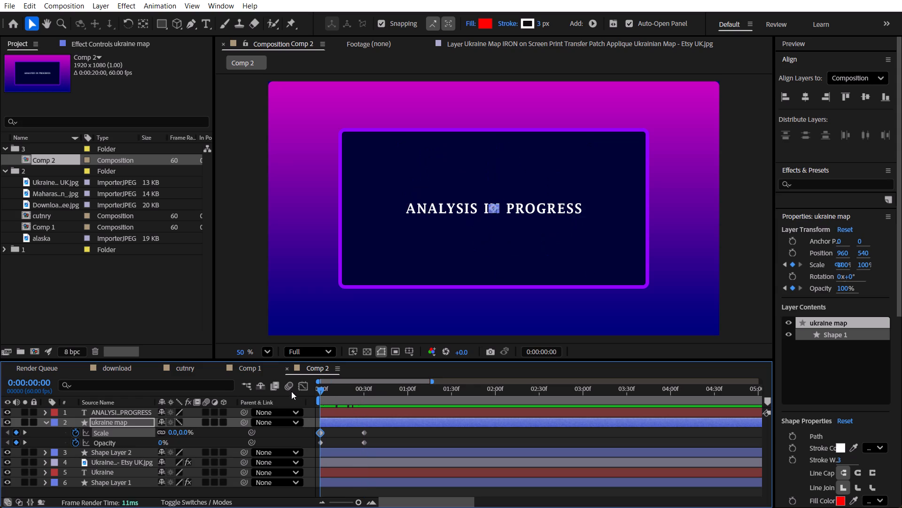
{"action": "left_click_drag", "start_coordinate": [291, 391], "coordinate": [291, 392]}
{"action": "left_click", "coordinate": [46, 424]}
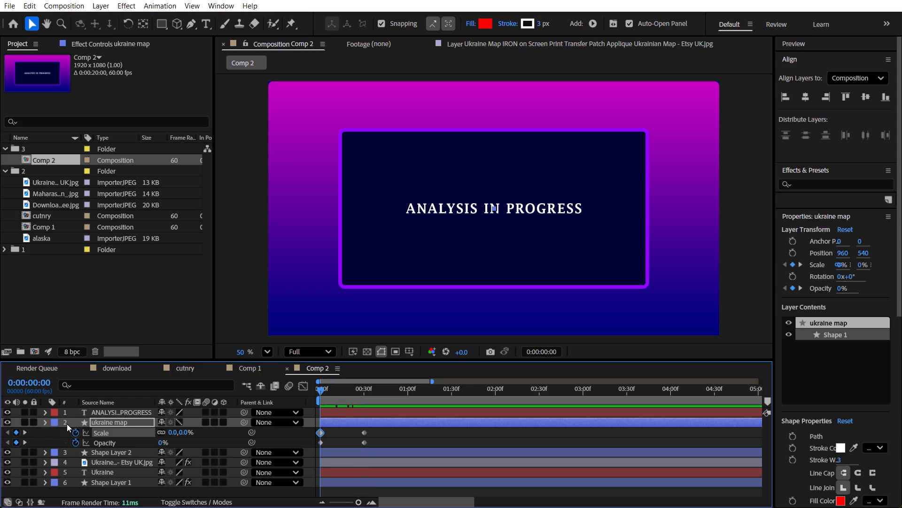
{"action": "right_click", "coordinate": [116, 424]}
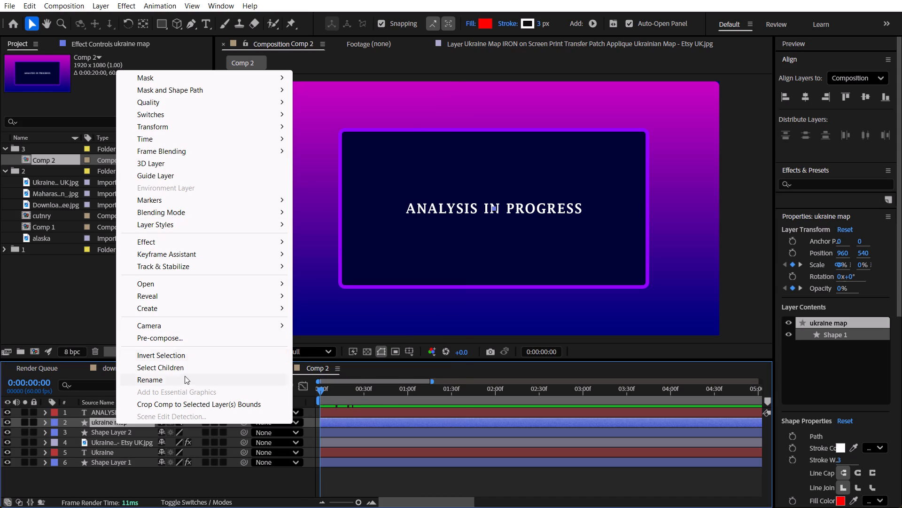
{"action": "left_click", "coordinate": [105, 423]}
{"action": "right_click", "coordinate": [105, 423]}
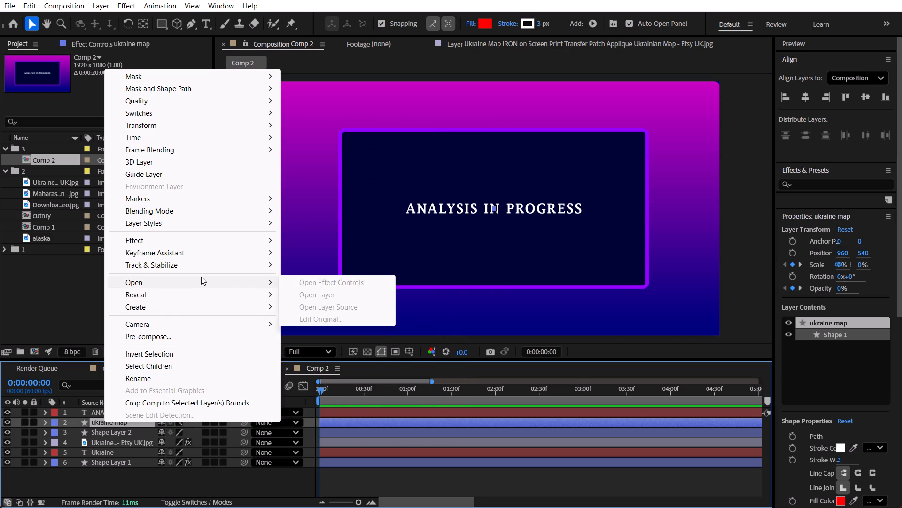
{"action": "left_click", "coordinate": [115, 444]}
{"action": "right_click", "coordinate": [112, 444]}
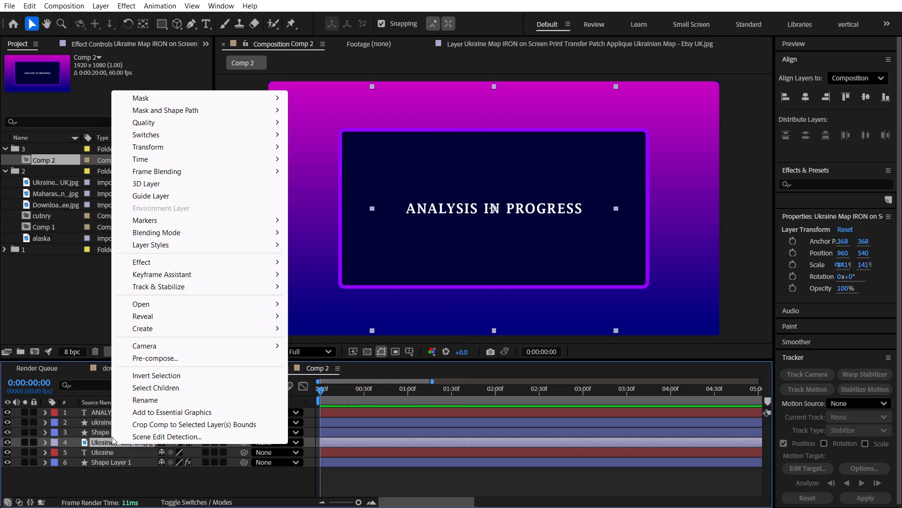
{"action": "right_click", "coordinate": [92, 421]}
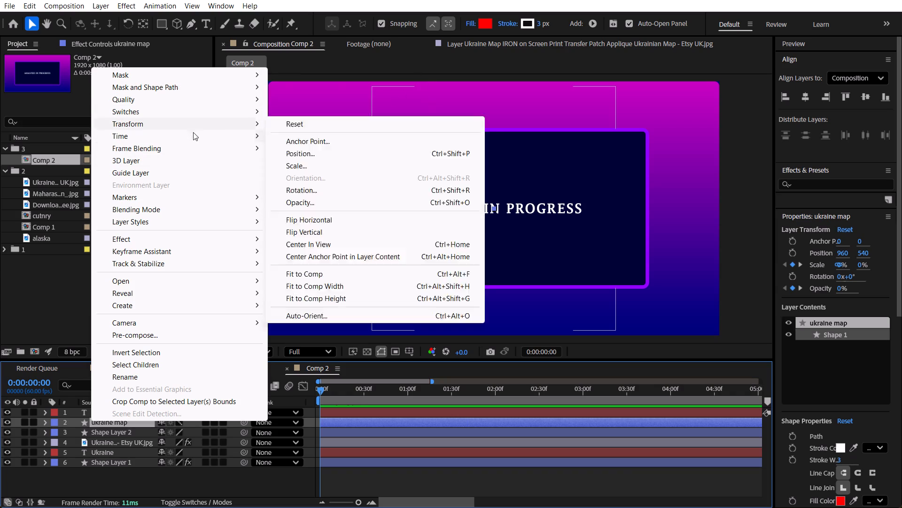
Add Trim Paths to the ukraine map layer and expand its Trim Paths 1 properties.
{"action": "left_click", "coordinate": [591, 24]}
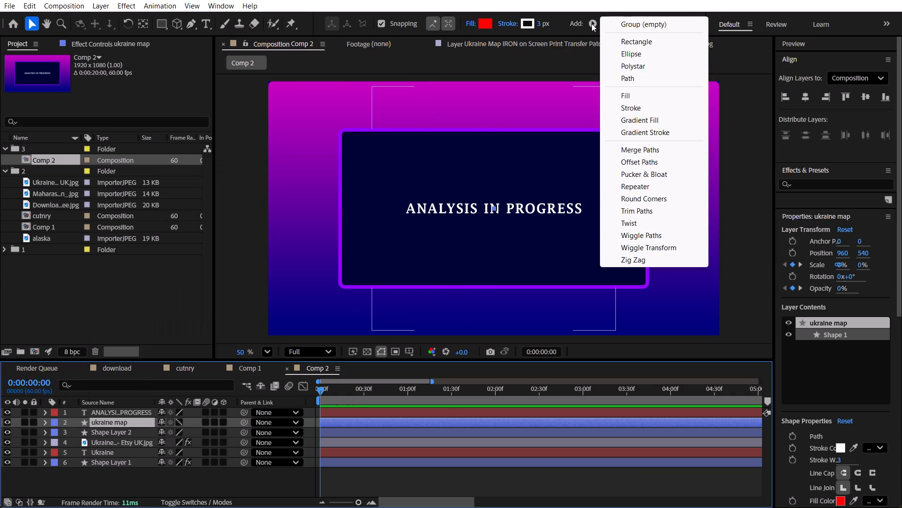
{"action": "left_click", "coordinate": [650, 212]}
{"action": "left_click", "coordinate": [70, 443]}
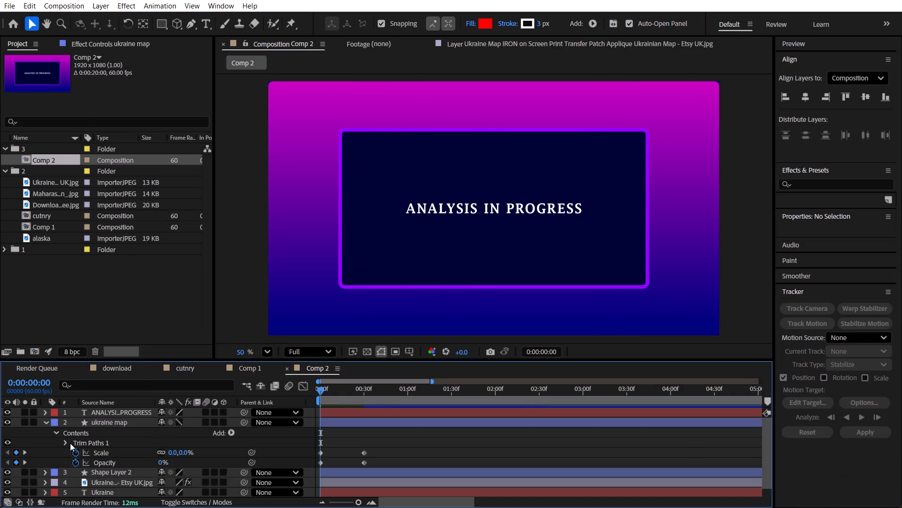
{"action": "left_click", "coordinate": [68, 443]}
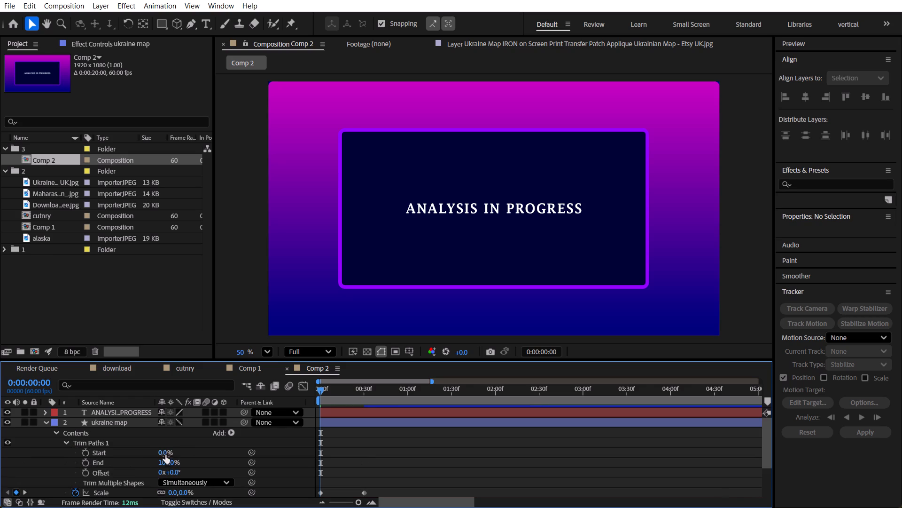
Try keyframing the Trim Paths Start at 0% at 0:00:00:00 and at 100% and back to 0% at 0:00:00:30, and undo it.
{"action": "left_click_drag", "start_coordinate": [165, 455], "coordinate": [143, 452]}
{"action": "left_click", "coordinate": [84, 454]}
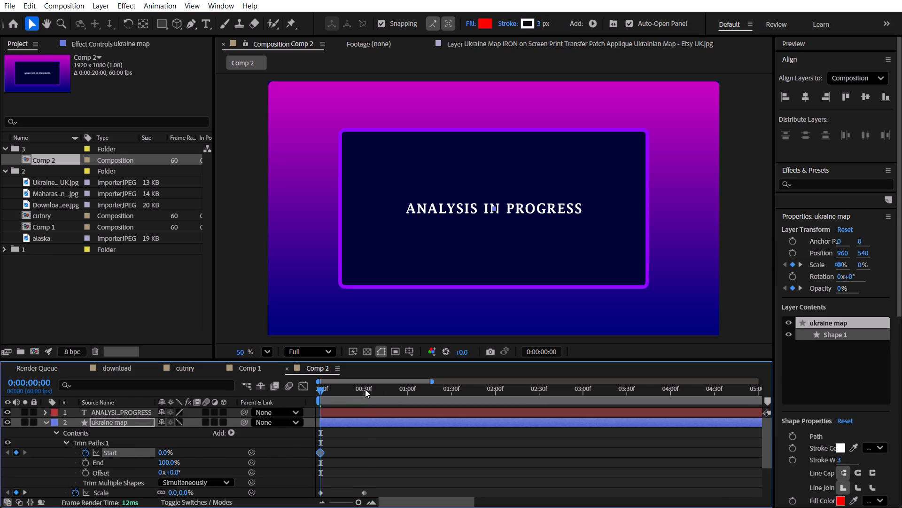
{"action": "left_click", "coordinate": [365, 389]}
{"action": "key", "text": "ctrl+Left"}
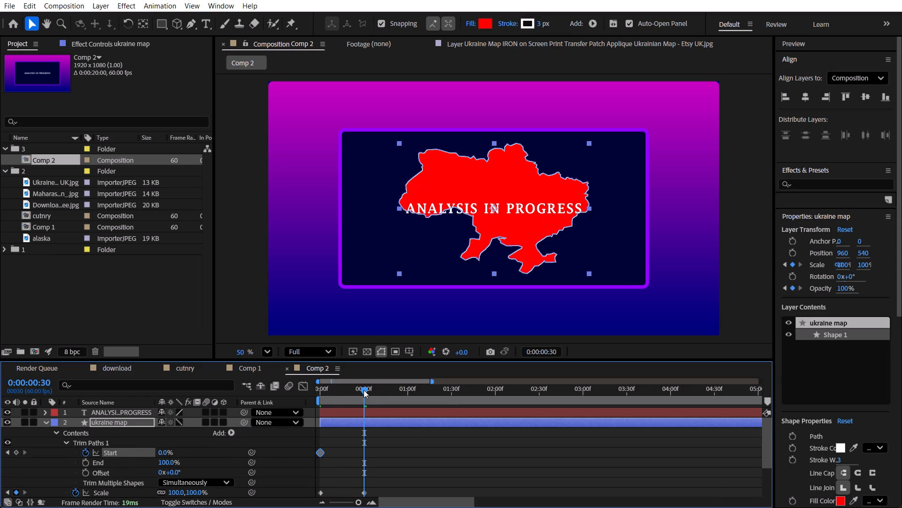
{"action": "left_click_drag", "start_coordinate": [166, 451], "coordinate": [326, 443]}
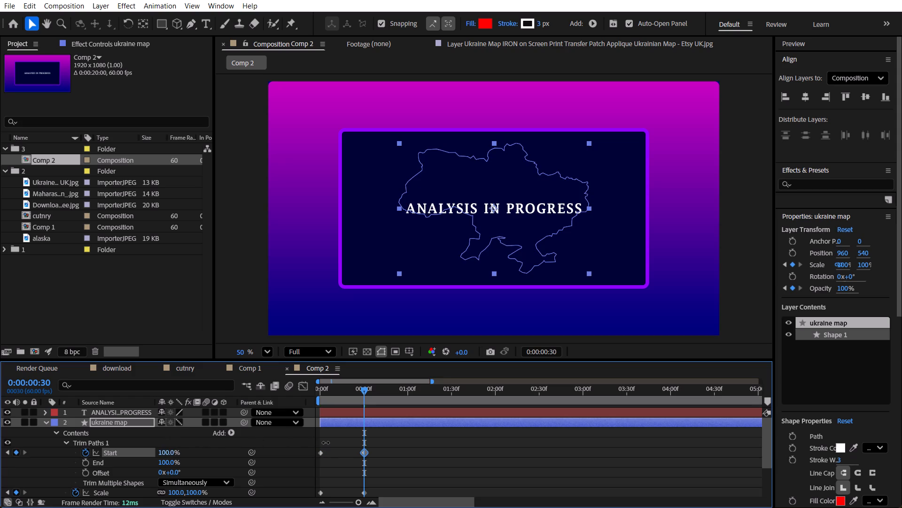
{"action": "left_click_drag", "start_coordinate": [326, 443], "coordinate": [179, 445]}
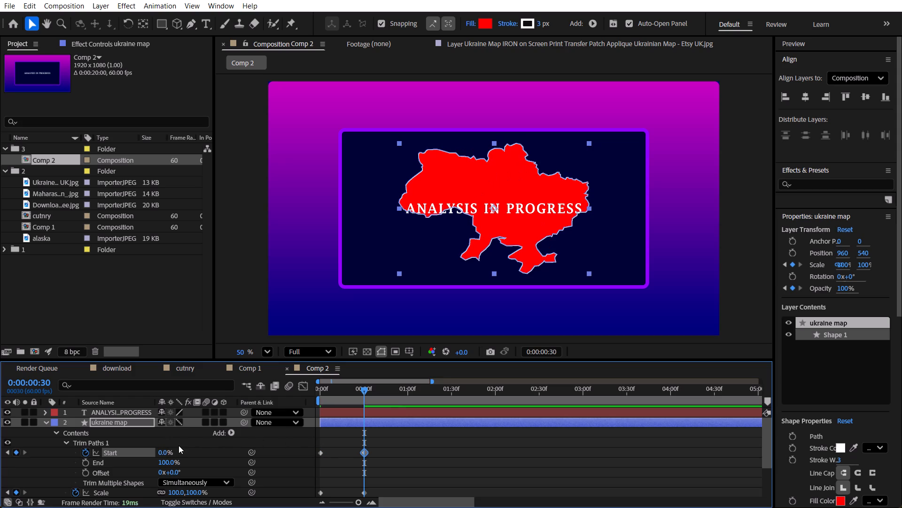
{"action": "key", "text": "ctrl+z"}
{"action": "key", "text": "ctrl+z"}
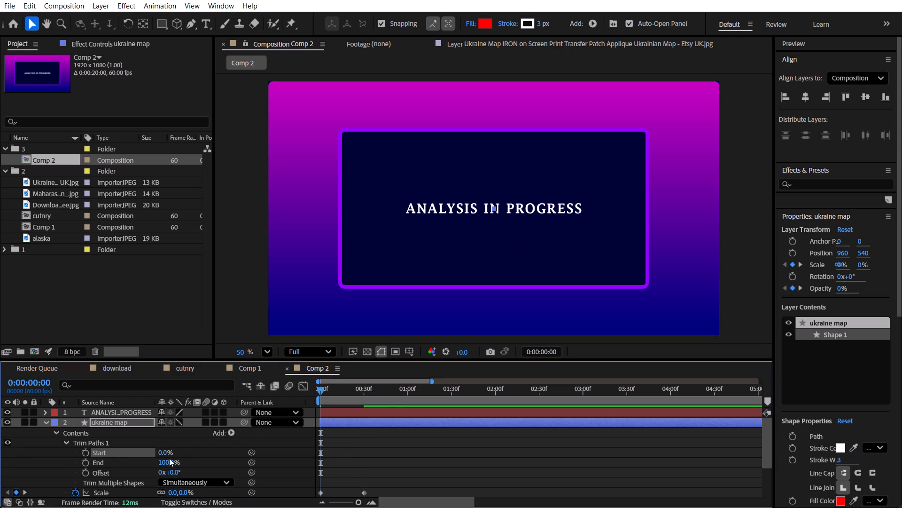
Keyframe the ukraine map's Trim Paths End at 0% at 0:00:00:00 and 100% at 0:00:00:30.
{"action": "left_click", "coordinate": [86, 460]}
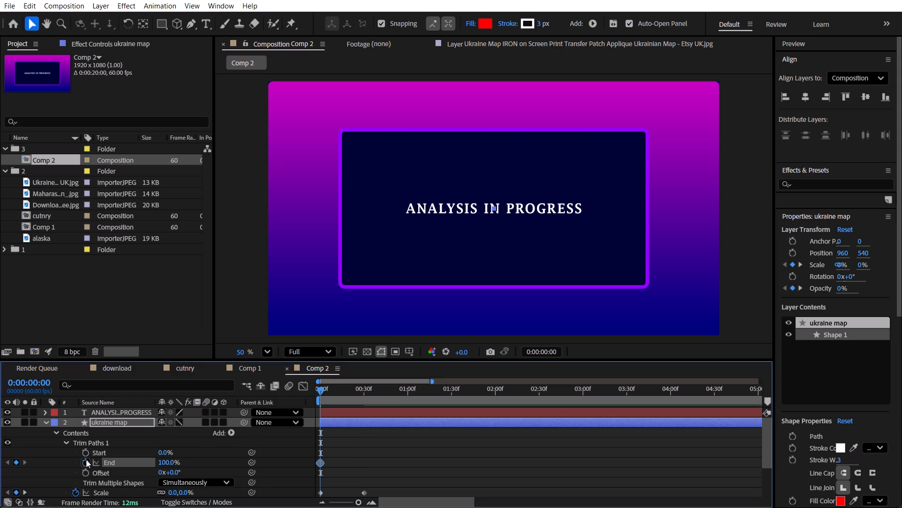
{"action": "left_click_drag", "start_coordinate": [167, 460], "coordinate": [48, 469]}
{"action": "left_click", "coordinate": [365, 391]}
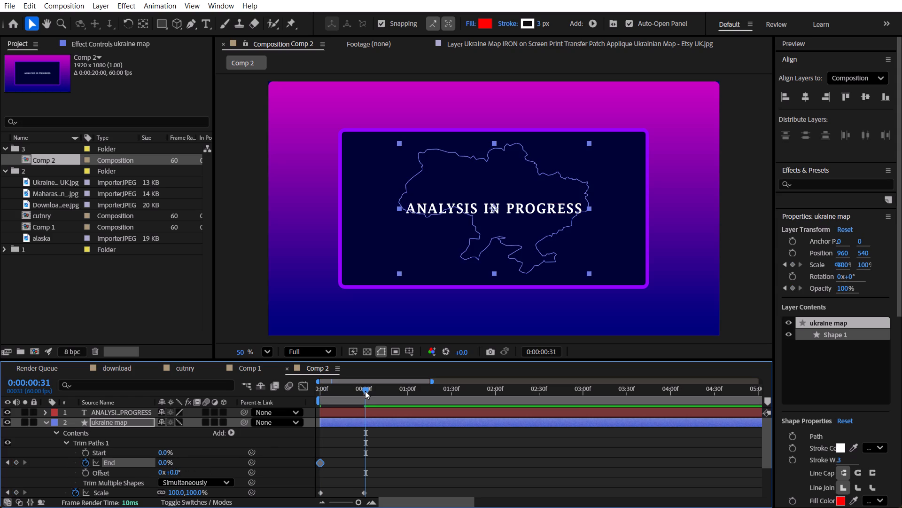
{"action": "key", "text": "ctrl+Left"}
{"action": "left_click_drag", "start_coordinate": [163, 462], "coordinate": [273, 457]}
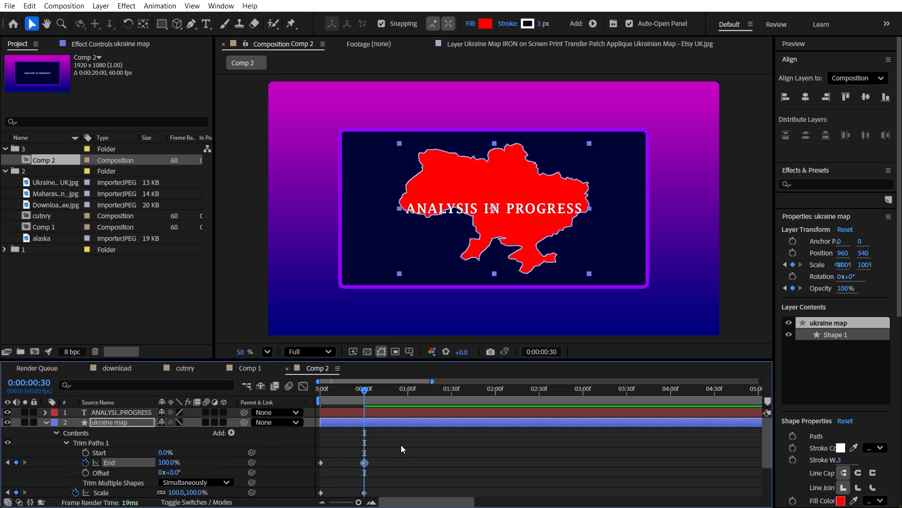
{"action": "left_click", "coordinate": [282, 456]}
Scrub through roughly the first second to check how the ukraine map draws on, scales up and fades in.
{"action": "left_click_drag", "start_coordinate": [352, 392], "coordinate": [332, 392]}
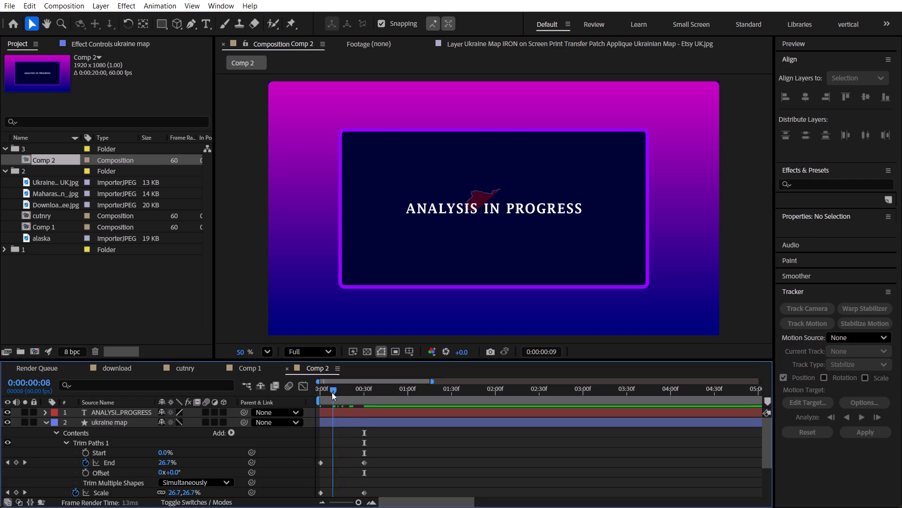
{"action": "left_click_drag", "start_coordinate": [332, 392], "coordinate": [384, 397]}
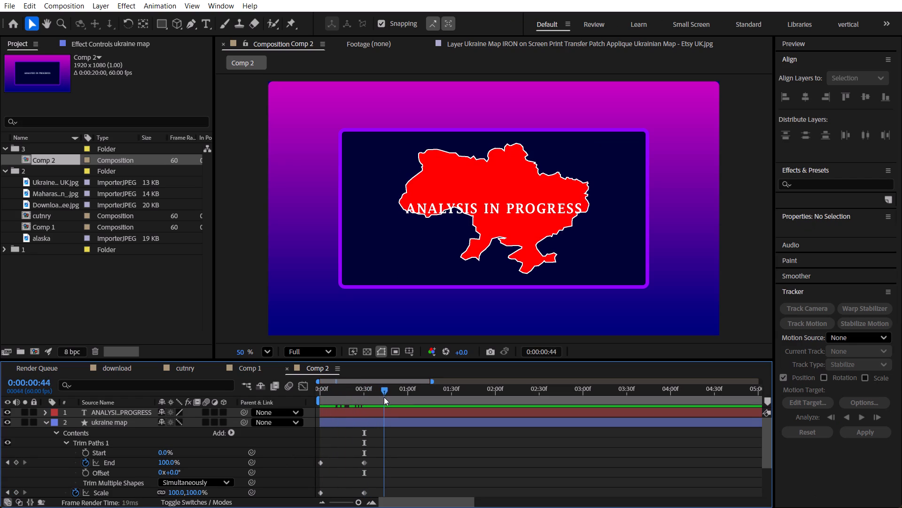
{"action": "left_click_drag", "start_coordinate": [384, 397], "coordinate": [344, 405]}
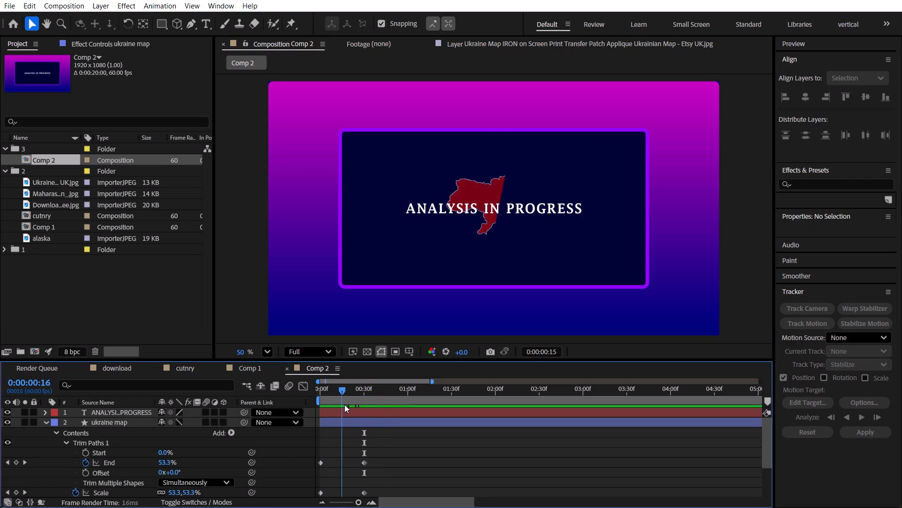
{"action": "left_click_drag", "start_coordinate": [344, 405], "coordinate": [368, 409]}
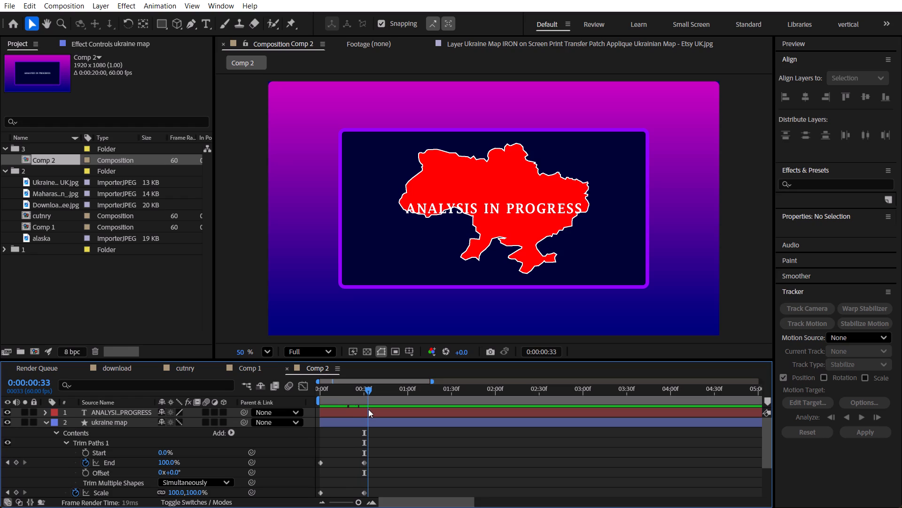
{"action": "left_click_drag", "start_coordinate": [368, 409], "coordinate": [383, 414]}
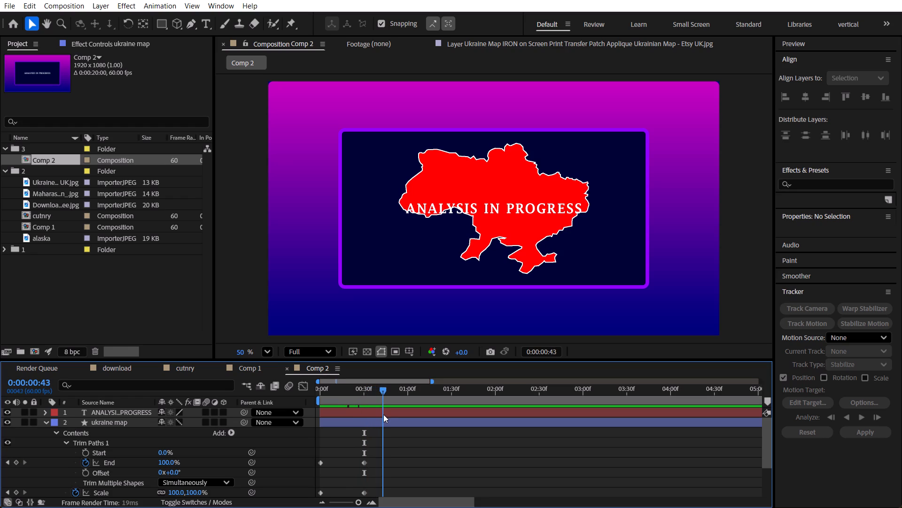
{"action": "left_click_drag", "start_coordinate": [383, 414], "coordinate": [386, 414]}
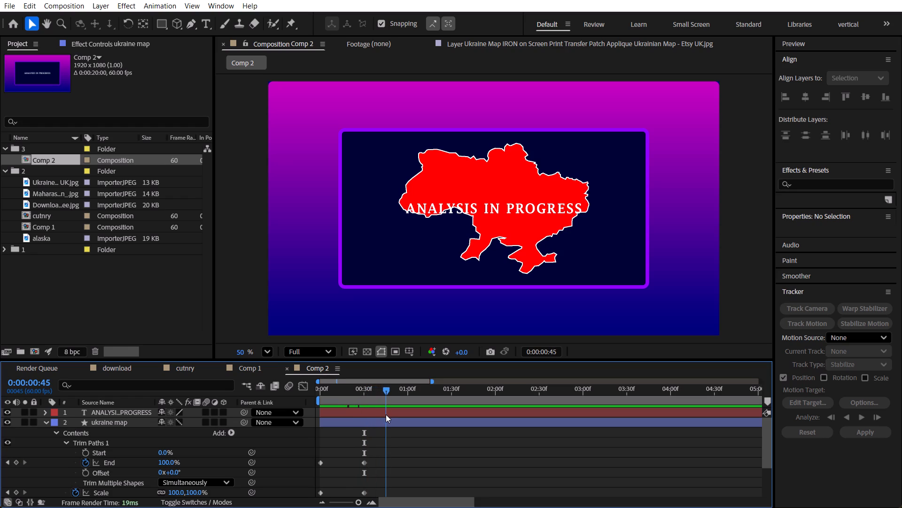
{"action": "left_click_drag", "start_coordinate": [386, 414], "coordinate": [400, 419]}
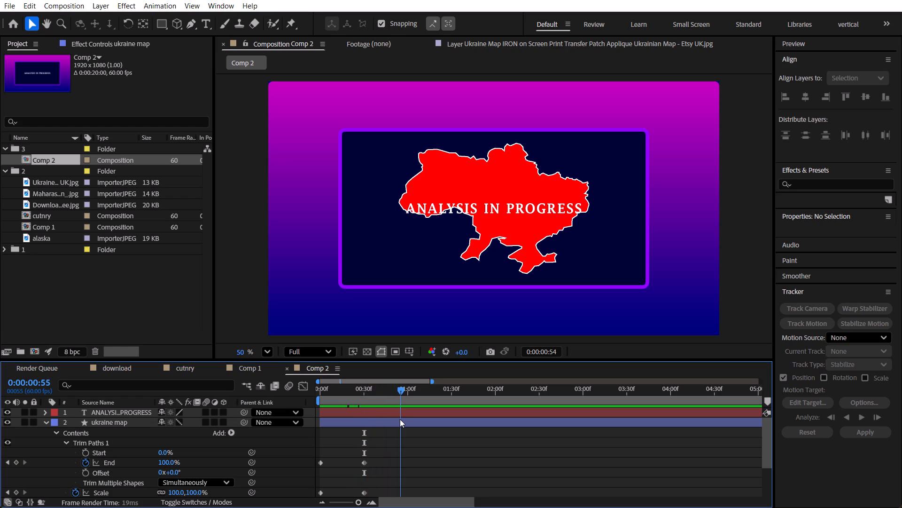
{"action": "left_click_drag", "start_coordinate": [400, 419], "coordinate": [401, 420]}
{"action": "left_click_drag", "start_coordinate": [401, 420], "coordinate": [402, 420]}
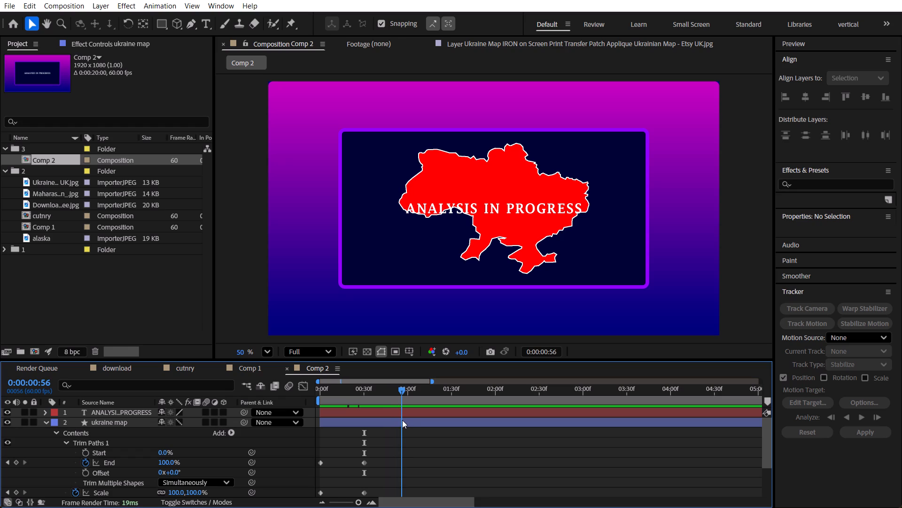
{"action": "left_click_drag", "start_coordinate": [402, 420], "coordinate": [415, 425]}
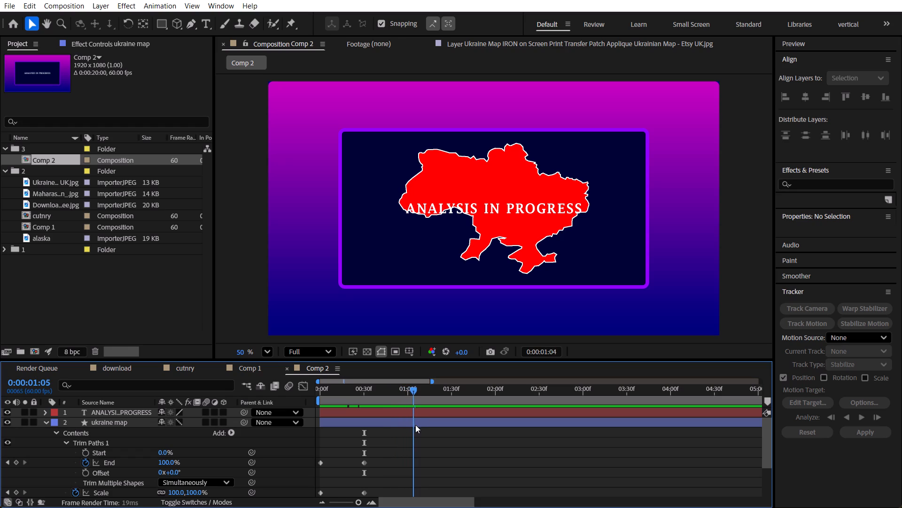
{"action": "left_click_drag", "start_coordinate": [415, 425], "coordinate": [336, 437]}
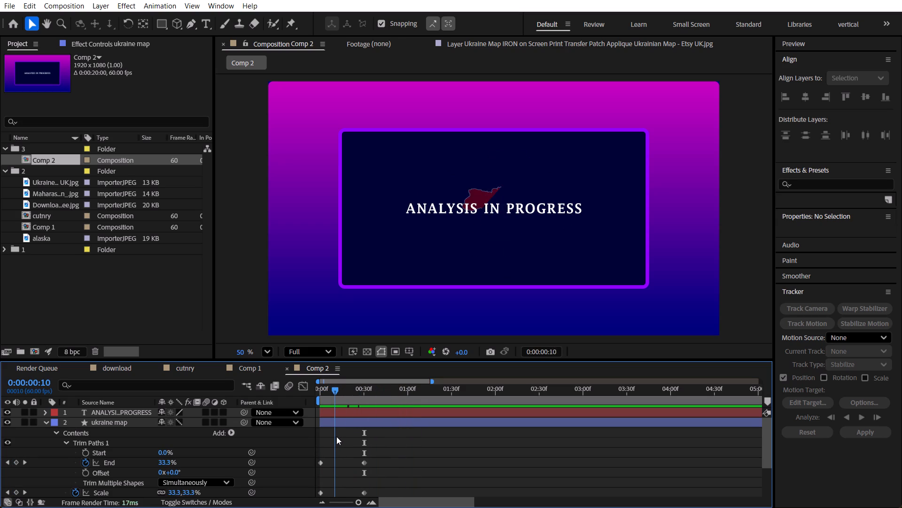
{"action": "left_click_drag", "start_coordinate": [336, 437], "coordinate": [363, 446]}
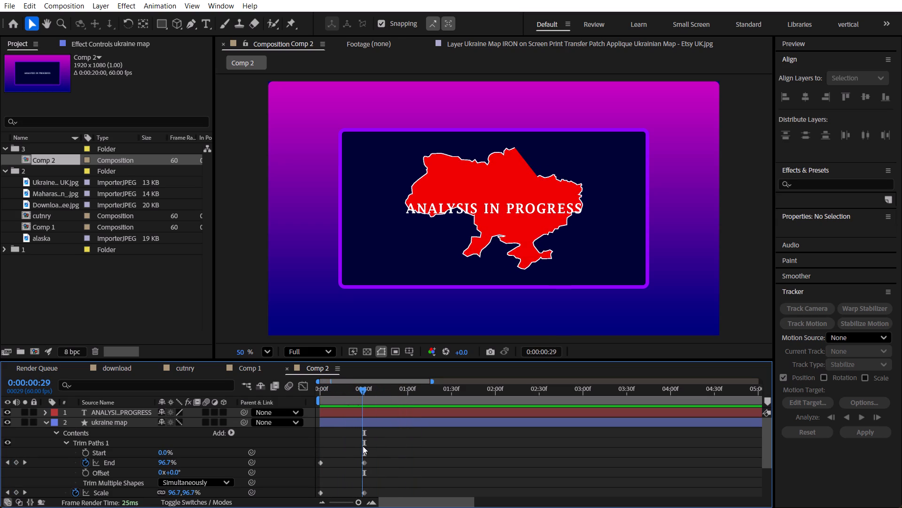
{"action": "left_click_drag", "start_coordinate": [363, 446], "coordinate": [360, 446]}
Set the ukraine map shape's fill to None, keeping only its white outline.
{"action": "left_click", "coordinate": [116, 426]}
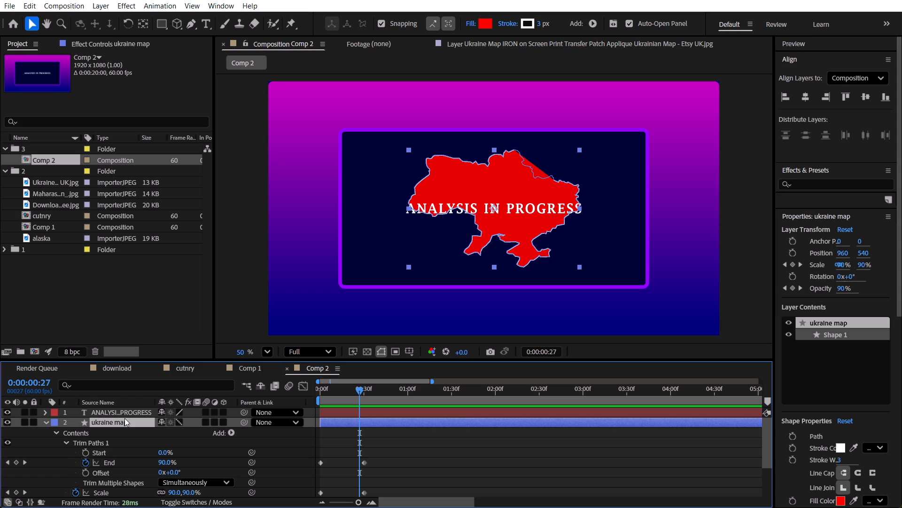
{"action": "scroll", "coordinate": [816, 430], "scroll_direction": "down", "scroll_amount": 2}
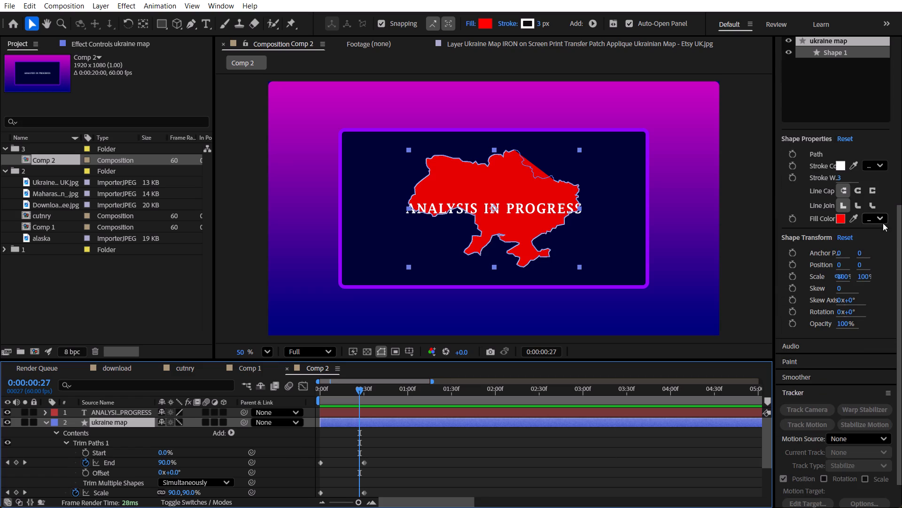
{"action": "scroll", "coordinate": [879, 211], "scroll_direction": "up", "scroll_amount": 1}
{"action": "scroll", "coordinate": [869, 359], "scroll_direction": "up", "scroll_amount": 1}
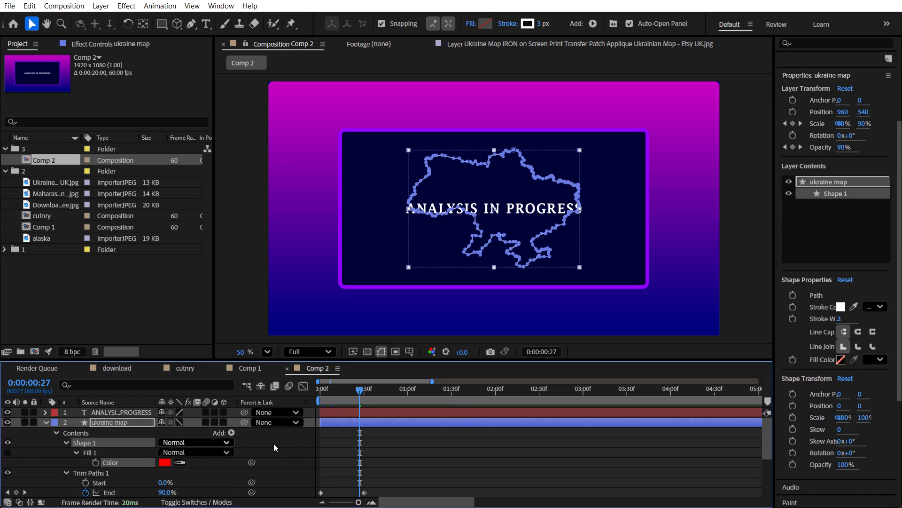
{"action": "left_click", "coordinate": [273, 444]}
Duplicate the ukraine map layer.
{"action": "left_click", "coordinate": [134, 424]}
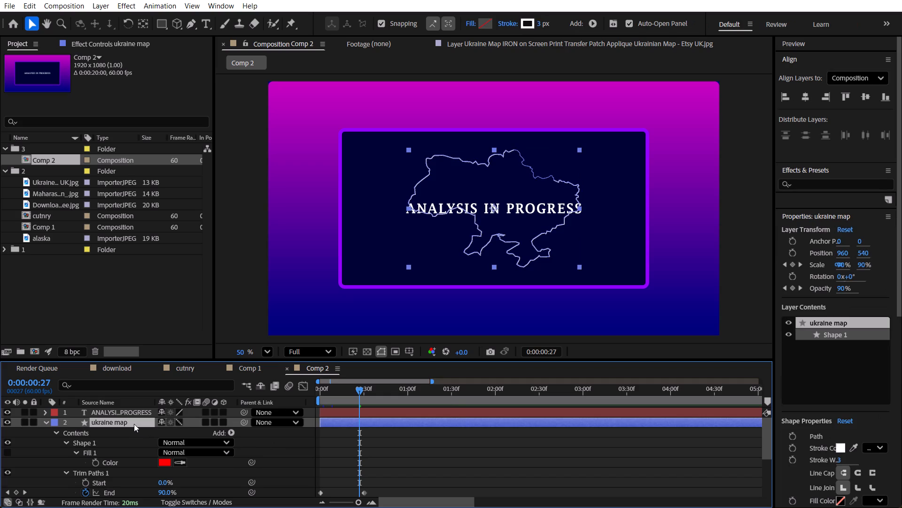
{"action": "key", "text": "ctrl+d"}
Set the ukraine map 2 shape's stroke to None and its fill to solid red.
{"action": "left_click", "coordinate": [134, 424]}
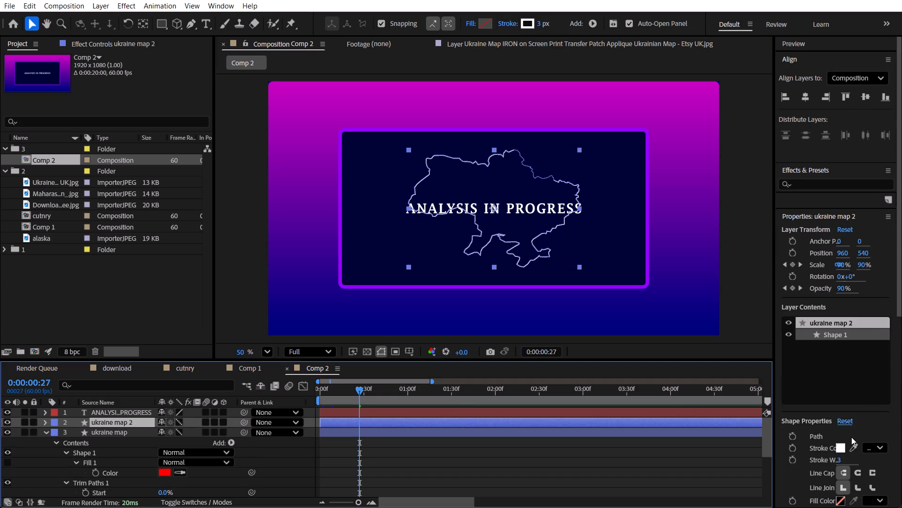
{"action": "scroll", "coordinate": [849, 437], "scroll_direction": "down", "scroll_amount": 1}
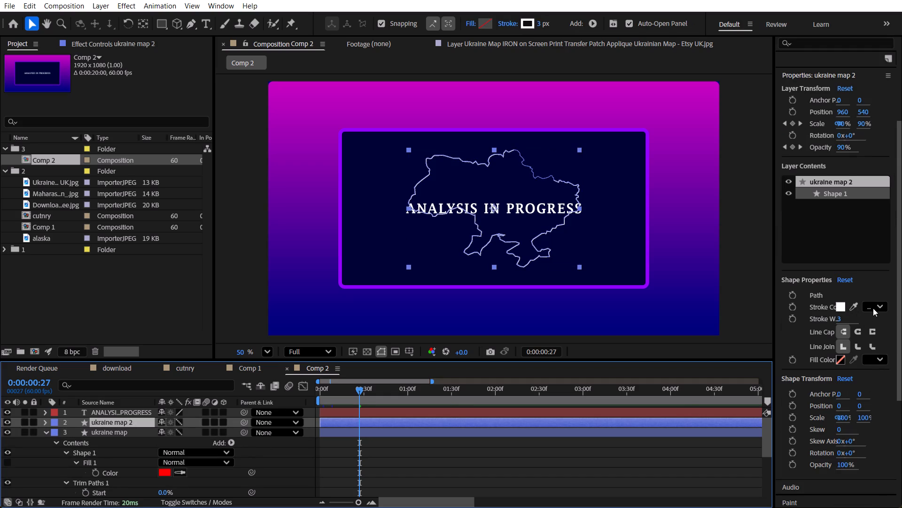
{"action": "scroll", "coordinate": [873, 308], "scroll_direction": "up", "scroll_amount": 1}
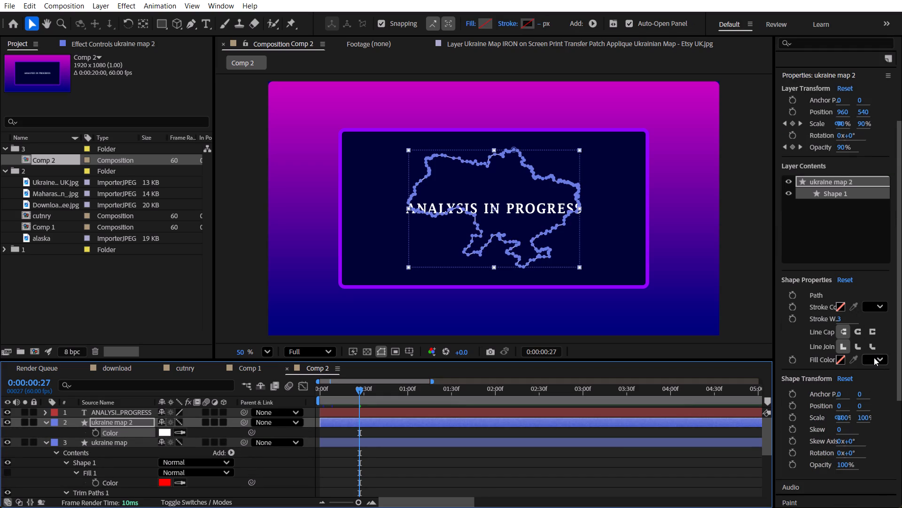
{"action": "left_click", "coordinate": [879, 363]}
{"action": "left_click", "coordinate": [866, 390]}
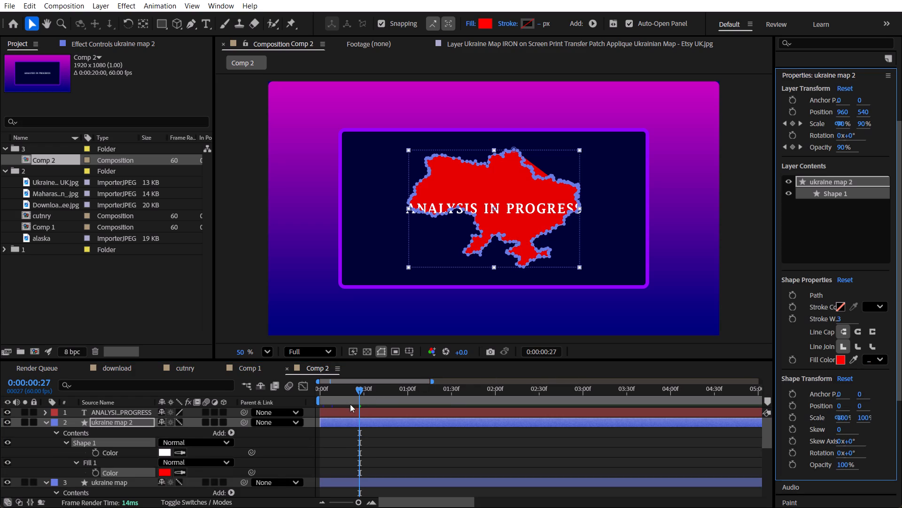
Delete Trim Paths 1 from the ukraine map 2 layer's contents.
{"action": "left_click_drag", "start_coordinate": [362, 389], "coordinate": [354, 395]}
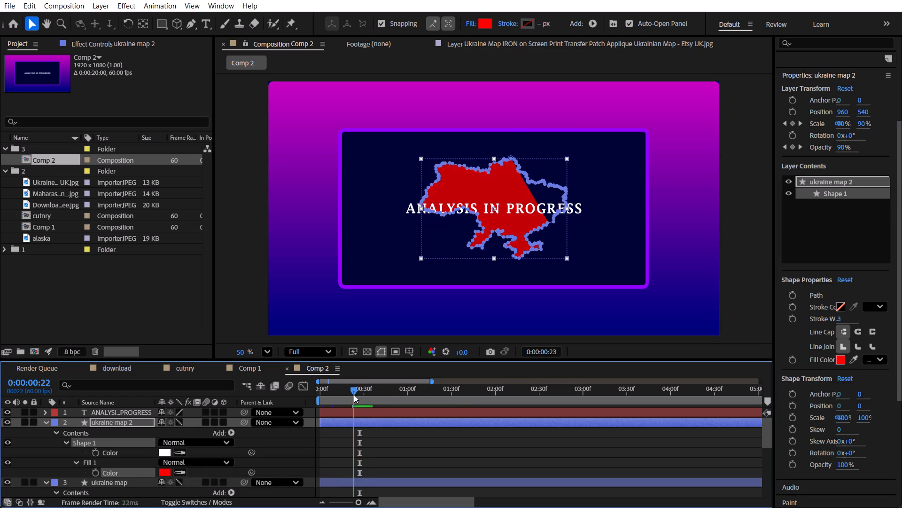
{"action": "left_click_drag", "start_coordinate": [354, 395], "coordinate": [355, 395]}
{"action": "left_click", "coordinate": [43, 422]}
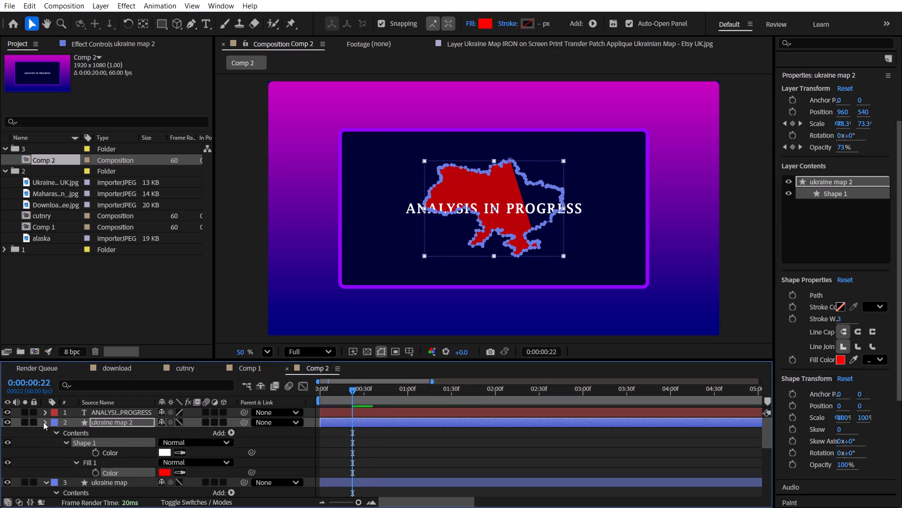
{"action": "left_click", "coordinate": [44, 422]}
{"action": "left_click", "coordinate": [64, 434]}
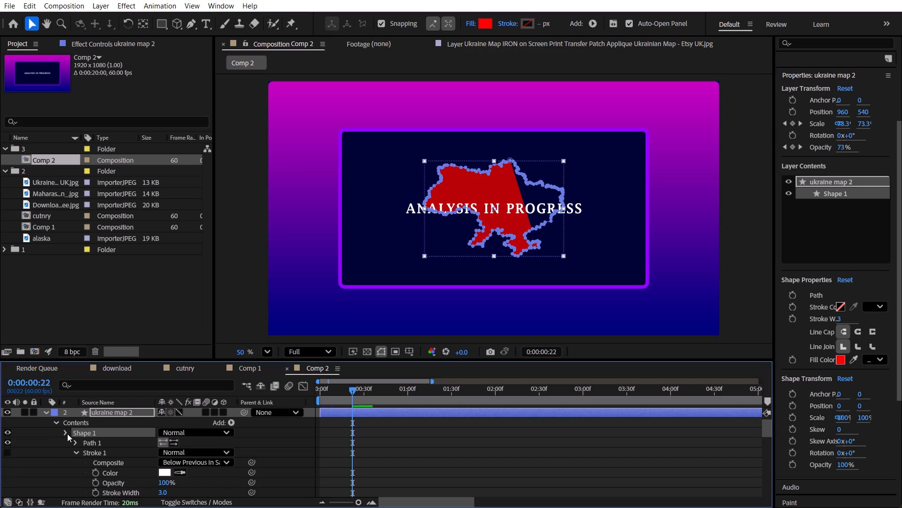
{"action": "left_click", "coordinate": [93, 443]}
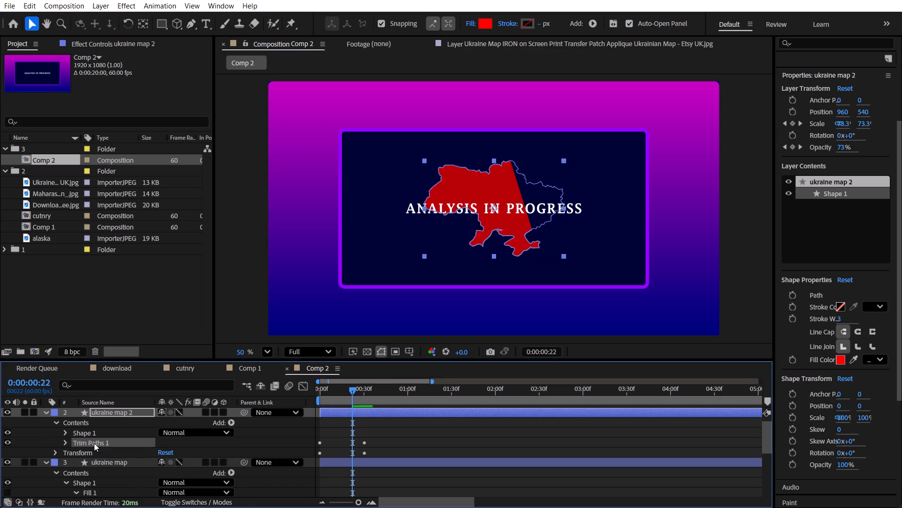
{"action": "key", "text": "Delete"}
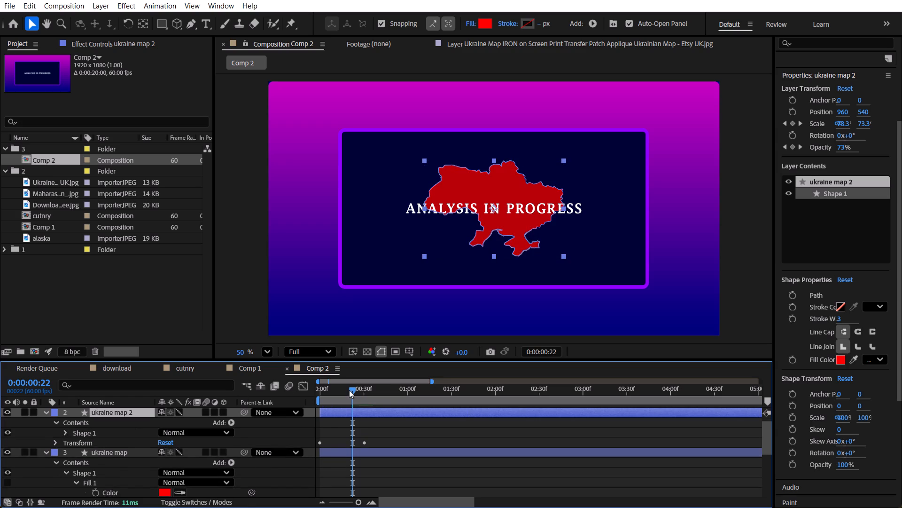
Scrub through roughly the first half second to check the red fill's growth and fade-in against the white outline.
{"action": "left_click_drag", "start_coordinate": [346, 390], "coordinate": [334, 397]}
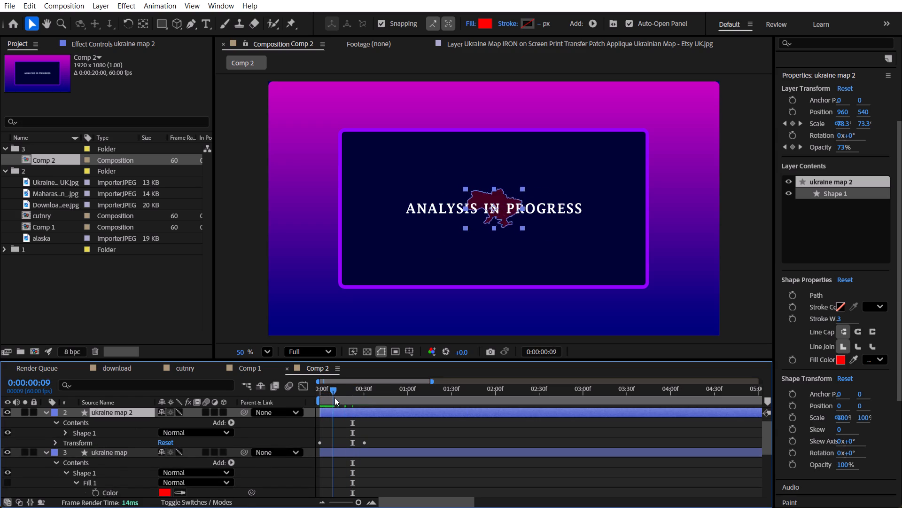
{"action": "left_click_drag", "start_coordinate": [334, 397], "coordinate": [360, 403]}
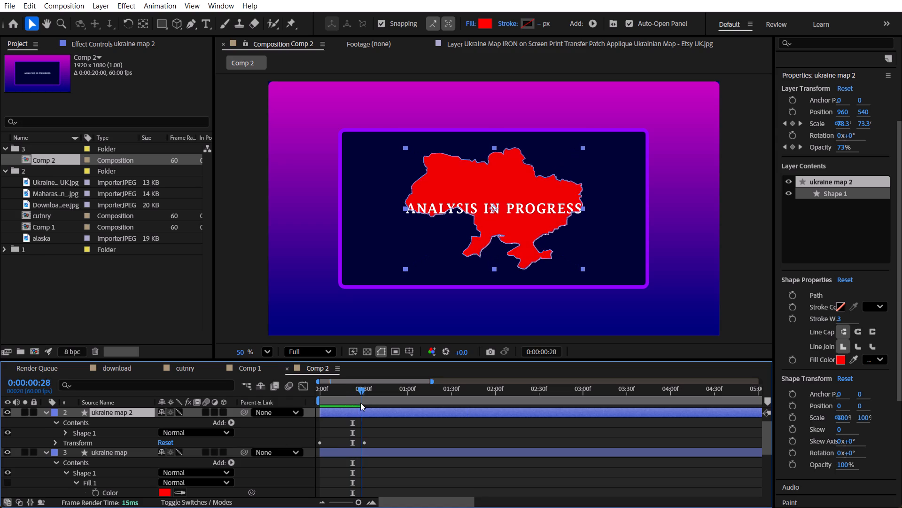
{"action": "left_click_drag", "start_coordinate": [360, 403], "coordinate": [370, 405]}
{"action": "left_click", "coordinate": [424, 435]}
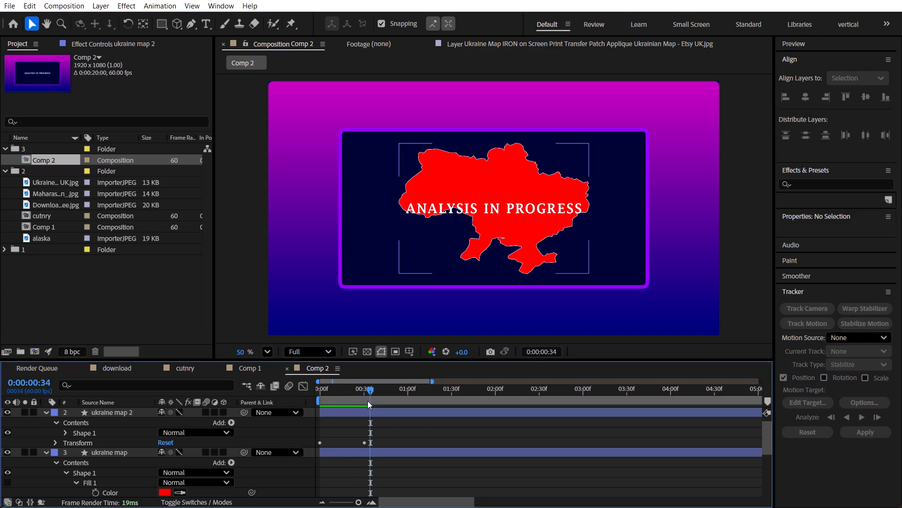
{"action": "left_click_drag", "start_coordinate": [367, 388], "coordinate": [361, 399]}
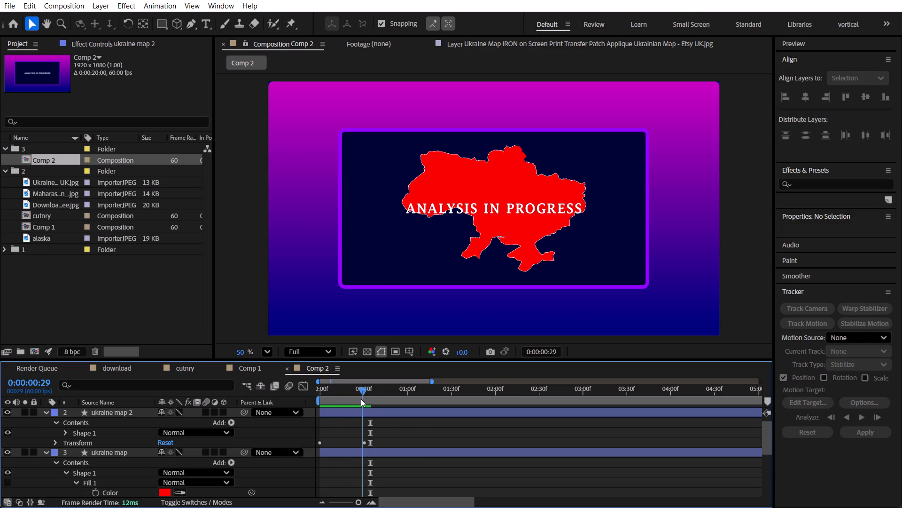
{"action": "left_click_drag", "start_coordinate": [361, 399], "coordinate": [367, 404]}
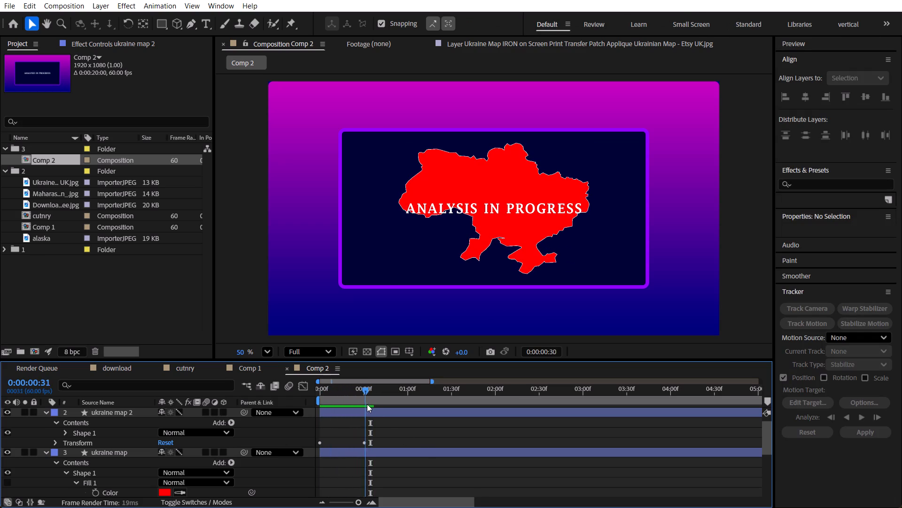
{"action": "left_click_drag", "start_coordinate": [367, 404], "coordinate": [360, 409]}
{"action": "left_click_drag", "start_coordinate": [360, 409], "coordinate": [362, 411]}
Rename the ukraine map layer as ukraine map stroke.
{"action": "left_click", "coordinate": [125, 451]}
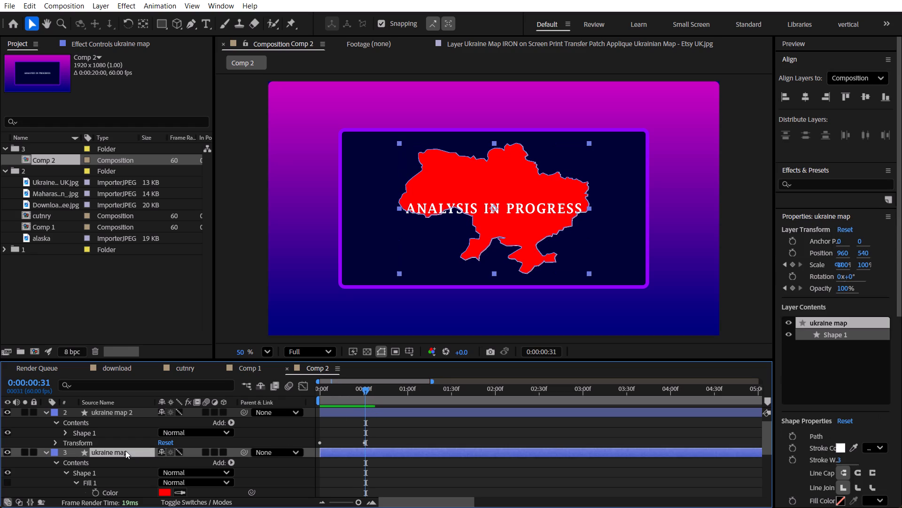
{"action": "left_click", "coordinate": [140, 452]}
{"action": "key", "text": "Return"}
{"action": "left_click", "coordinate": [127, 448]}
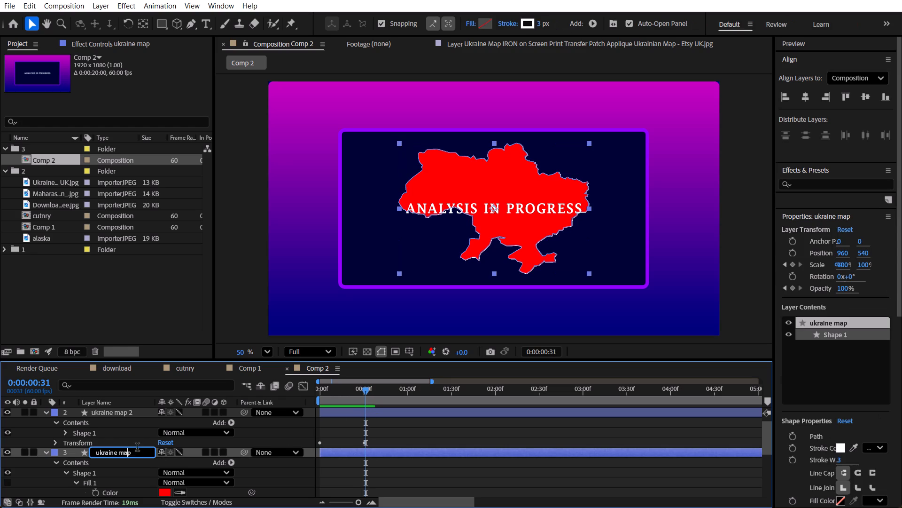
{"action": "key", "text": "Return"}
{"action": "double_click", "coordinate": [132, 454]}
{"action": "key", "text": "Return"}
{"action": "left_click", "coordinate": [132, 454]}
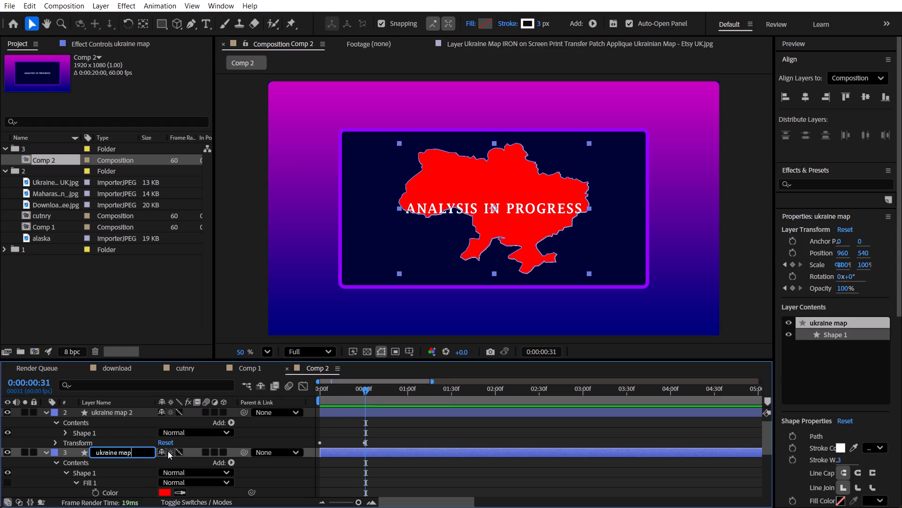
{"action": "key", "text": "space"}
{"action": "type", "text": "strok"}
{"action": "key", "text": "e"}
{"action": "left_click", "coordinate": [284, 469]}
Set the ukraine map stroke layer's stroke width to 15.
{"action": "left_click", "coordinate": [128, 451]}
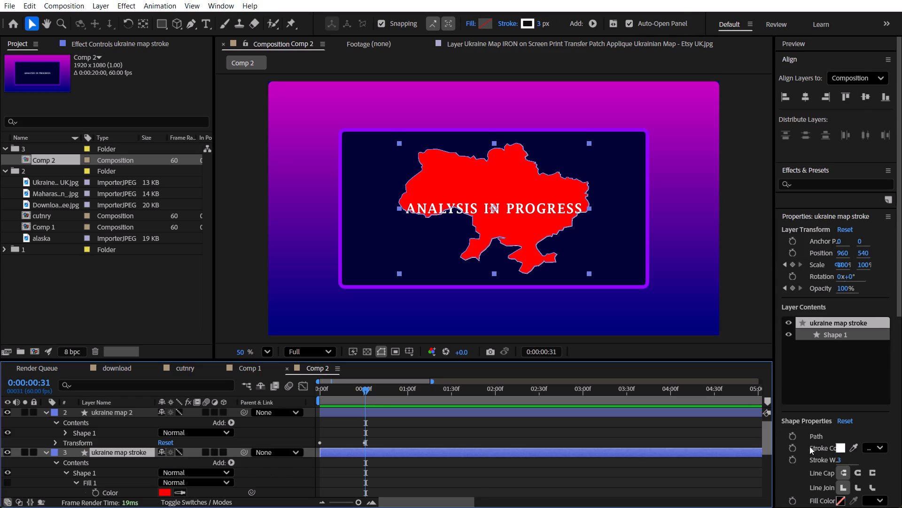
{"action": "scroll", "coordinate": [808, 440], "scroll_direction": "down", "scroll_amount": 1}
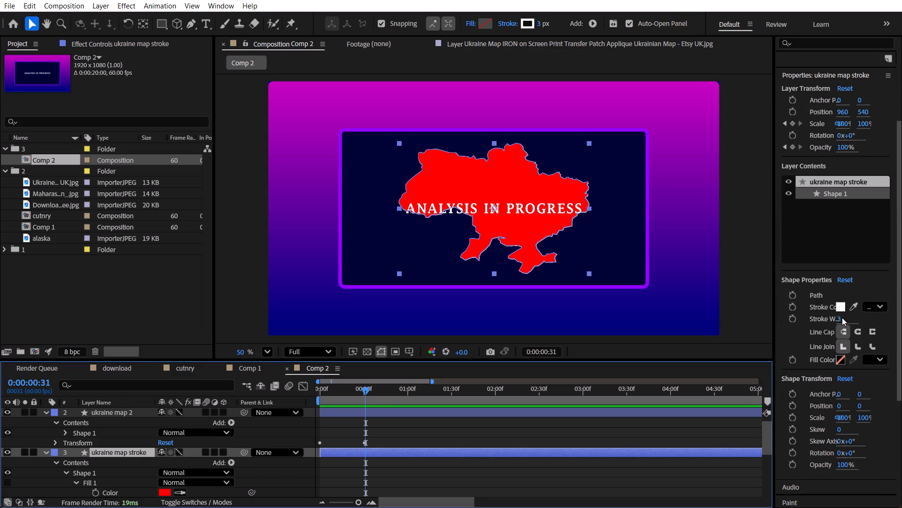
{"action": "left_click", "coordinate": [839, 317]}
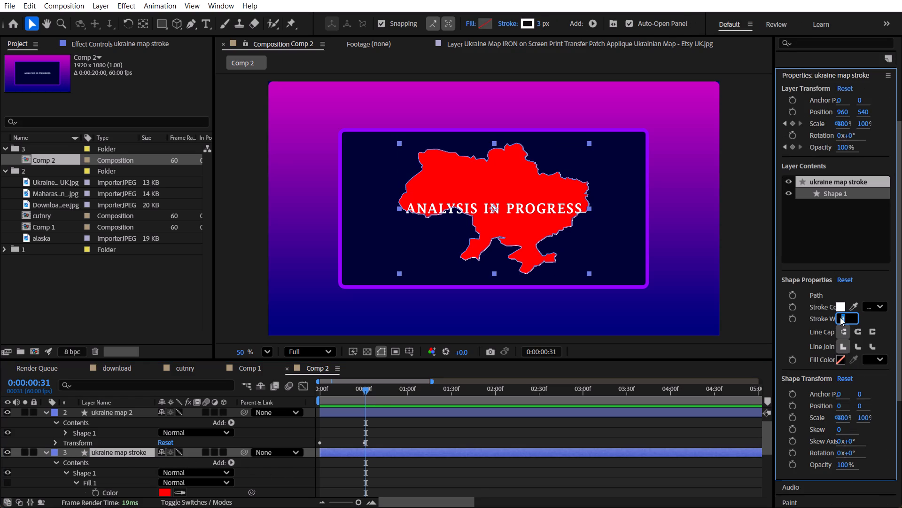
{"action": "type", "text": "15"}
{"action": "key", "text": "Return"}
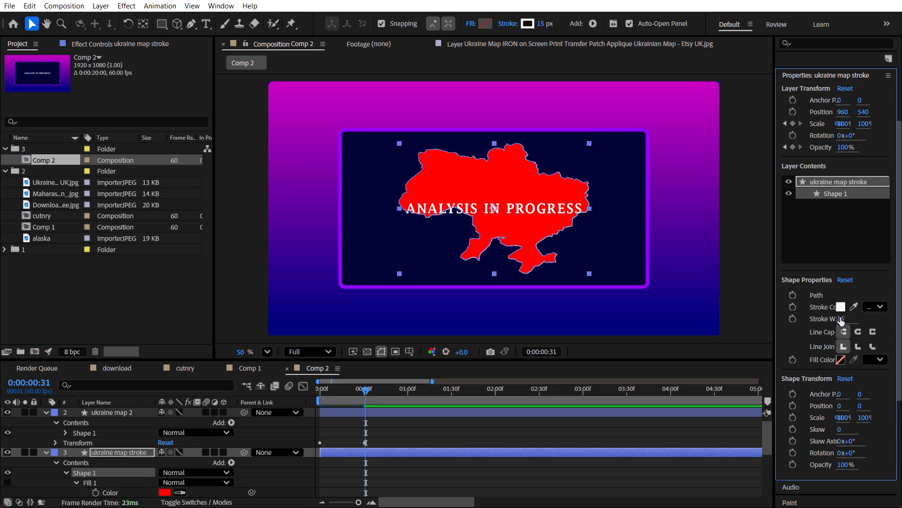
{"action": "left_click", "coordinate": [484, 425]}
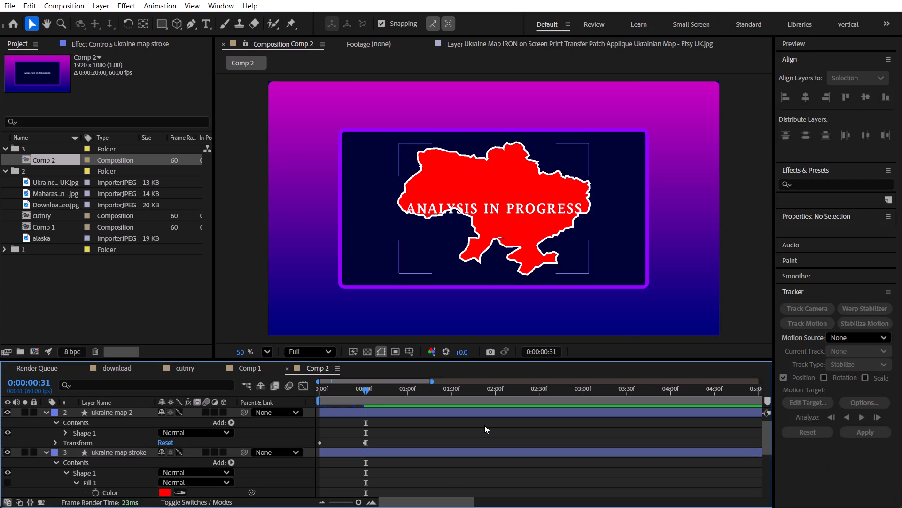
Scrub back and forth through the first half second to check the thicker outline drawing on around the red fill.
{"action": "left_click_drag", "start_coordinate": [362, 389], "coordinate": [321, 390]}
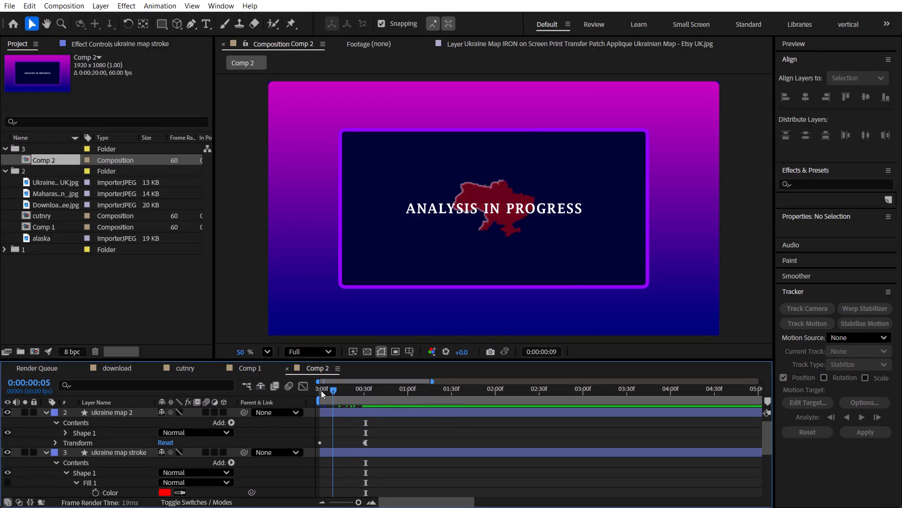
{"action": "left_click_drag", "start_coordinate": [321, 390], "coordinate": [349, 394]}
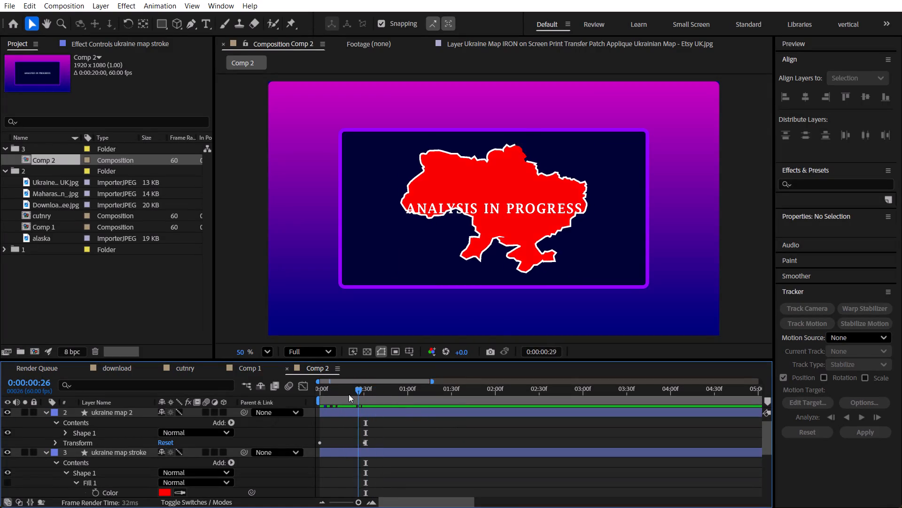
{"action": "left_click_drag", "start_coordinate": [349, 394], "coordinate": [334, 397]}
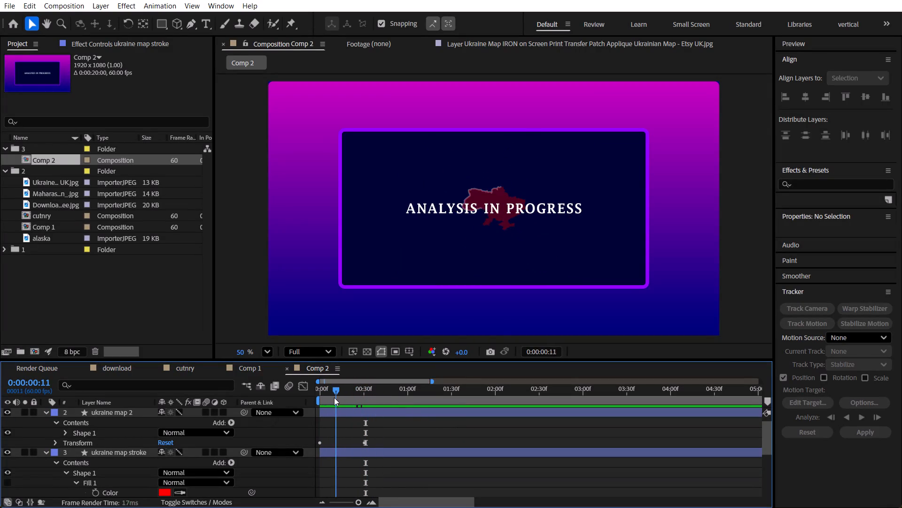
{"action": "left_click_drag", "start_coordinate": [334, 397], "coordinate": [361, 399]}
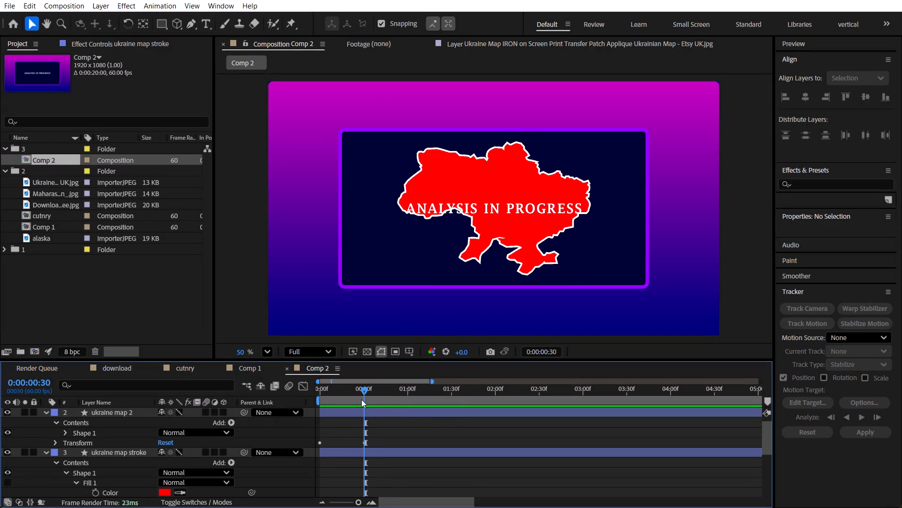
{"action": "left_click_drag", "start_coordinate": [361, 399], "coordinate": [312, 399]}
{"action": "left_click_drag", "start_coordinate": [324, 389], "coordinate": [327, 389]}
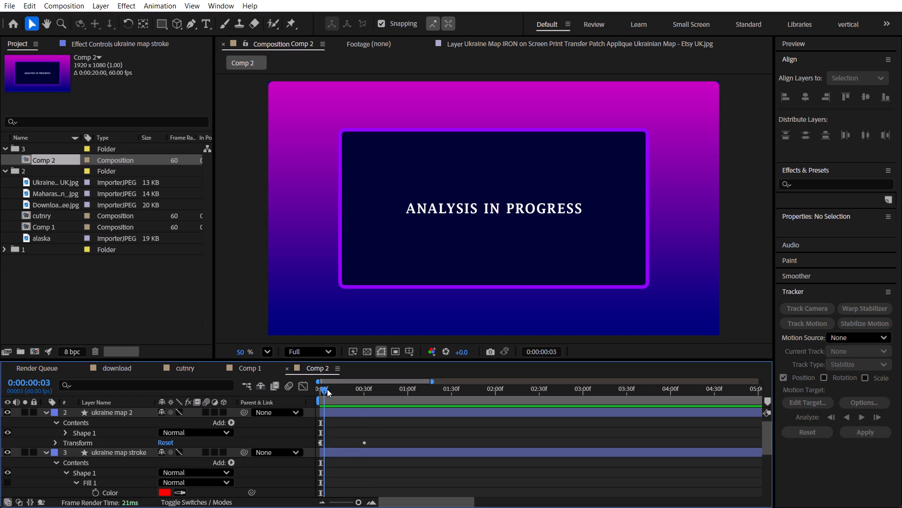
{"action": "left_click_drag", "start_coordinate": [327, 389], "coordinate": [365, 389]}
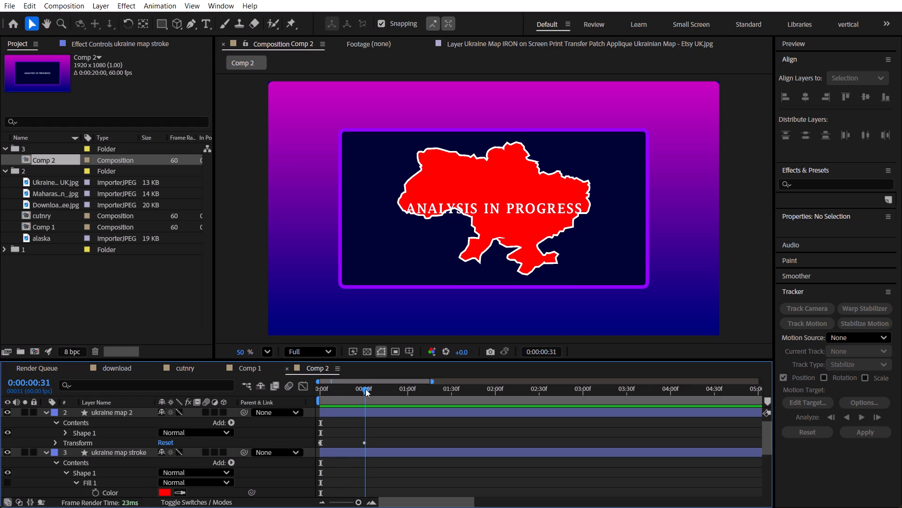
{"action": "left_click_drag", "start_coordinate": [365, 389], "coordinate": [361, 389]}
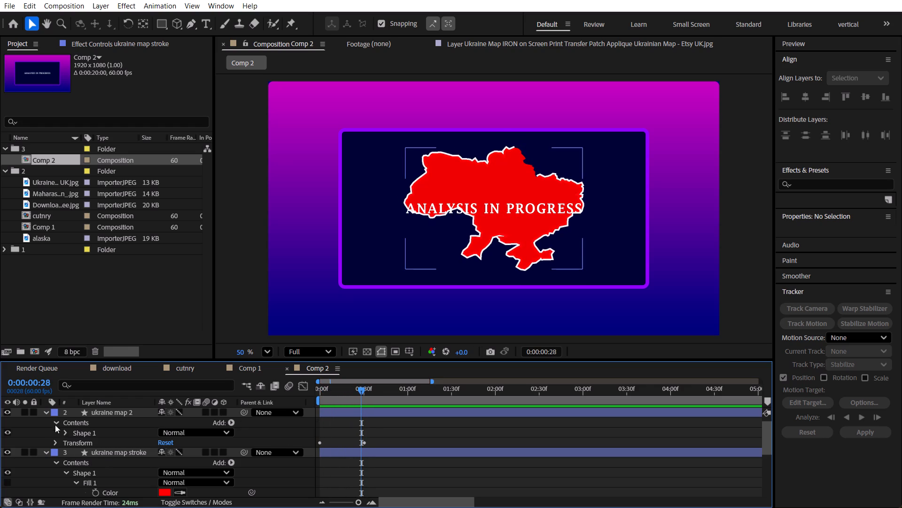
Collapse the two ukraine map layers and apply the Stylize Glow effect to ukraine map stroke.
{"action": "left_click", "coordinate": [44, 413]}
{"action": "left_click", "coordinate": [44, 426]}
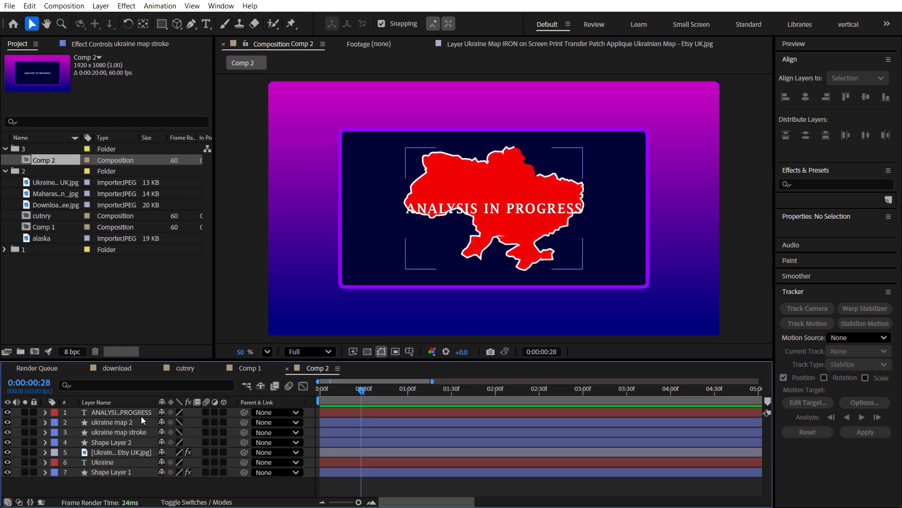
{"action": "left_click", "coordinate": [132, 434]}
{"action": "left_click", "coordinate": [833, 185]}
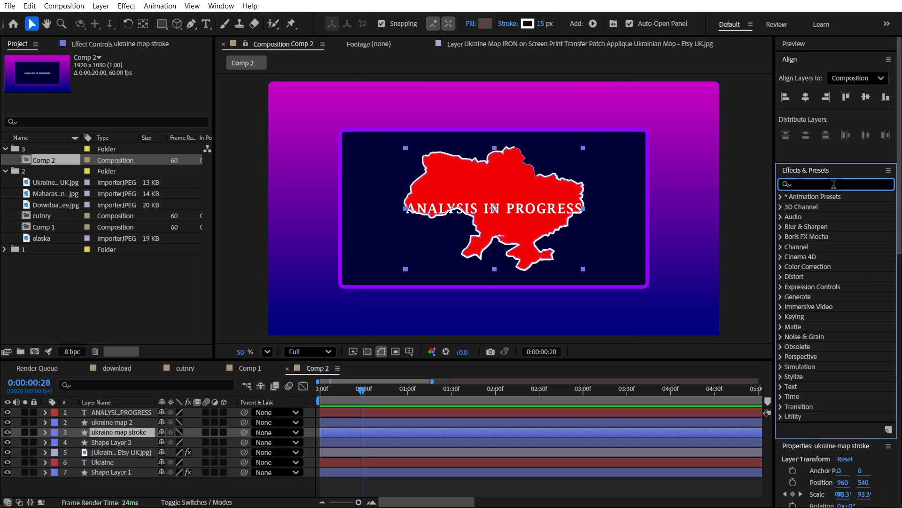
{"action": "type", "text": "glo"}
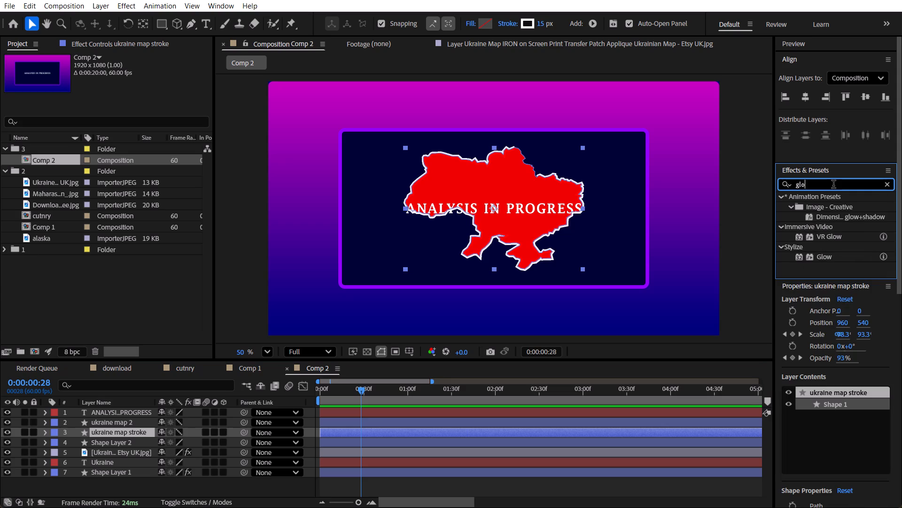
{"action": "left_click_drag", "start_coordinate": [832, 260], "coordinate": [133, 435]}
{"action": "left_click", "coordinate": [86, 287]}
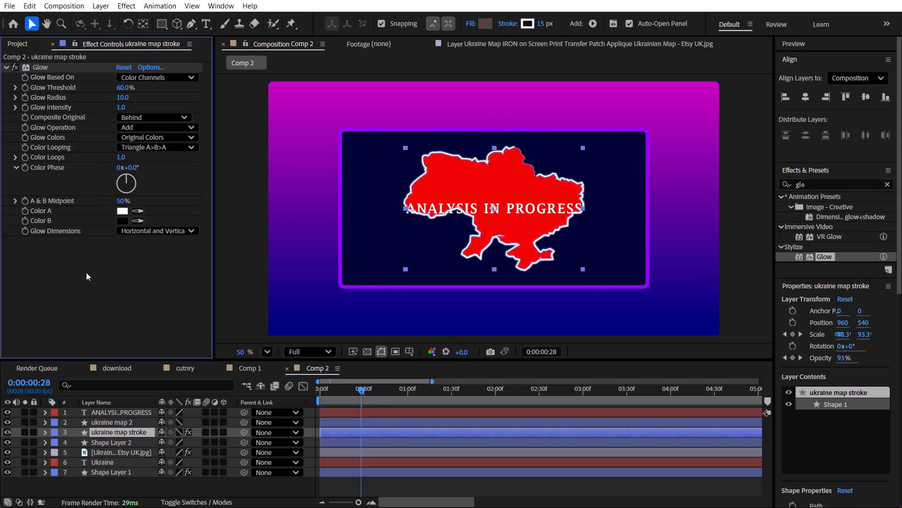
Set the outline's Glow Threshold to 100% and Glow Radius to 120.
{"action": "left_click_drag", "start_coordinate": [125, 91], "coordinate": [198, 89]}
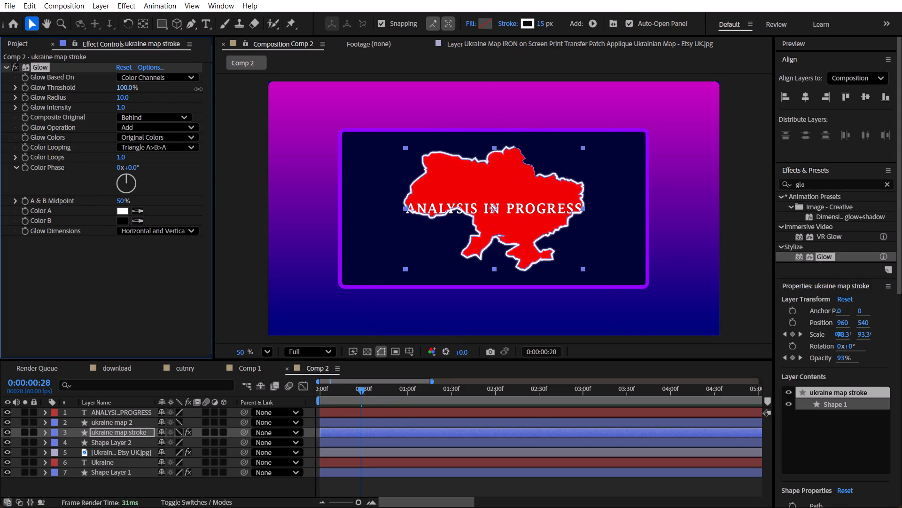
{"action": "left_click_drag", "start_coordinate": [198, 89], "coordinate": [166, 86]}
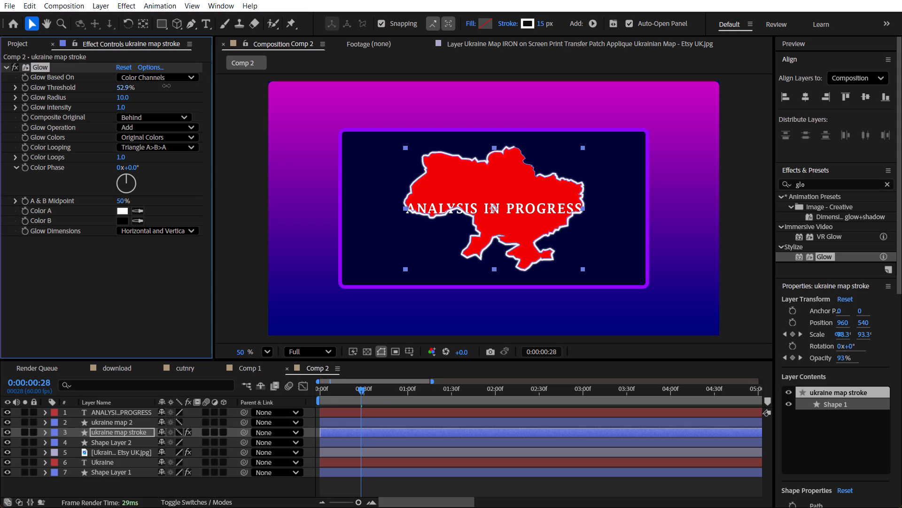
{"action": "left_click_drag", "start_coordinate": [166, 86], "coordinate": [240, 71]}
{"action": "left_click_drag", "start_coordinate": [126, 94], "coordinate": [145, 97]}
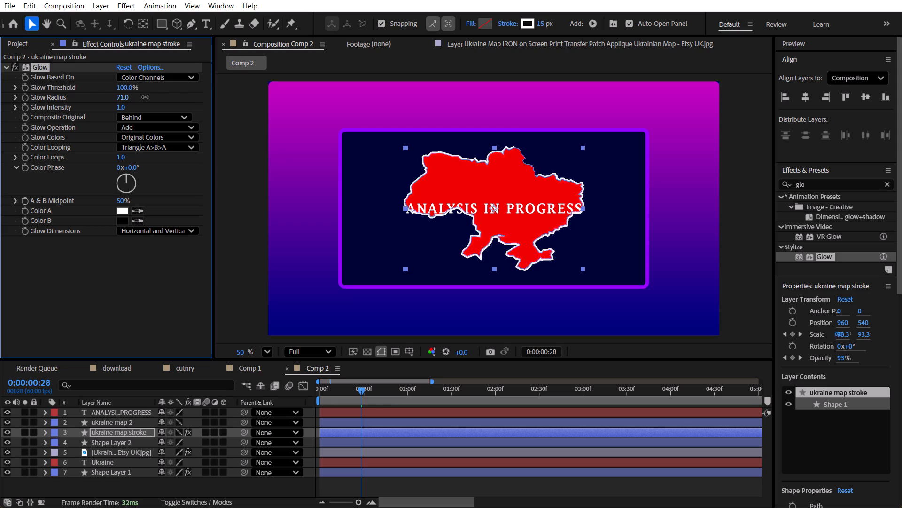
{"action": "left_click_drag", "start_coordinate": [145, 97], "coordinate": [81, 102]}
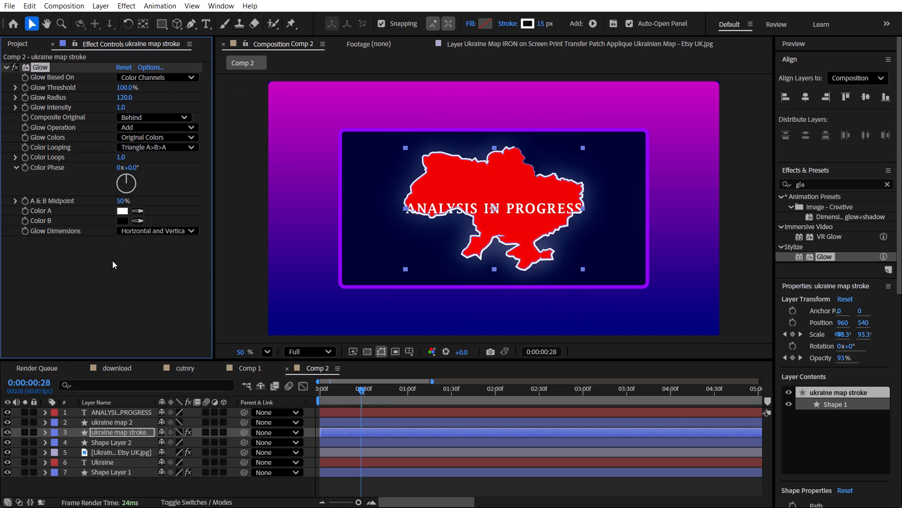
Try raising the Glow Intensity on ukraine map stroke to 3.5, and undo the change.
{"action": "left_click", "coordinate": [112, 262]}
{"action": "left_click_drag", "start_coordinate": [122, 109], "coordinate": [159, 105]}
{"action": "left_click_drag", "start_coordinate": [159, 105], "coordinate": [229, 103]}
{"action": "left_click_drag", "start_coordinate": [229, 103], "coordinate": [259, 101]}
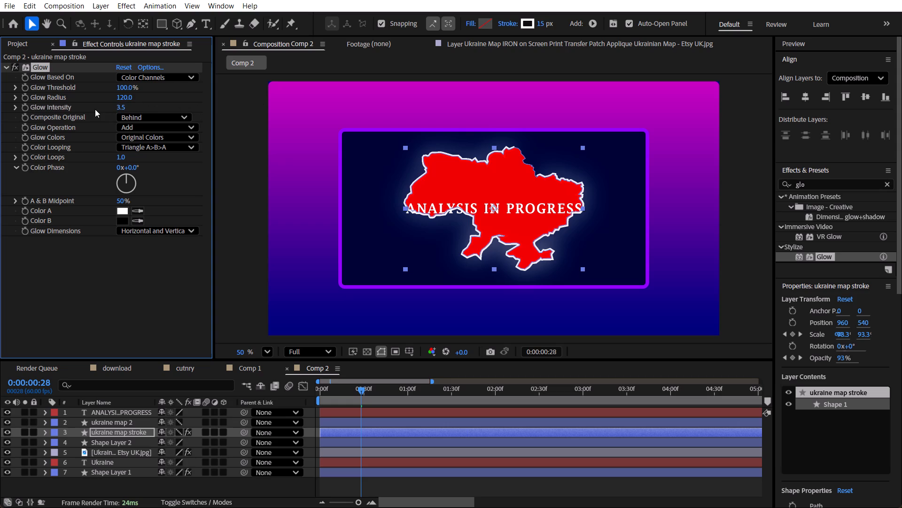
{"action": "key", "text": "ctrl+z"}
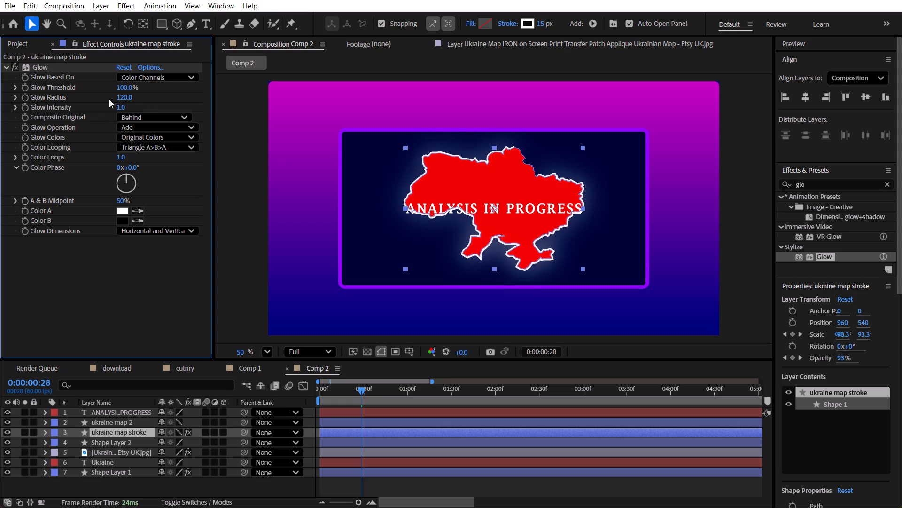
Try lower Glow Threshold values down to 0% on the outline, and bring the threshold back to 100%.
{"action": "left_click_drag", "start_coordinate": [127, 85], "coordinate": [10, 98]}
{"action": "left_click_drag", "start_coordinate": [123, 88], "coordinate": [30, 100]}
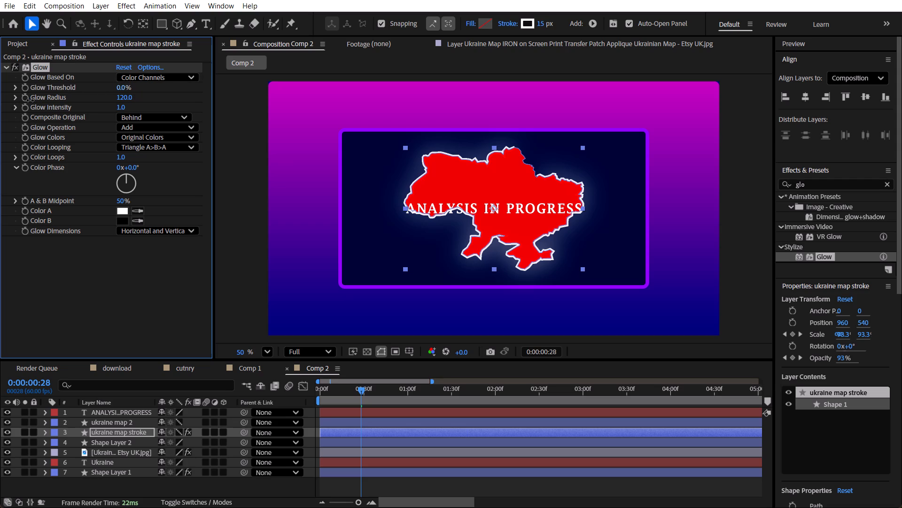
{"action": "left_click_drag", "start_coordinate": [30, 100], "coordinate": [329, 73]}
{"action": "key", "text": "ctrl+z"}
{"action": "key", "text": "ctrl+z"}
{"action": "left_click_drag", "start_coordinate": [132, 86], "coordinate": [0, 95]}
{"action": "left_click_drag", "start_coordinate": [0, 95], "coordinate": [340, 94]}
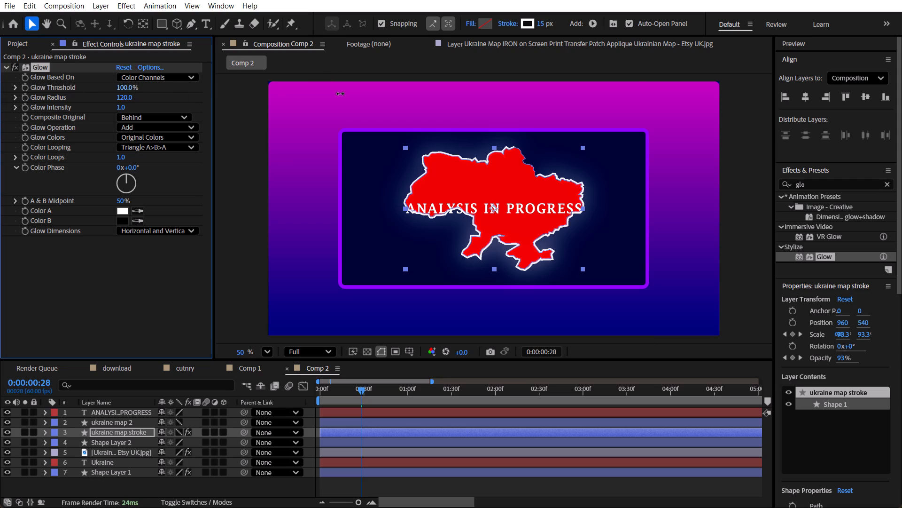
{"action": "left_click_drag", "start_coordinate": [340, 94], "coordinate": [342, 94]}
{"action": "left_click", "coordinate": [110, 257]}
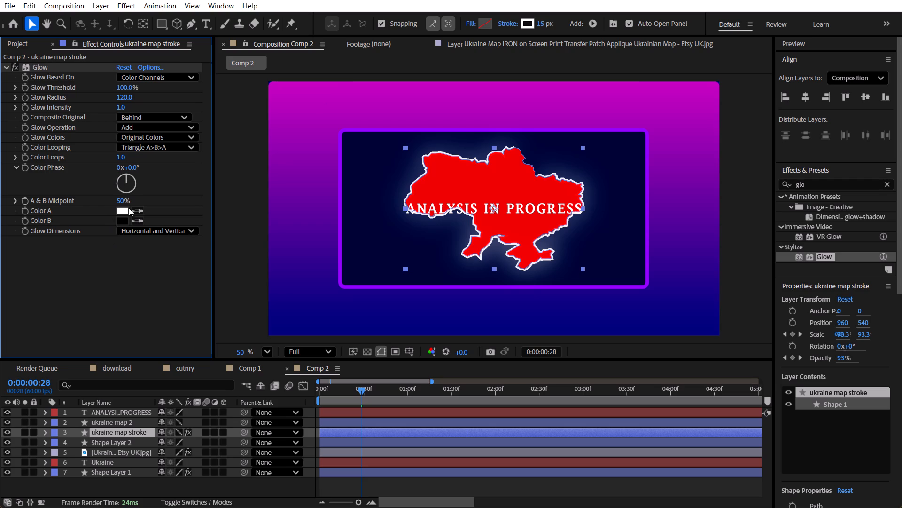
Sample the glow's Color A from the map's white outline and Color B from its red fill.
{"action": "left_click", "coordinate": [134, 209]}
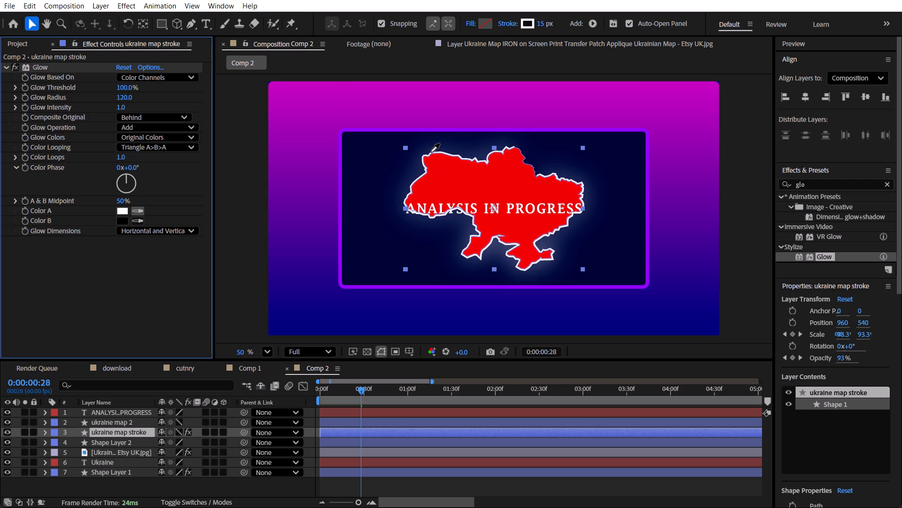
{"action": "left_click", "coordinate": [432, 152]}
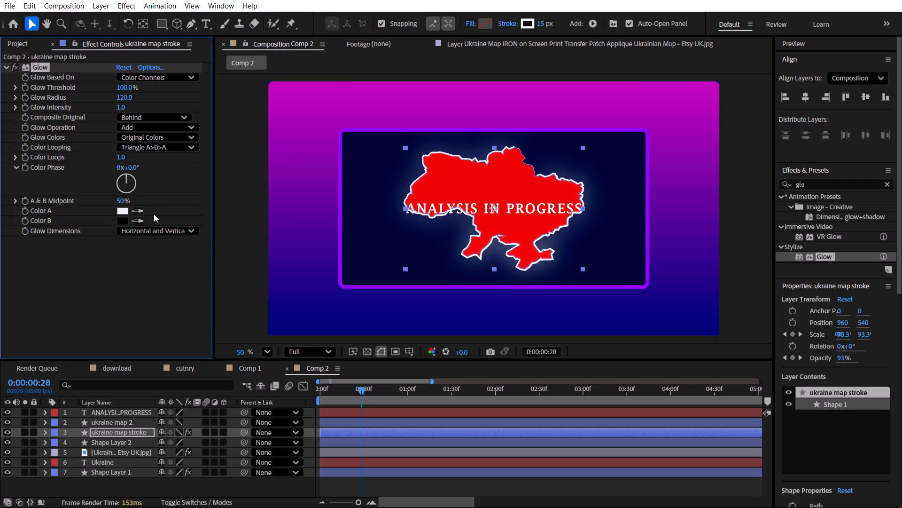
{"action": "left_click", "coordinate": [134, 222]}
{"action": "left_click", "coordinate": [452, 171]}
{"action": "left_click", "coordinate": [116, 263]}
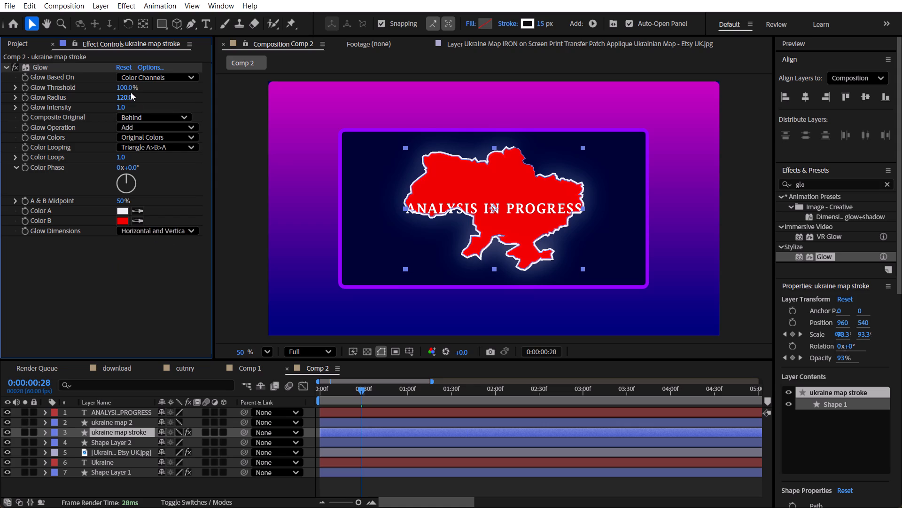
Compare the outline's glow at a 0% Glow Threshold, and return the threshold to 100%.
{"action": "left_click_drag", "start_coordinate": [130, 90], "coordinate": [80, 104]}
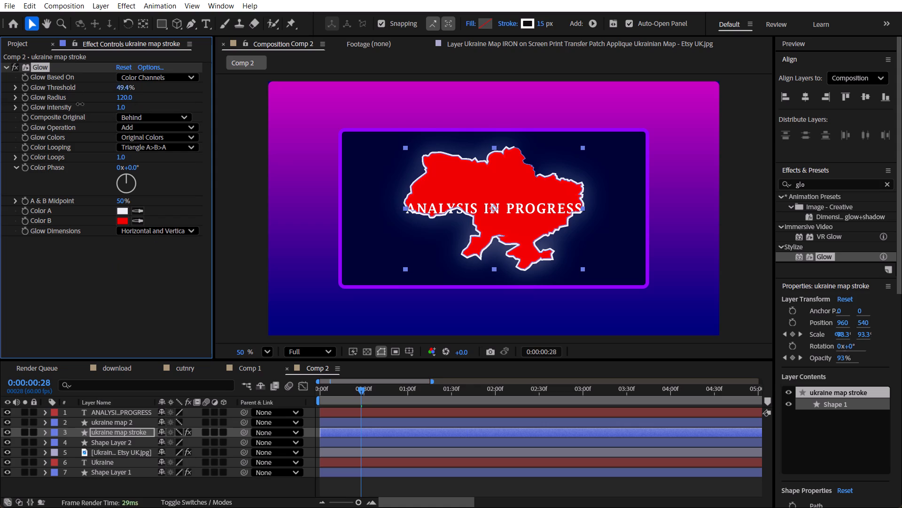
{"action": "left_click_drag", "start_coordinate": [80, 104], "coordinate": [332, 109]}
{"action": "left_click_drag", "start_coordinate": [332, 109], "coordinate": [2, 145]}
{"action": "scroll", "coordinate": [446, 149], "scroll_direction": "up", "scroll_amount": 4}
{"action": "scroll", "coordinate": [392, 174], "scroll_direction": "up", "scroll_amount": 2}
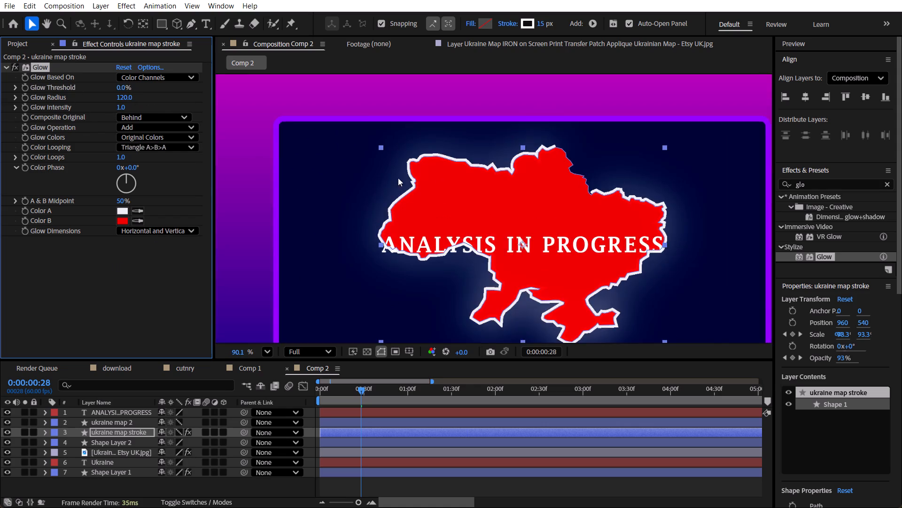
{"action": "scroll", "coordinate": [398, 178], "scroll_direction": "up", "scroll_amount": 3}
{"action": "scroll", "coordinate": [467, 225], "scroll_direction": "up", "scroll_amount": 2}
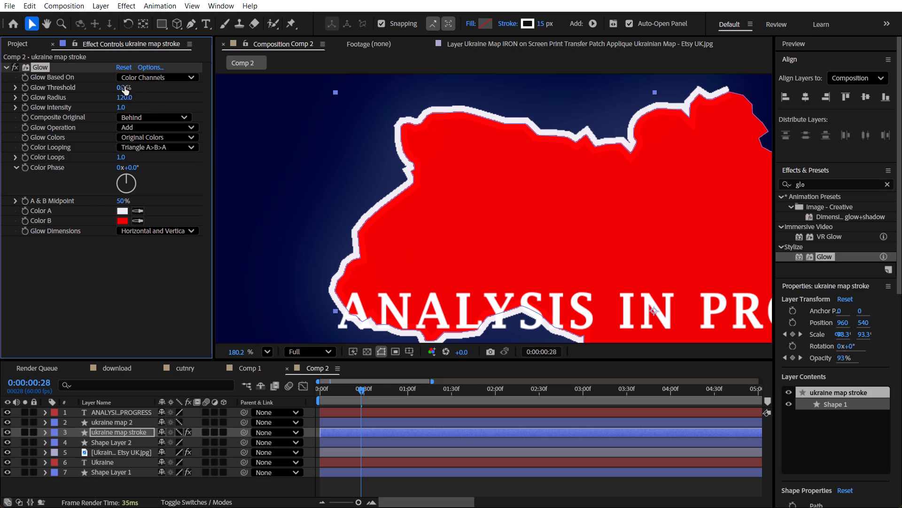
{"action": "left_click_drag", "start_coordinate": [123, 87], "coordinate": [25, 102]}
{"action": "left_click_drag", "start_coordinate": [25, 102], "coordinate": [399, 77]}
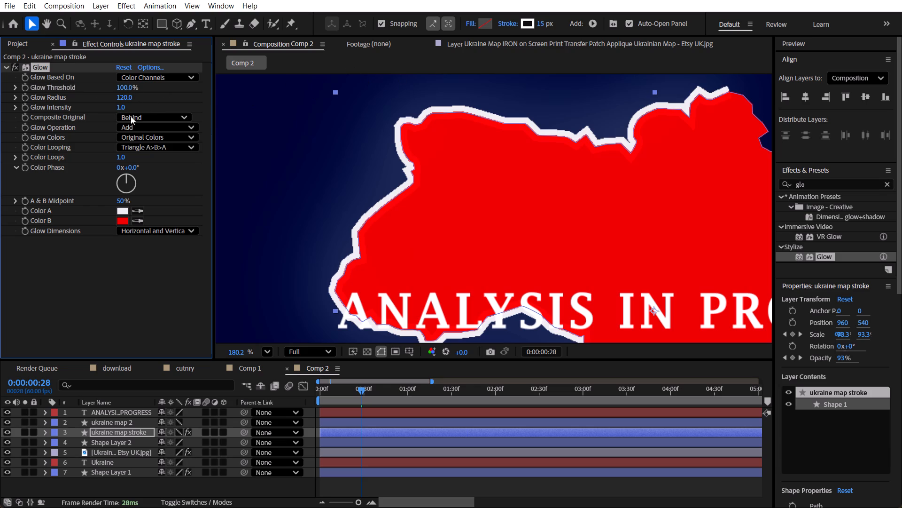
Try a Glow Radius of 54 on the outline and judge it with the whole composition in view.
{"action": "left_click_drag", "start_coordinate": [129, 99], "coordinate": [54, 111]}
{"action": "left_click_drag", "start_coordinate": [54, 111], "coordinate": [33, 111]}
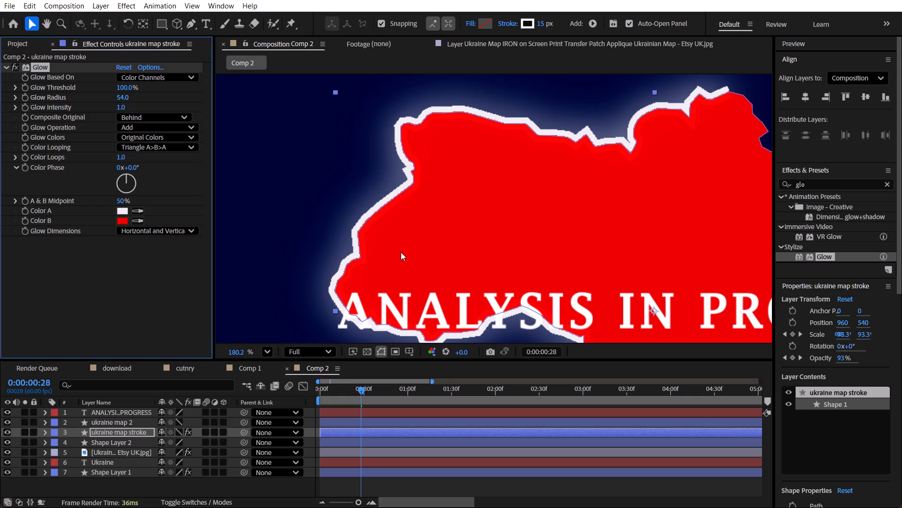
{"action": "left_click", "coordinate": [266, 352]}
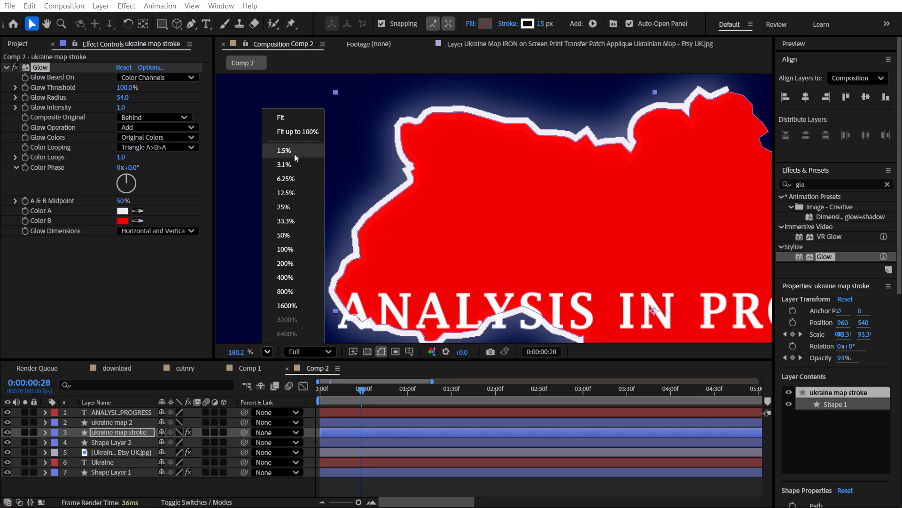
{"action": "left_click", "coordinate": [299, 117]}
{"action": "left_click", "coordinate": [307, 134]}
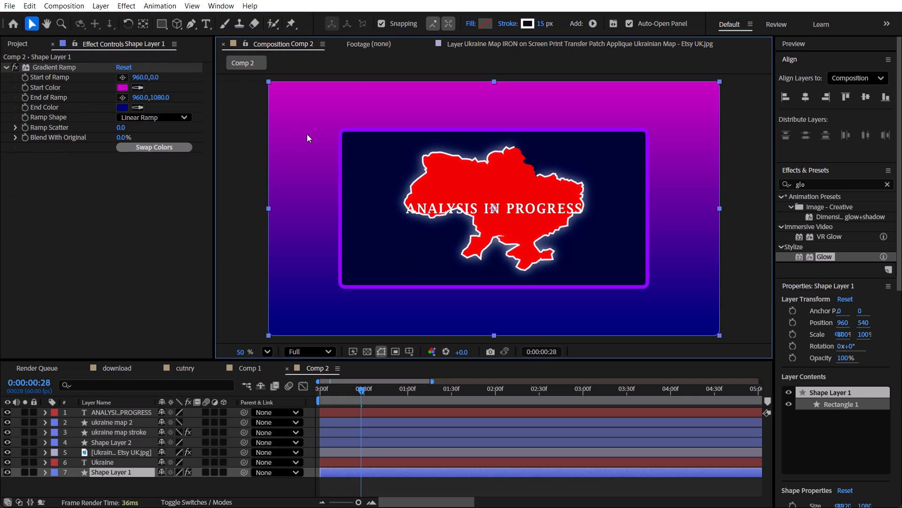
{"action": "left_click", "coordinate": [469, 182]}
Try several Glow Radius values on the ukraine map stroke layer and settle on 70.
{"action": "left_click", "coordinate": [125, 431]}
{"action": "left_click", "coordinate": [135, 289]}
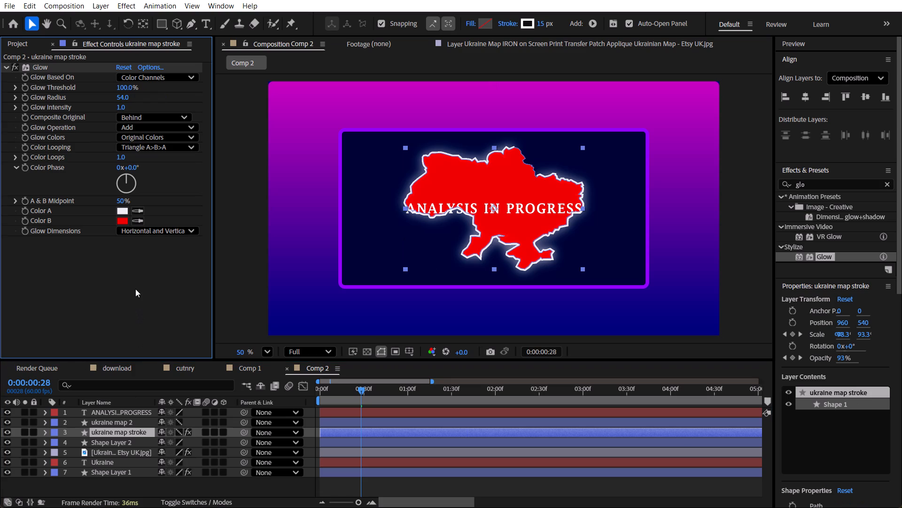
{"action": "left_click_drag", "start_coordinate": [117, 97], "coordinate": [6, 106]}
{"action": "left_click_drag", "start_coordinate": [121, 97], "coordinate": [160, 97]}
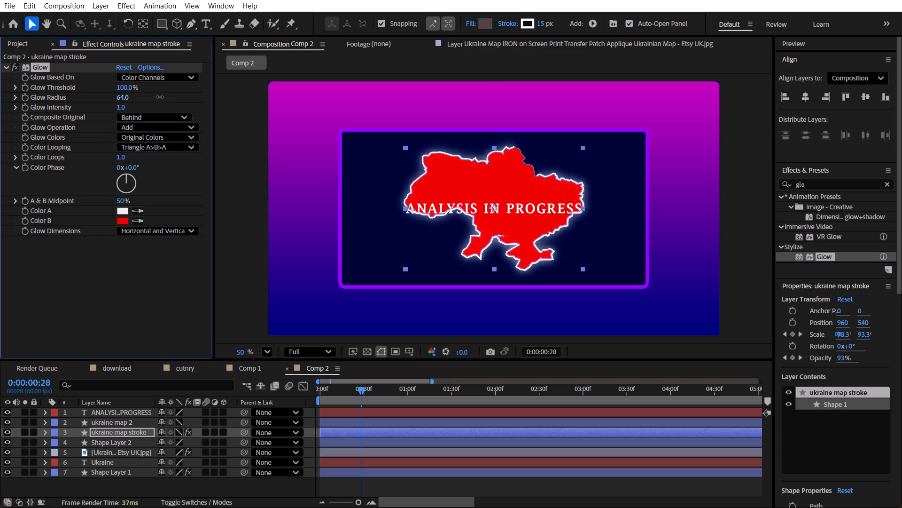
{"action": "left_click_drag", "start_coordinate": [160, 97], "coordinate": [194, 97]}
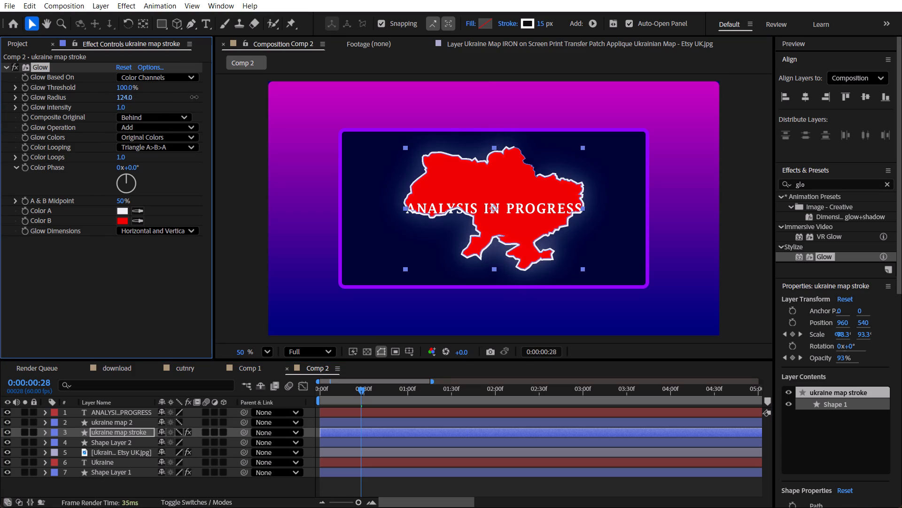
{"action": "left_click_drag", "start_coordinate": [194, 97], "coordinate": [161, 97]}
{"action": "left_click_drag", "start_coordinate": [161, 97], "coordinate": [137, 97]}
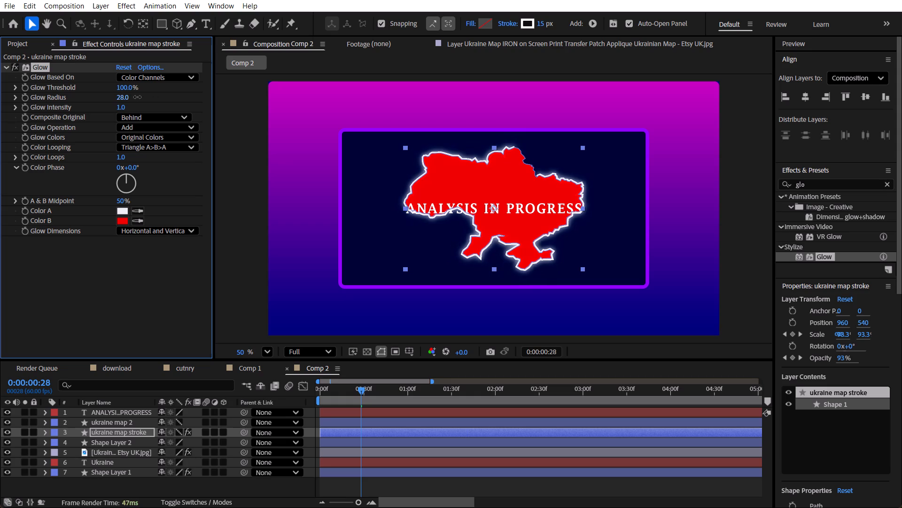
{"action": "left_click_drag", "start_coordinate": [137, 97], "coordinate": [179, 98]}
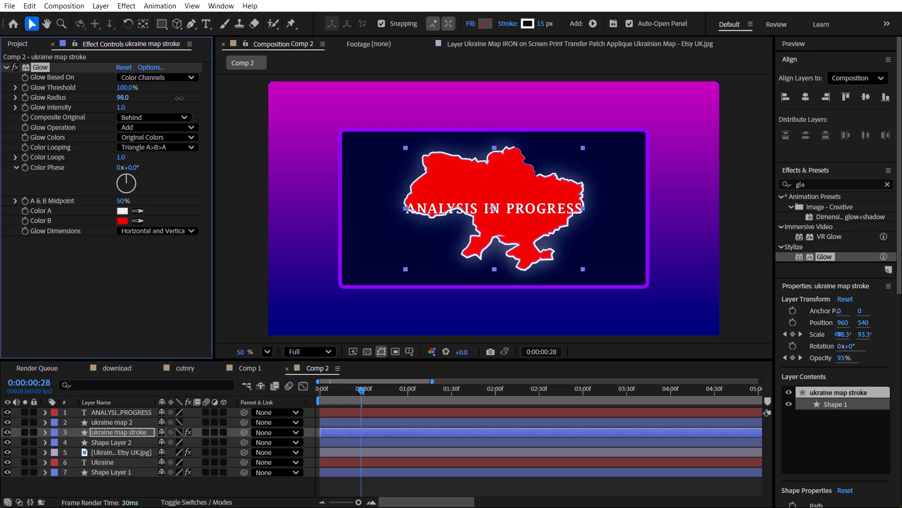
{"action": "left_click_drag", "start_coordinate": [179, 98], "coordinate": [163, 98]}
Scrub through the map's opening animation to check the outline's glow, and park the playhead at 0:00:00:30.
{"action": "left_click_drag", "start_coordinate": [338, 395], "coordinate": [316, 394]}
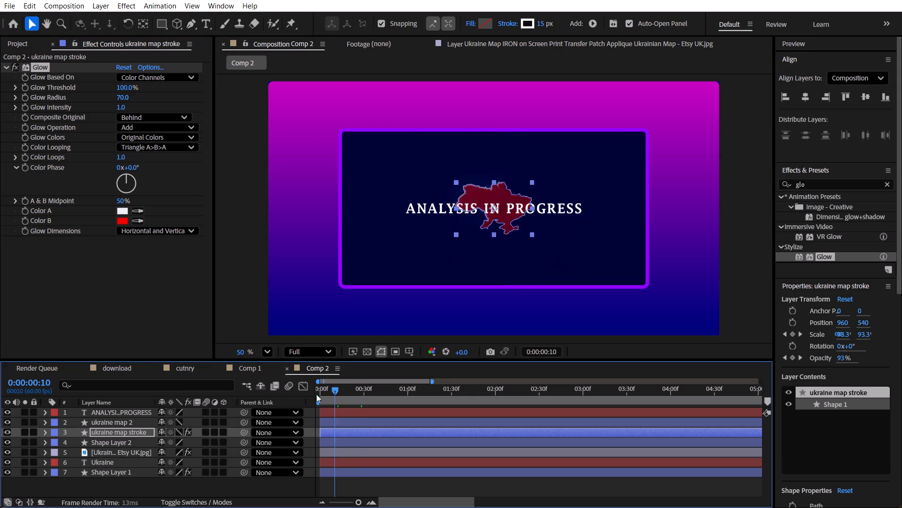
{"action": "left_click_drag", "start_coordinate": [316, 394], "coordinate": [359, 387]}
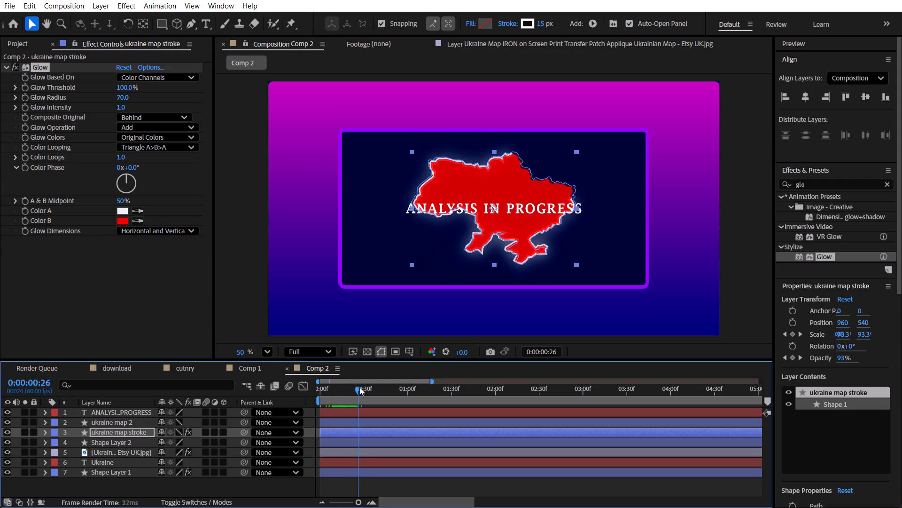
{"action": "left_click_drag", "start_coordinate": [359, 387], "coordinate": [371, 387]}
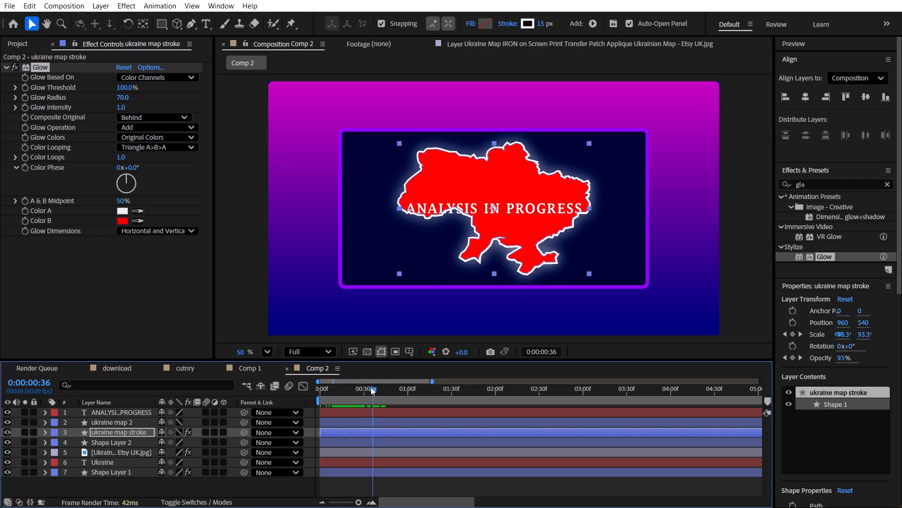
{"action": "left_click_drag", "start_coordinate": [371, 387], "coordinate": [365, 387]}
{"action": "key", "text": "ctrl+Left"}
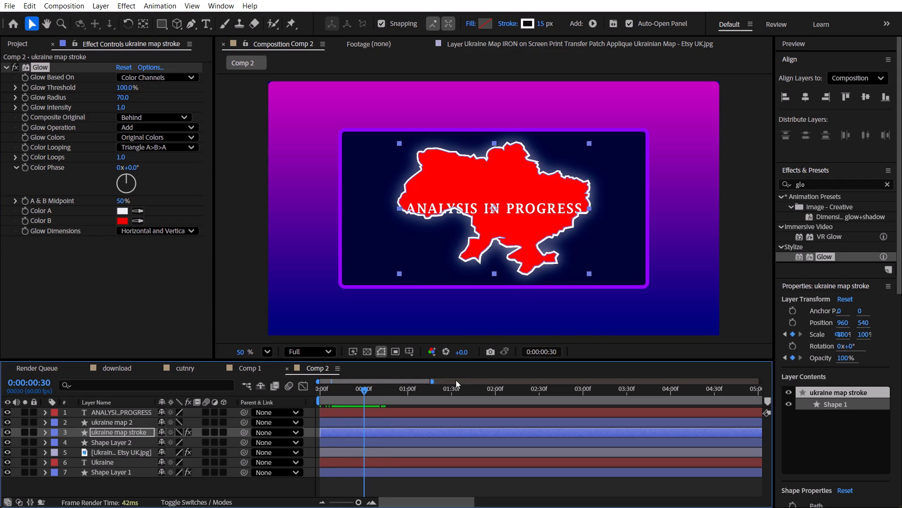
{"action": "left_click", "coordinate": [126, 322]}
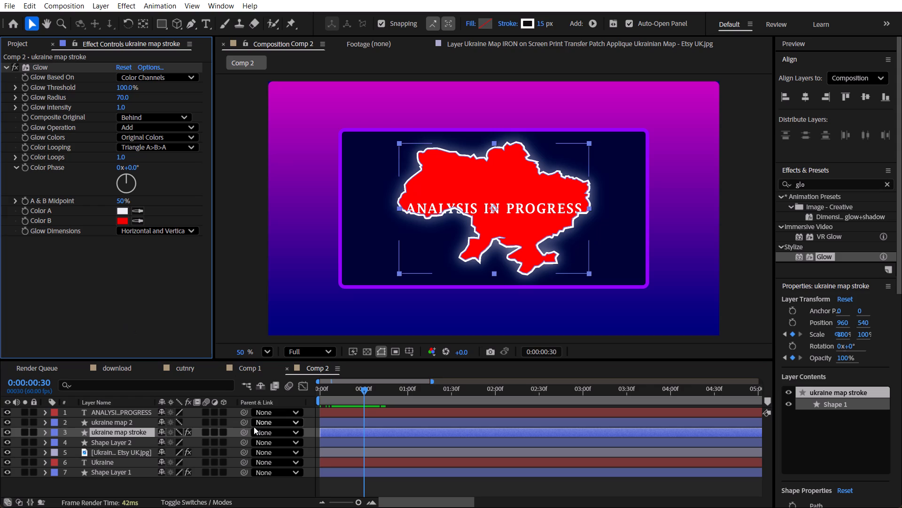
Start keyframing the ukraine map stroke layer's Glow Radius at 70 on 0:00:00:30 and reveal its animated properties.
{"action": "key", "text": "u"}
{"action": "key", "text": "u"}
{"action": "left_click", "coordinate": [23, 98]}
{"action": "key", "text": "u"}
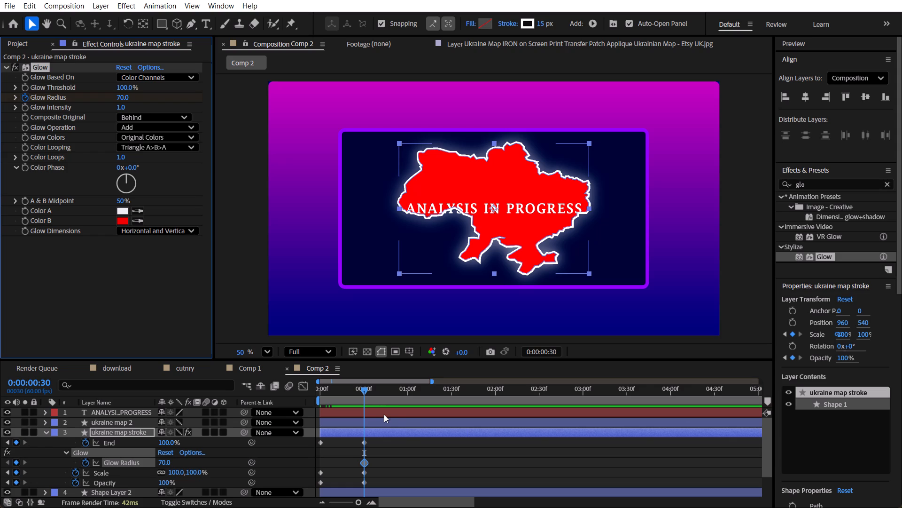
Add a Glow Radius keyframe of 0 at 0:00:00:34 on the ukraine map stroke layer.
{"action": "key", "text": "ctrl+Right"}
{"action": "key", "text": "ctrl+Right"}
{"action": "key", "text": "ctrl+Right"}
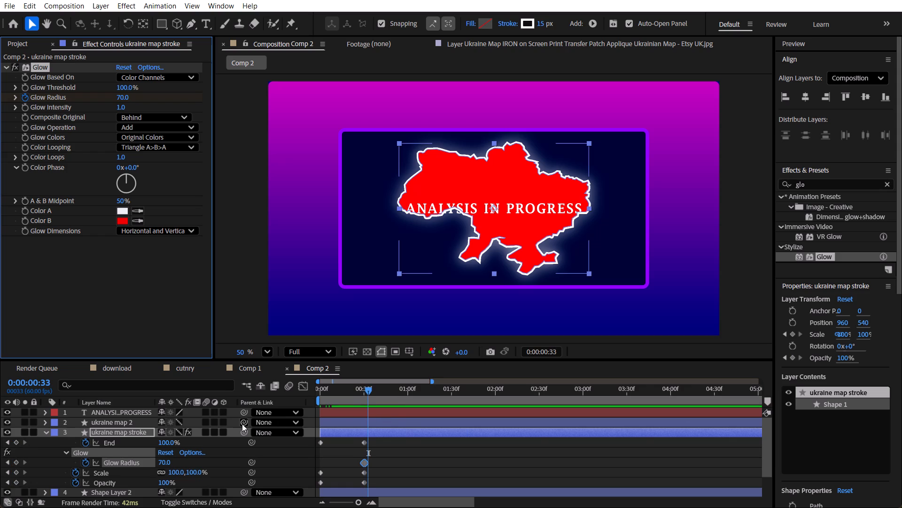
{"action": "key", "text": "ctrl+Right"}
{"action": "left_click_drag", "start_coordinate": [168, 464], "coordinate": [164, 464]}
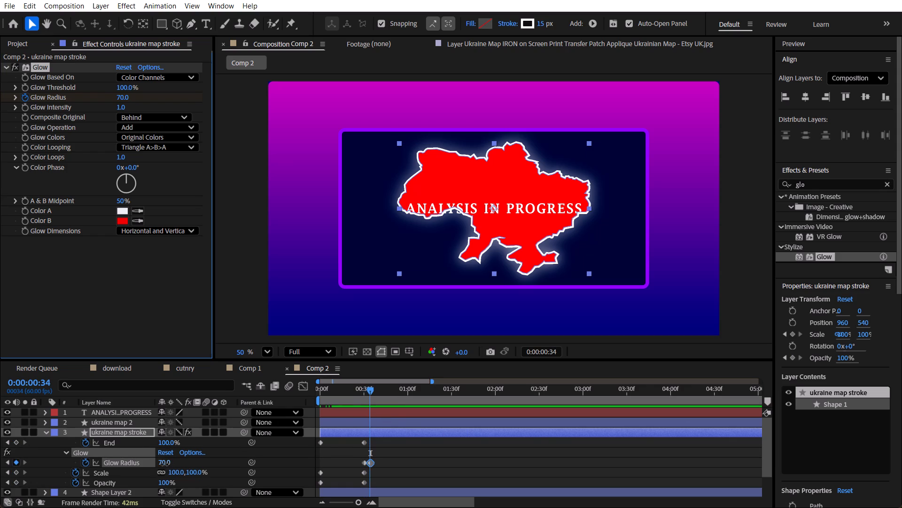
{"action": "left_click_drag", "start_coordinate": [164, 464], "coordinate": [100, 464]}
Add a Glow Radius keyframe of 122 at 0:00:00:38 on the ukraine map stroke layer.
{"action": "key", "text": "ctrl+Right"}
{"action": "key", "text": "ctrl+Right"}
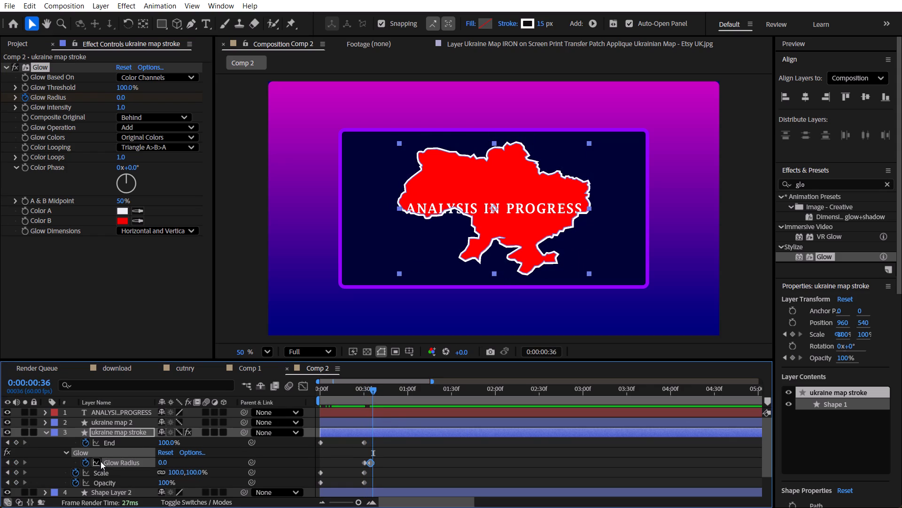
{"action": "key", "text": "ctrl+Right"}
{"action": "key", "text": "ctrl+Right"}
{"action": "left_click_drag", "start_coordinate": [164, 462], "coordinate": [209, 463]}
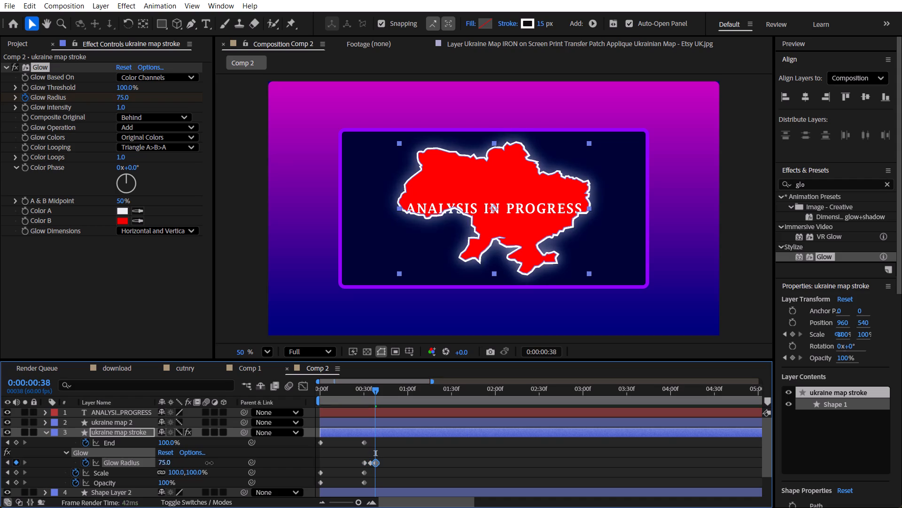
{"action": "left_click_drag", "start_coordinate": [209, 463], "coordinate": [236, 463]}
End the work area at 0:00:00:51 and preview the map's animation from the start of the composition.
{"action": "left_click_drag", "start_coordinate": [372, 387], "coordinate": [302, 395]}
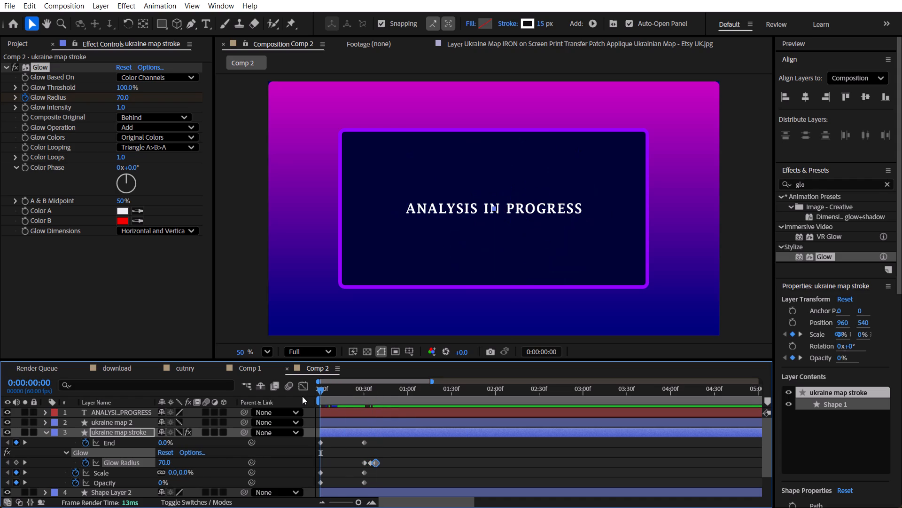
{"action": "key", "text": "space"}
{"action": "key", "text": "space"}
{"action": "left_click", "coordinate": [392, 389]}
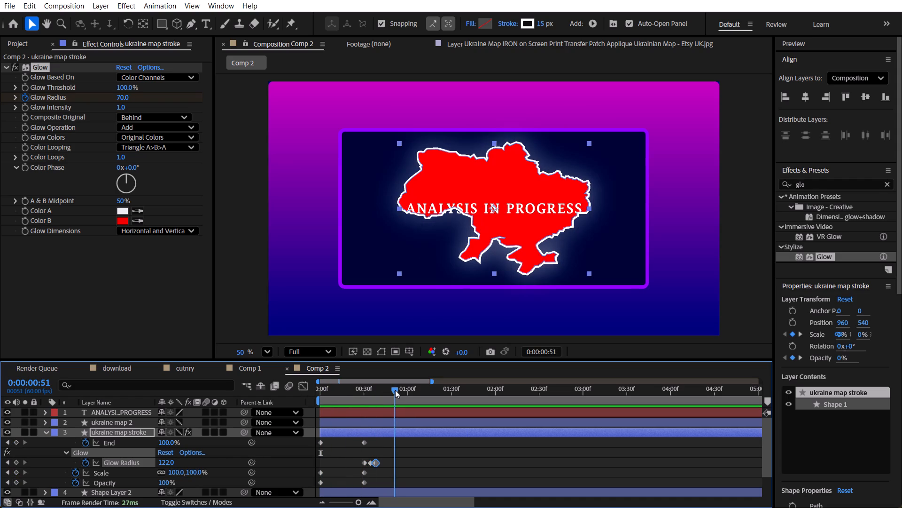
{"action": "key", "text": "n"}
{"action": "left_click_drag", "start_coordinate": [382, 389], "coordinate": [297, 399]}
{"action": "key", "text": "space"}
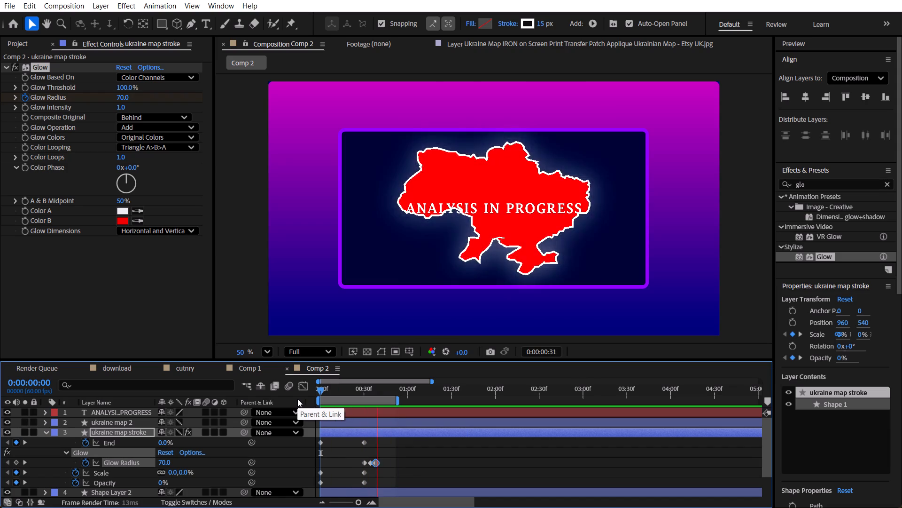
{"action": "key", "text": "space"}
Scrub around the Glow Radius keyframes to check the outline's glow flicker, and park the playhead at 0:00:00:30.
{"action": "left_click_drag", "start_coordinate": [372, 391], "coordinate": [379, 393]}
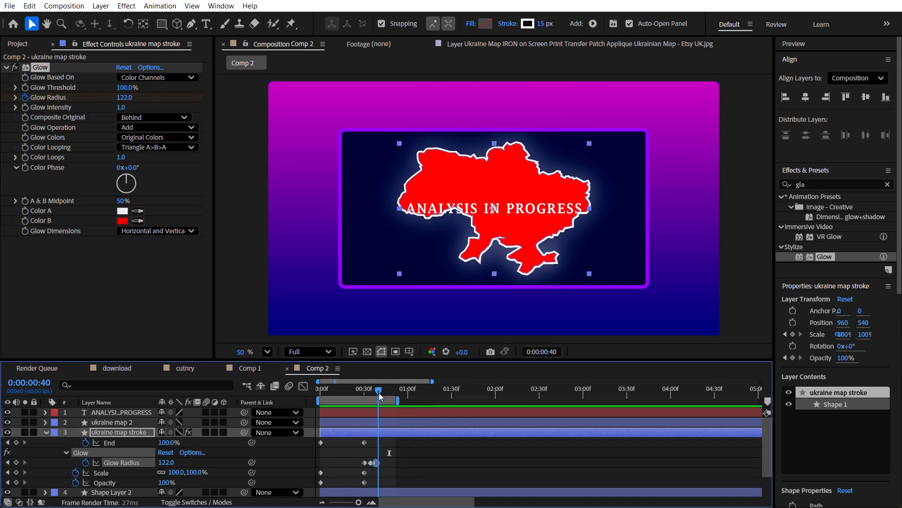
{"action": "left_click_drag", "start_coordinate": [379, 393], "coordinate": [364, 396]}
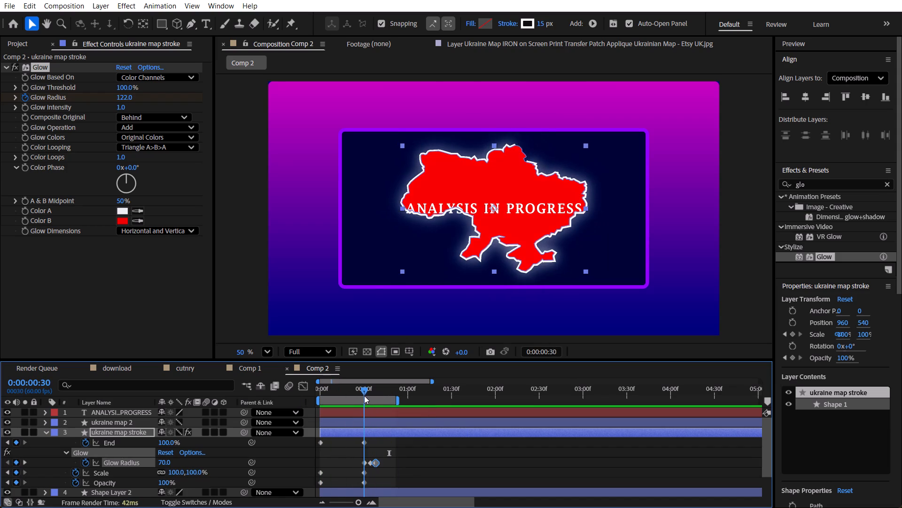
{"action": "left_click_drag", "start_coordinate": [364, 396], "coordinate": [378, 399]}
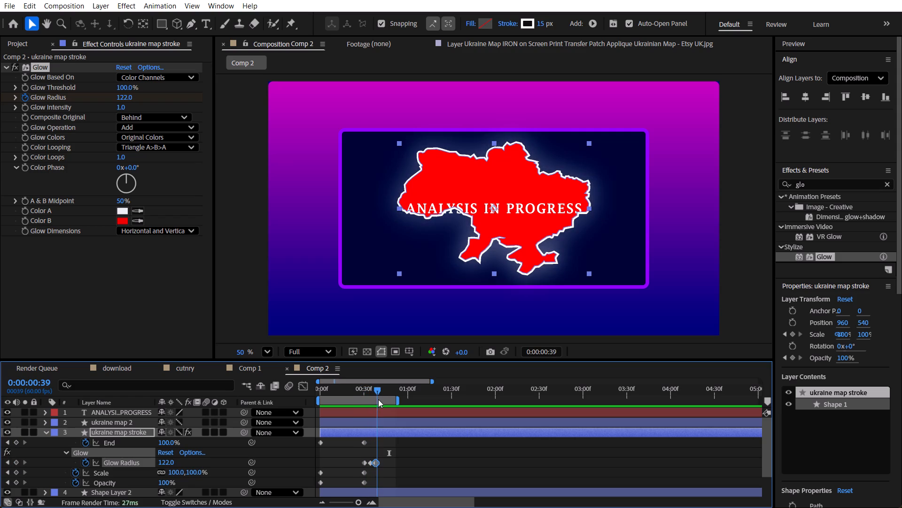
{"action": "left_click_drag", "start_coordinate": [378, 399], "coordinate": [355, 402]}
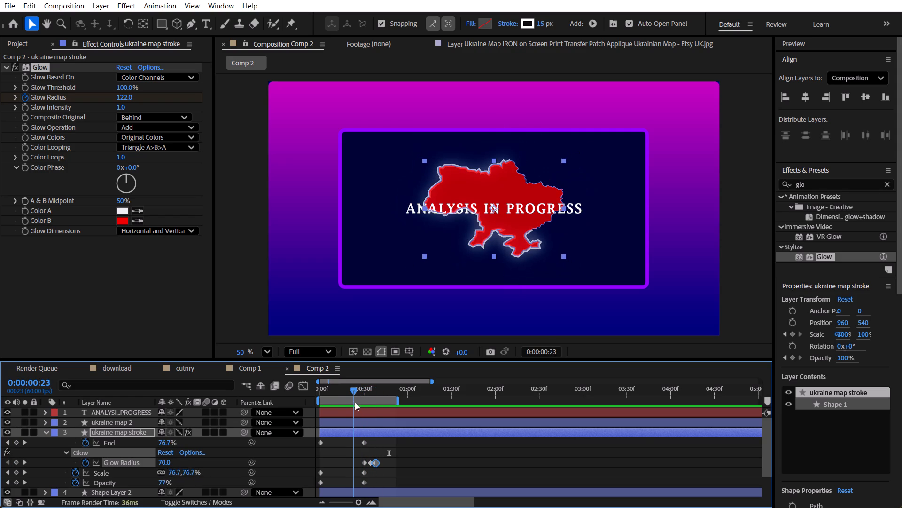
{"action": "left_click_drag", "start_coordinate": [355, 402], "coordinate": [365, 406]}
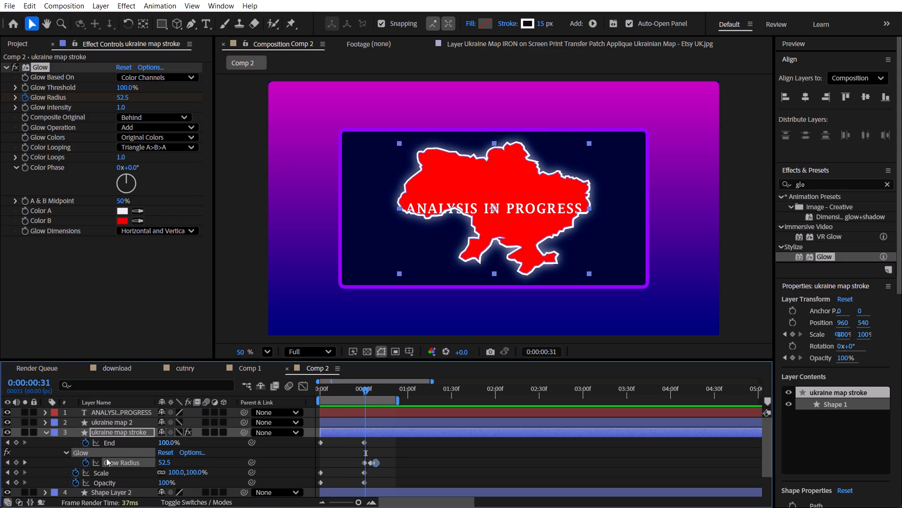
{"action": "left_click", "coordinate": [4, 467]}
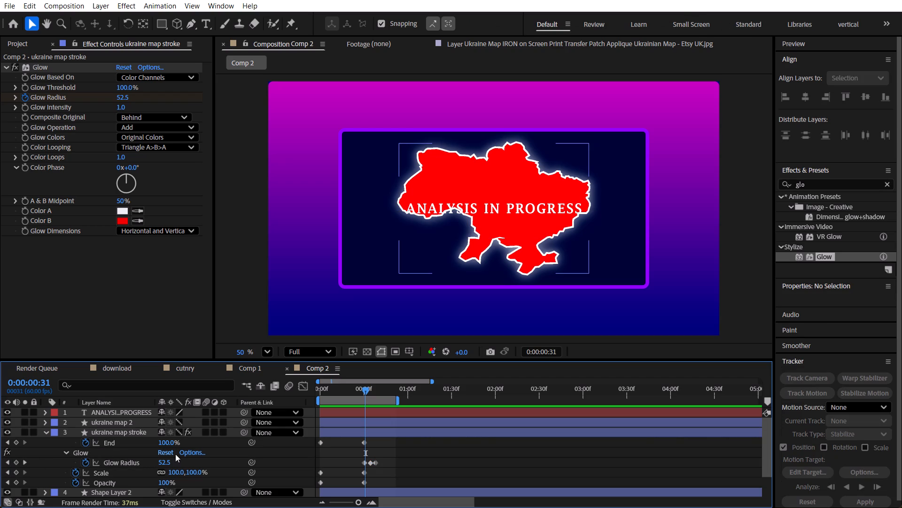
{"action": "left_click", "coordinate": [6, 464]}
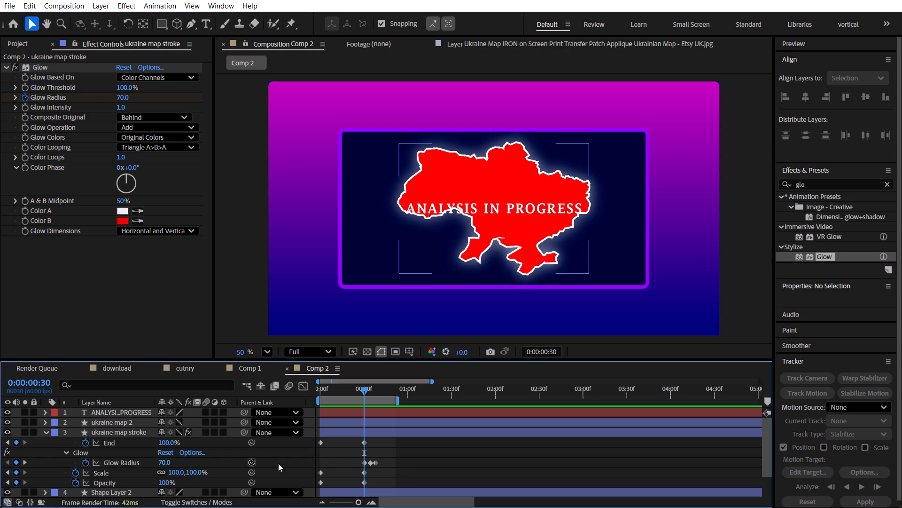
Move the Glow Radius keyframe of 0 past the 122 keyframe, to about 0:00:00:46.
{"action": "left_click_drag", "start_coordinate": [372, 464], "coordinate": [390, 464]}
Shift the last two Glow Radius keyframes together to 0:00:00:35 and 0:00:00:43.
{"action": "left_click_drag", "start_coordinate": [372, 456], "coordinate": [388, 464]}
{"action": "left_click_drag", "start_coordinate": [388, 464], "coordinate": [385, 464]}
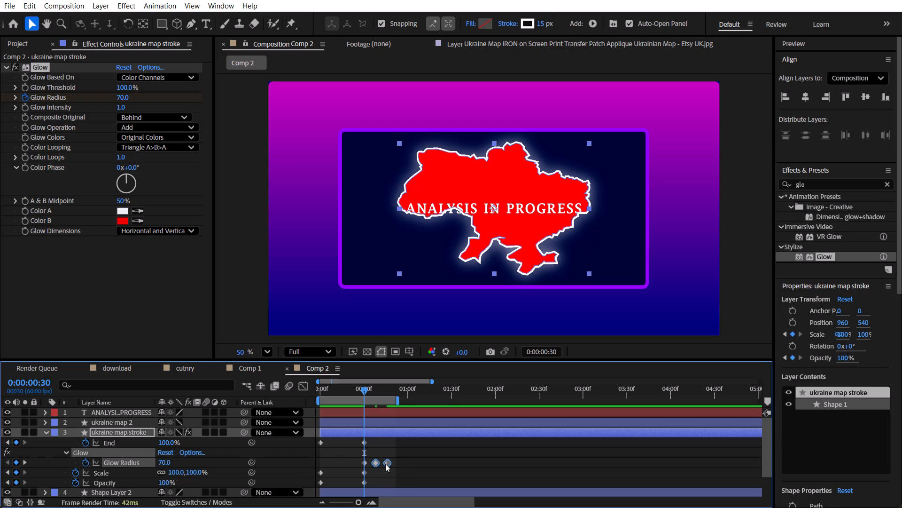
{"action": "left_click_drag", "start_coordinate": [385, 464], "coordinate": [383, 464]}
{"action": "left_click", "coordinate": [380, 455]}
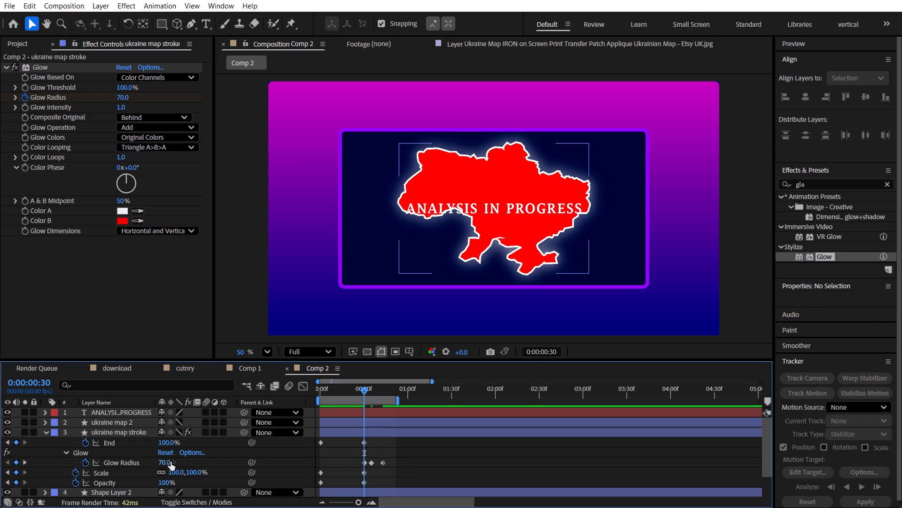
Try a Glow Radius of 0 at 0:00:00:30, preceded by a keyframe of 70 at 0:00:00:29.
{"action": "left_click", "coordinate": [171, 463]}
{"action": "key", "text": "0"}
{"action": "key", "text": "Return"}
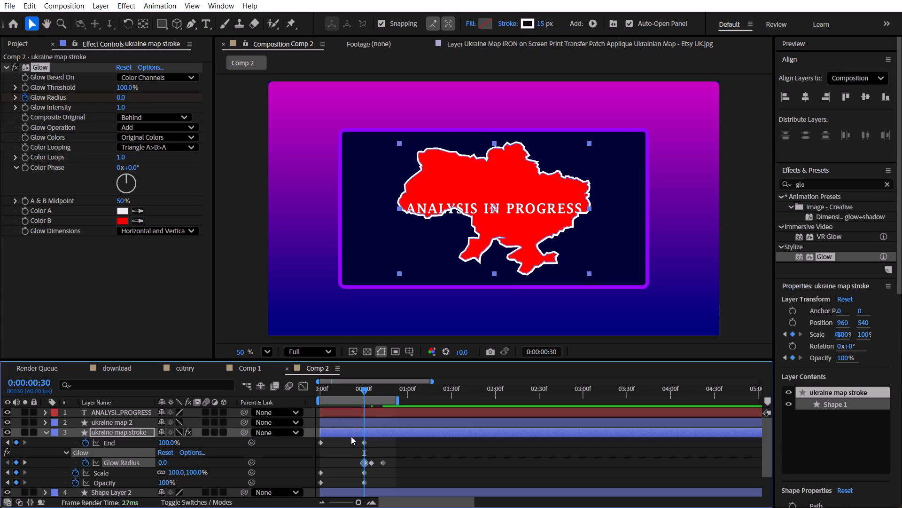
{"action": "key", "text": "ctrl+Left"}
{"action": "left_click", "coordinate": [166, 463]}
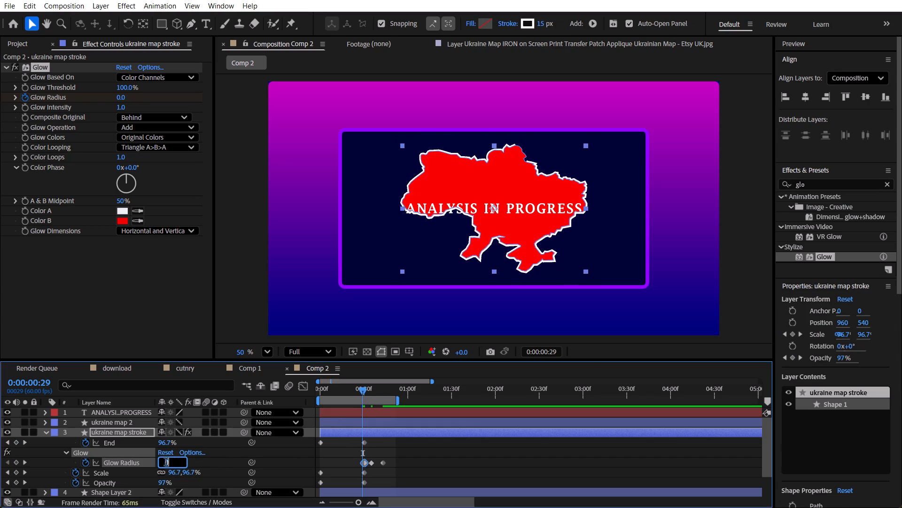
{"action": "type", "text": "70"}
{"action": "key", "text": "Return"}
Scrub frame by frame around 0:00:00:30 to examine how the outline's glow changes between the Glow Radius keyframes.
{"action": "left_click_drag", "start_coordinate": [351, 388], "coordinate": [353, 387]}
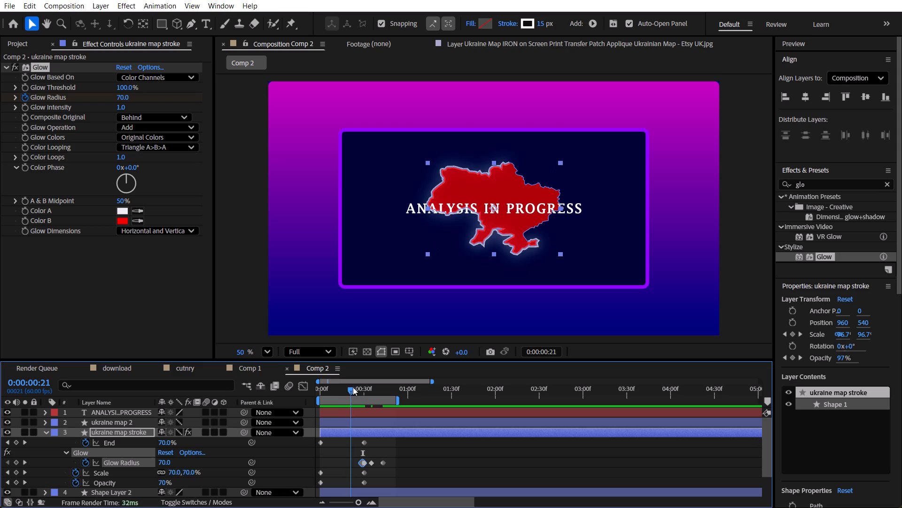
{"action": "left_click_drag", "start_coordinate": [353, 387], "coordinate": [364, 391]}
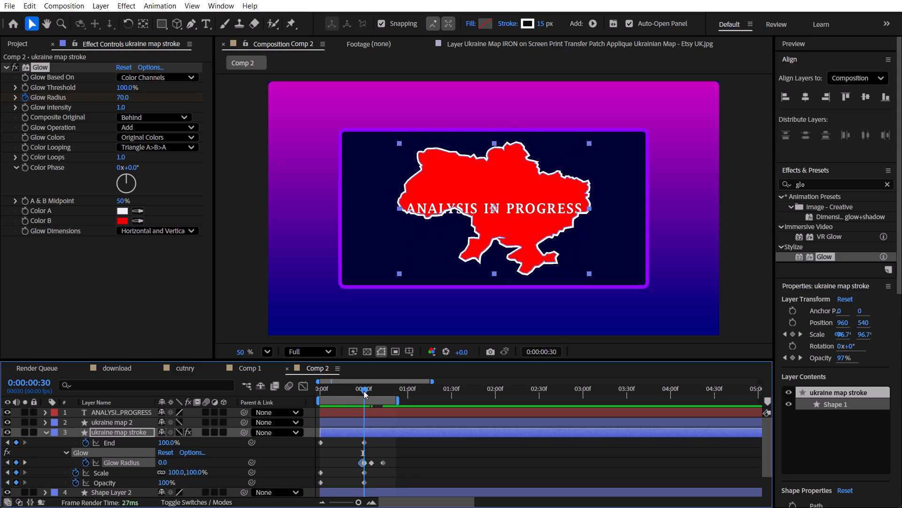
{"action": "left_click_drag", "start_coordinate": [364, 391], "coordinate": [365, 393]}
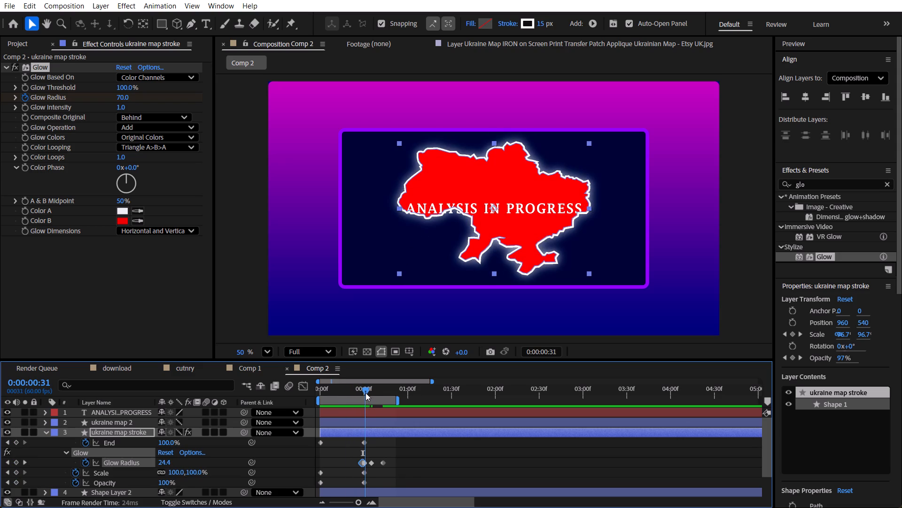
{"action": "left_click_drag", "start_coordinate": [365, 393], "coordinate": [363, 393]}
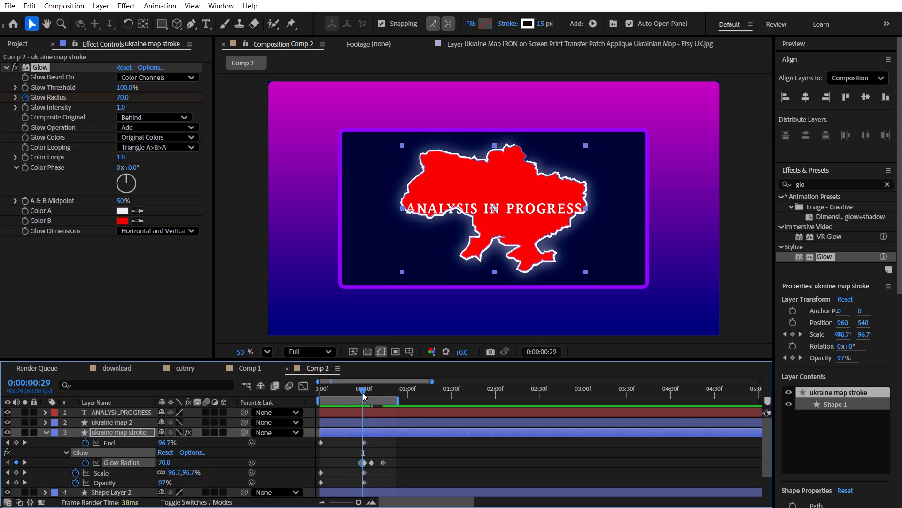
{"action": "left_click_drag", "start_coordinate": [363, 393], "coordinate": [366, 393]}
{"action": "type", "text": "==="}
{"action": "key", "text": "equal"}
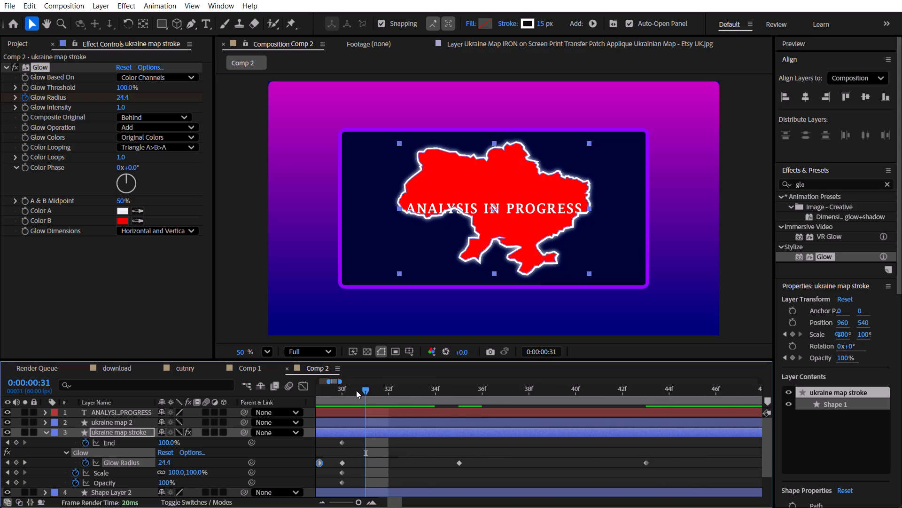
{"action": "left_click_drag", "start_coordinate": [356, 389], "coordinate": [338, 392]}
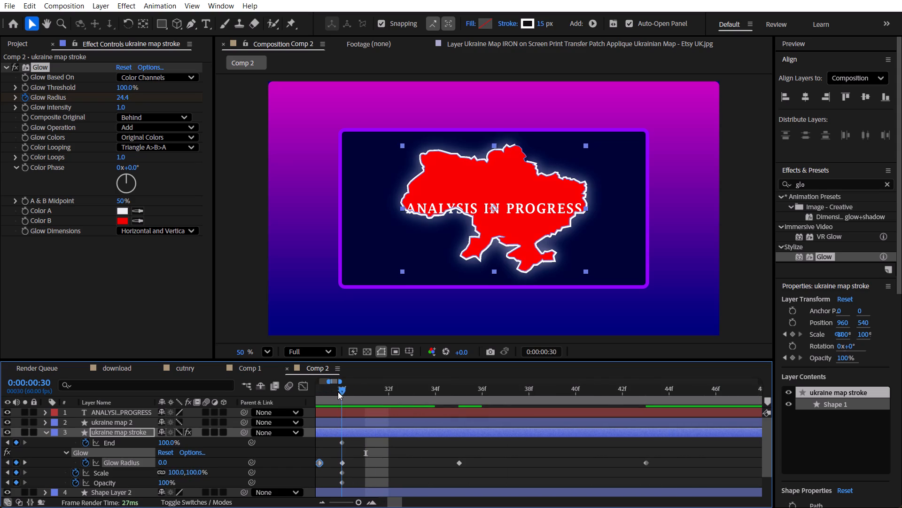
{"action": "left_click_drag", "start_coordinate": [338, 392], "coordinate": [411, 403]}
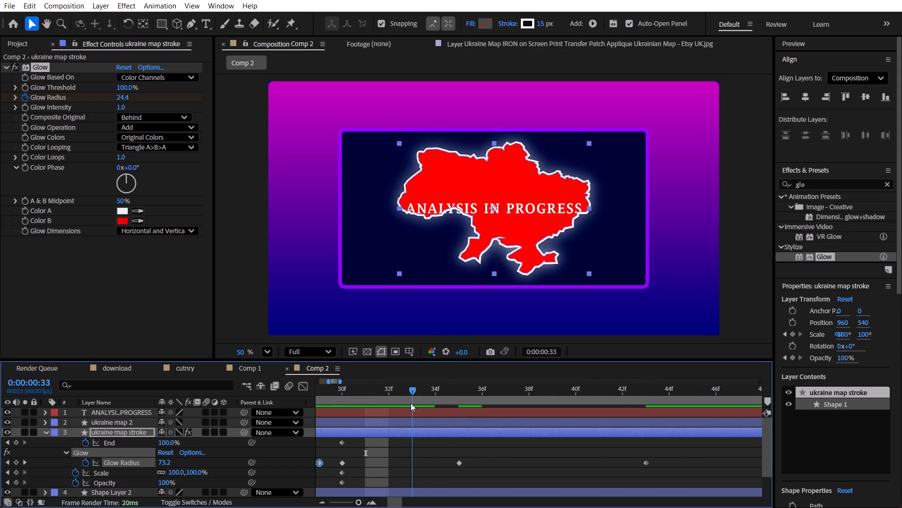
{"action": "left_click_drag", "start_coordinate": [411, 403], "coordinate": [453, 408]}
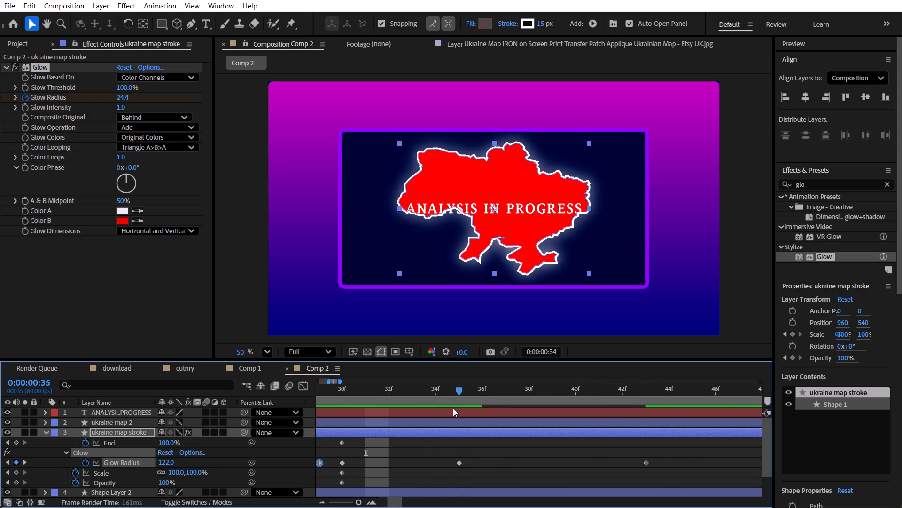
{"action": "left_click_drag", "start_coordinate": [453, 408], "coordinate": [353, 407]}
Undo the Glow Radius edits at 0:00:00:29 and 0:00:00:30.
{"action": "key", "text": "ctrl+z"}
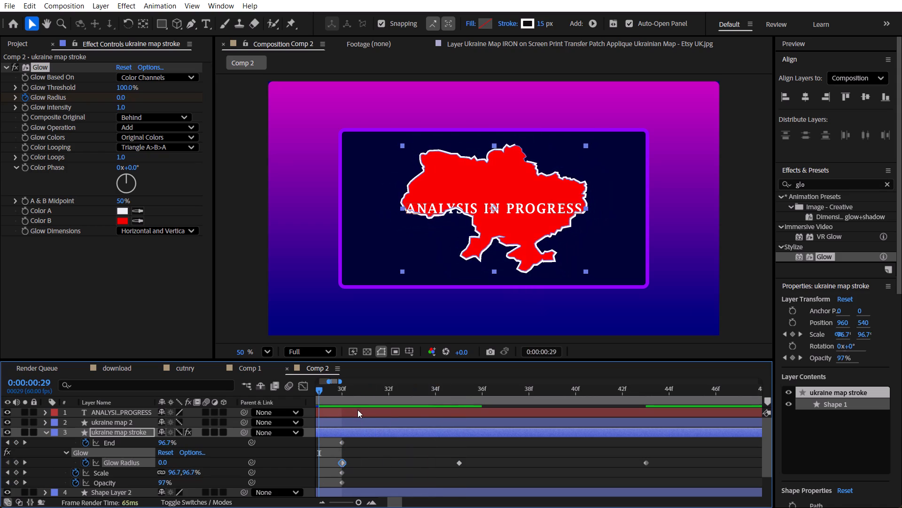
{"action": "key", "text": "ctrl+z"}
Go through the outline's Glow Radius keyframes one by one from the composition's start to check their values.
{"action": "scroll", "coordinate": [397, 444], "scroll_direction": "down", "scroll_amount": 1}
{"action": "scroll", "coordinate": [397, 444], "scroll_direction": "up", "scroll_amount": 2}
{"action": "type", "text": "--"}
{"action": "key", "text": "minus"}
{"action": "left_click_drag", "start_coordinate": [344, 394], "coordinate": [296, 393]}
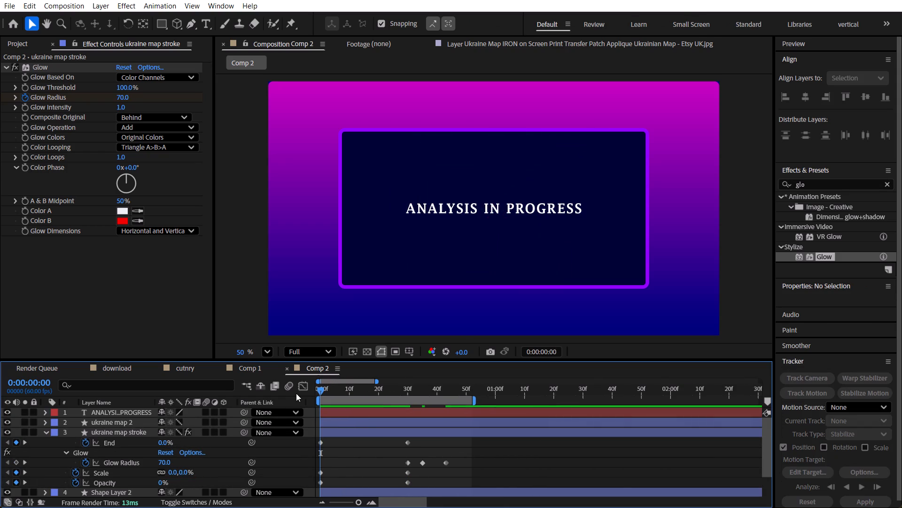
{"action": "type", "text": "=="}
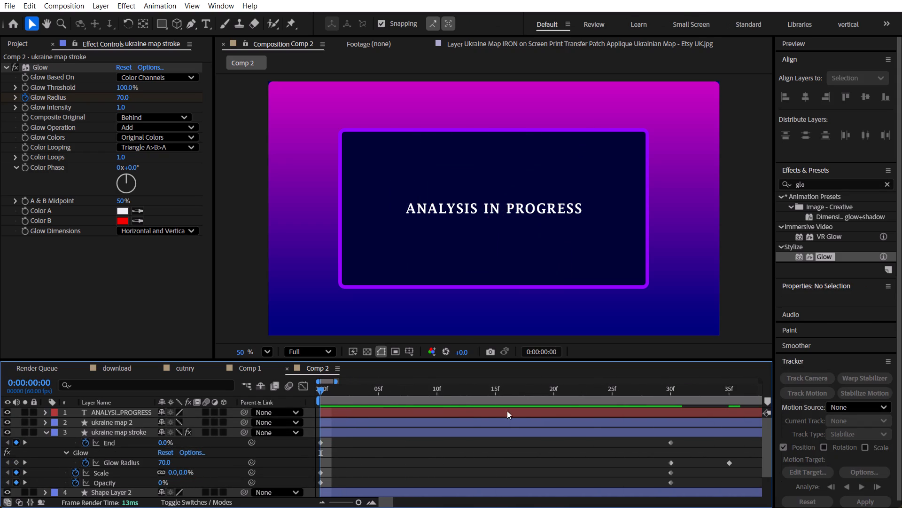
{"action": "key", "text": "minus"}
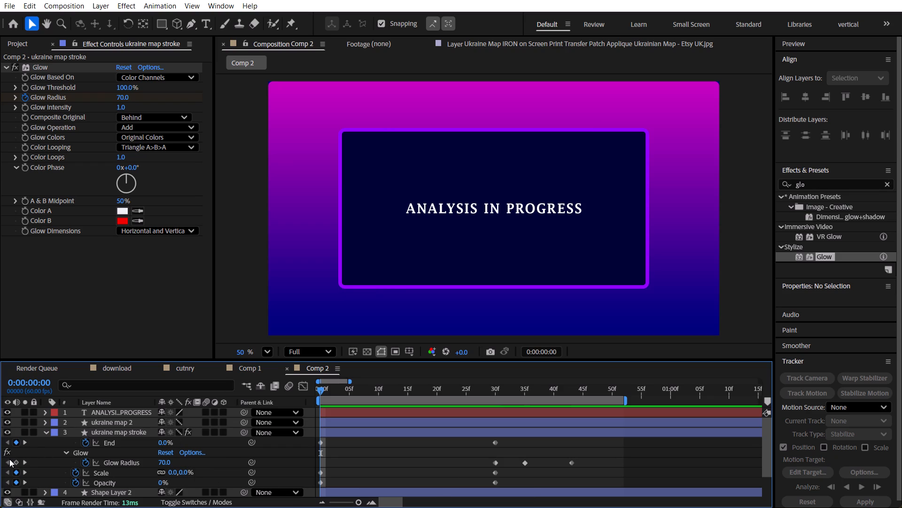
{"action": "left_click", "coordinate": [26, 462]}
{"action": "left_click", "coordinate": [26, 463]}
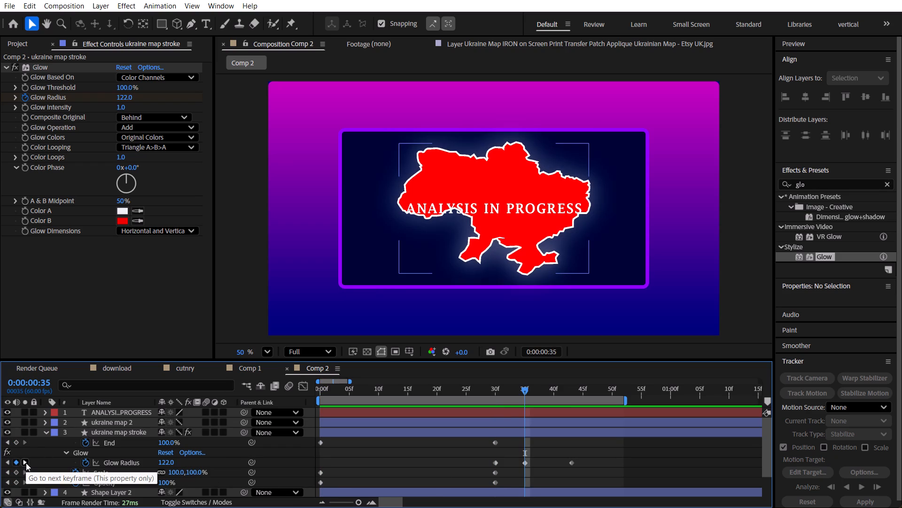
{"action": "left_click", "coordinate": [26, 463]}
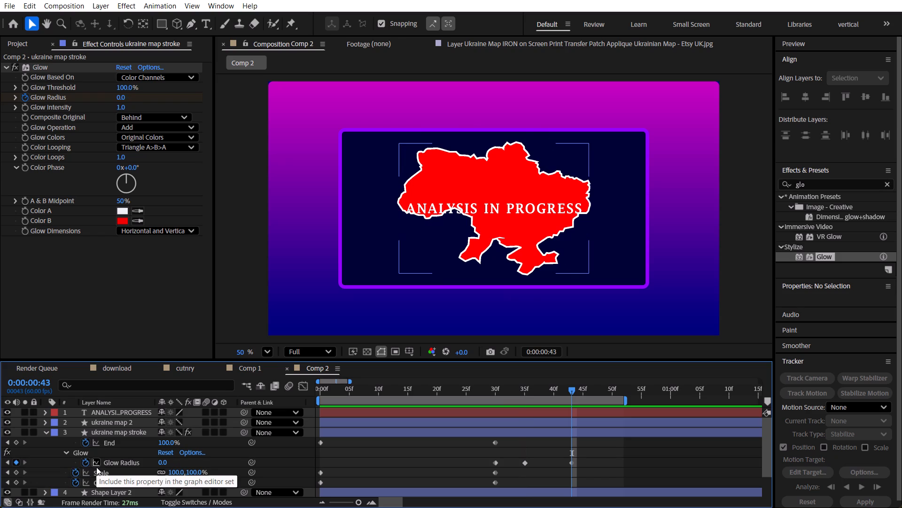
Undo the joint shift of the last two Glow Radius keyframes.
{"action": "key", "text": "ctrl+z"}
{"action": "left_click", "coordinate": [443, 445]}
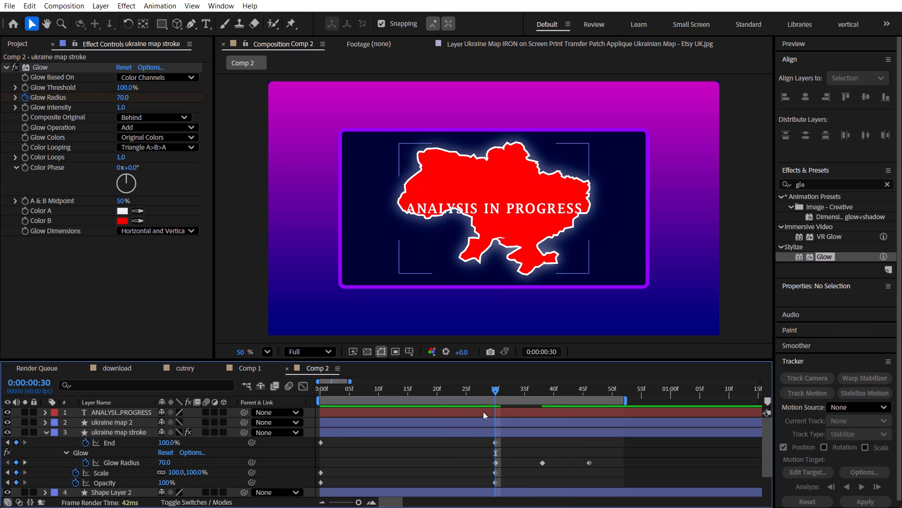
Apply Easy Ease to the three Glow Radius keyframes of the ukraine map stroke layer.
{"action": "left_click_drag", "start_coordinate": [495, 391], "coordinate": [571, 390]}
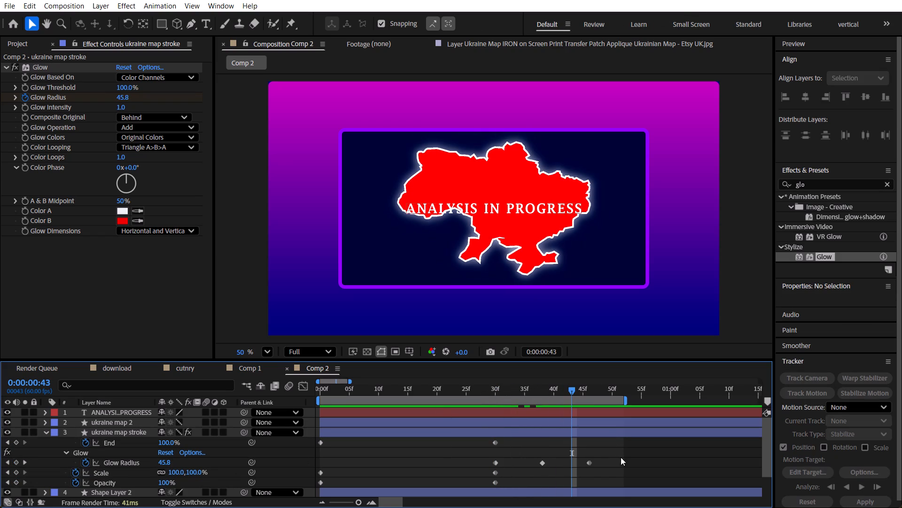
{"action": "left_click_drag", "start_coordinate": [601, 447], "coordinate": [479, 465]}
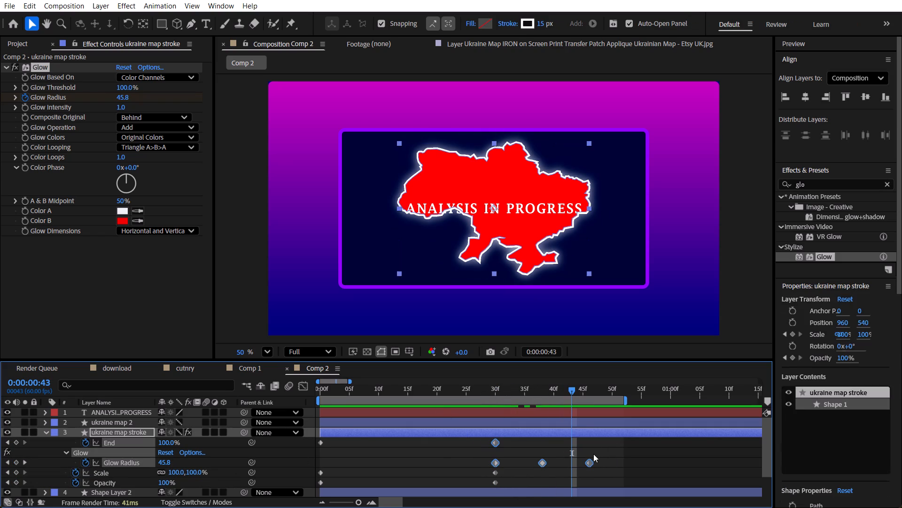
{"action": "left_click_drag", "start_coordinate": [598, 454], "coordinate": [487, 464]}
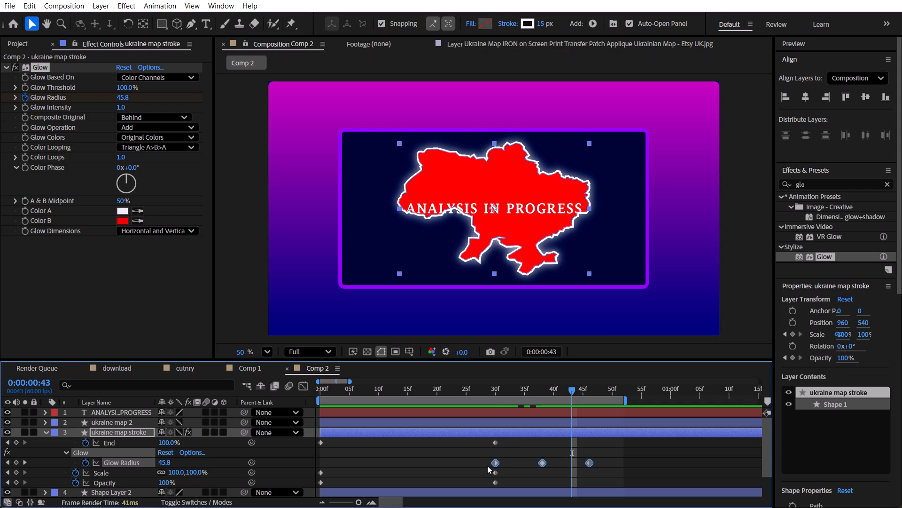
{"action": "key", "text": "F9"}
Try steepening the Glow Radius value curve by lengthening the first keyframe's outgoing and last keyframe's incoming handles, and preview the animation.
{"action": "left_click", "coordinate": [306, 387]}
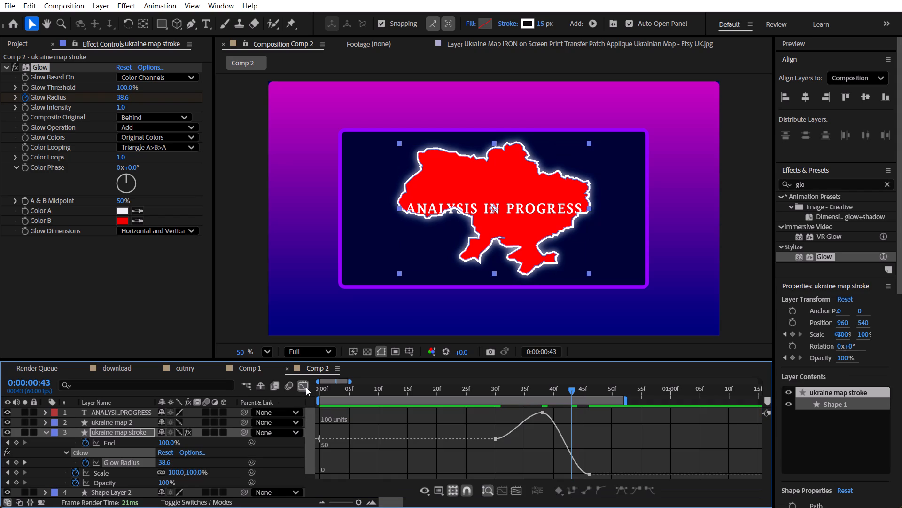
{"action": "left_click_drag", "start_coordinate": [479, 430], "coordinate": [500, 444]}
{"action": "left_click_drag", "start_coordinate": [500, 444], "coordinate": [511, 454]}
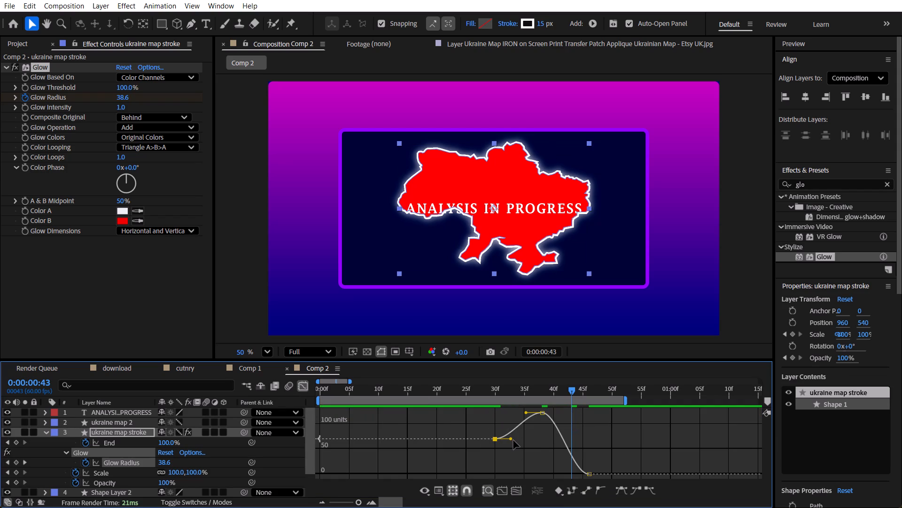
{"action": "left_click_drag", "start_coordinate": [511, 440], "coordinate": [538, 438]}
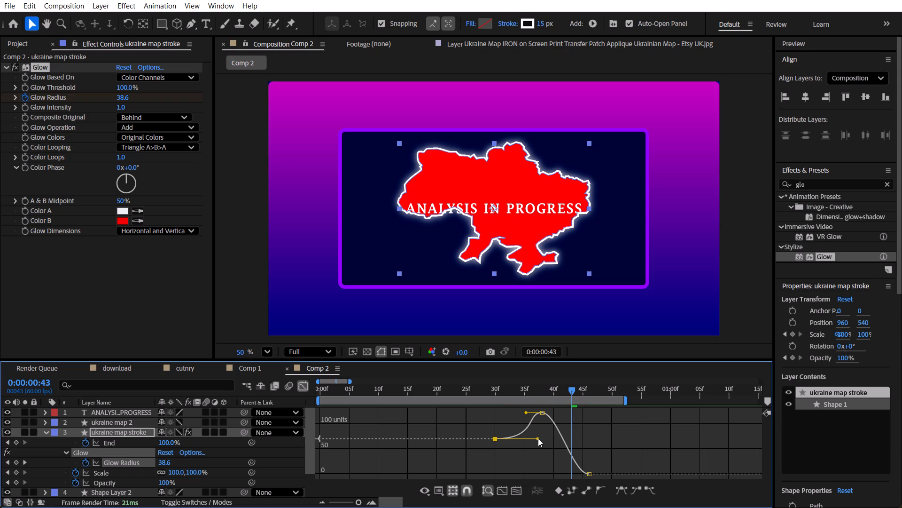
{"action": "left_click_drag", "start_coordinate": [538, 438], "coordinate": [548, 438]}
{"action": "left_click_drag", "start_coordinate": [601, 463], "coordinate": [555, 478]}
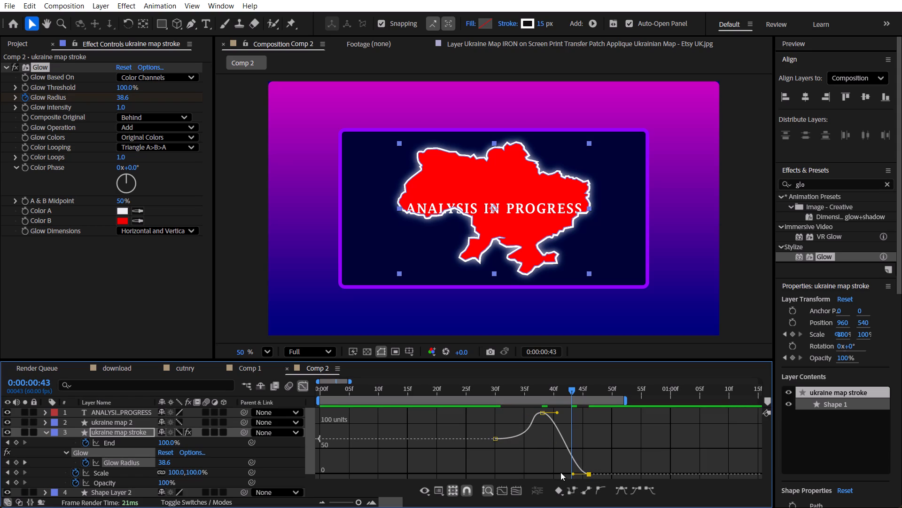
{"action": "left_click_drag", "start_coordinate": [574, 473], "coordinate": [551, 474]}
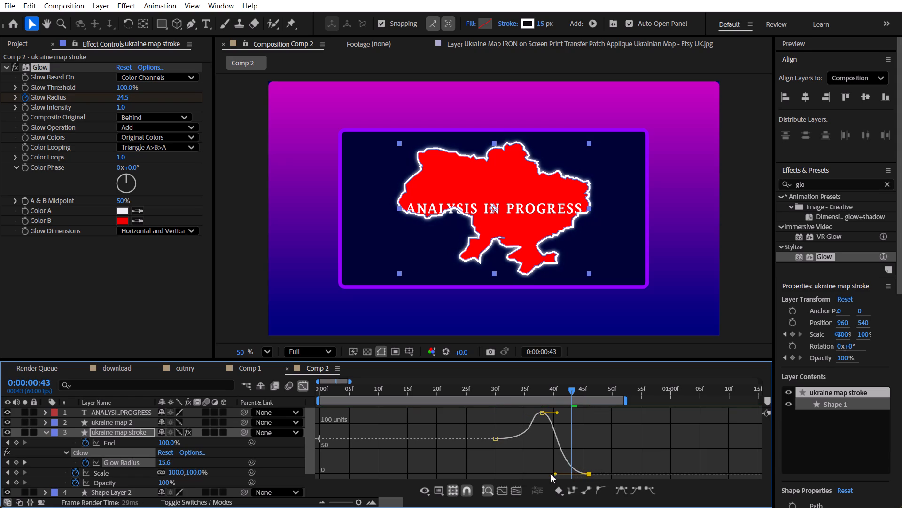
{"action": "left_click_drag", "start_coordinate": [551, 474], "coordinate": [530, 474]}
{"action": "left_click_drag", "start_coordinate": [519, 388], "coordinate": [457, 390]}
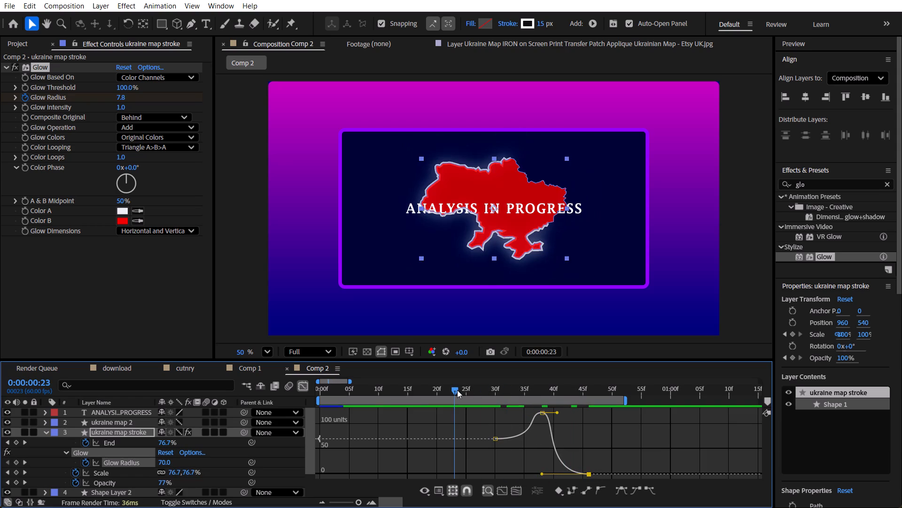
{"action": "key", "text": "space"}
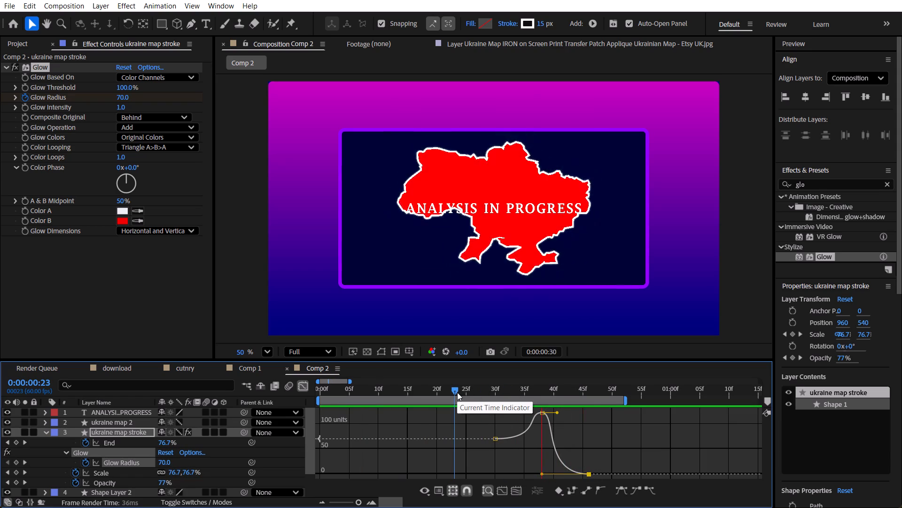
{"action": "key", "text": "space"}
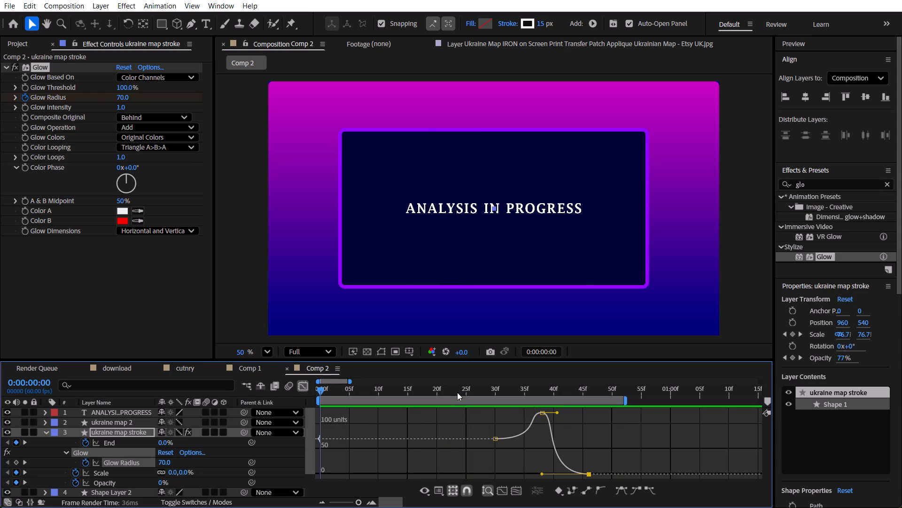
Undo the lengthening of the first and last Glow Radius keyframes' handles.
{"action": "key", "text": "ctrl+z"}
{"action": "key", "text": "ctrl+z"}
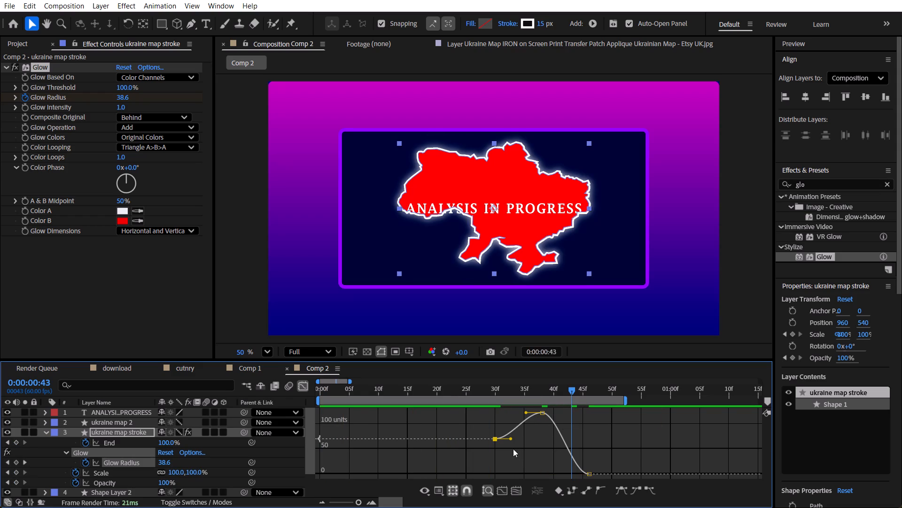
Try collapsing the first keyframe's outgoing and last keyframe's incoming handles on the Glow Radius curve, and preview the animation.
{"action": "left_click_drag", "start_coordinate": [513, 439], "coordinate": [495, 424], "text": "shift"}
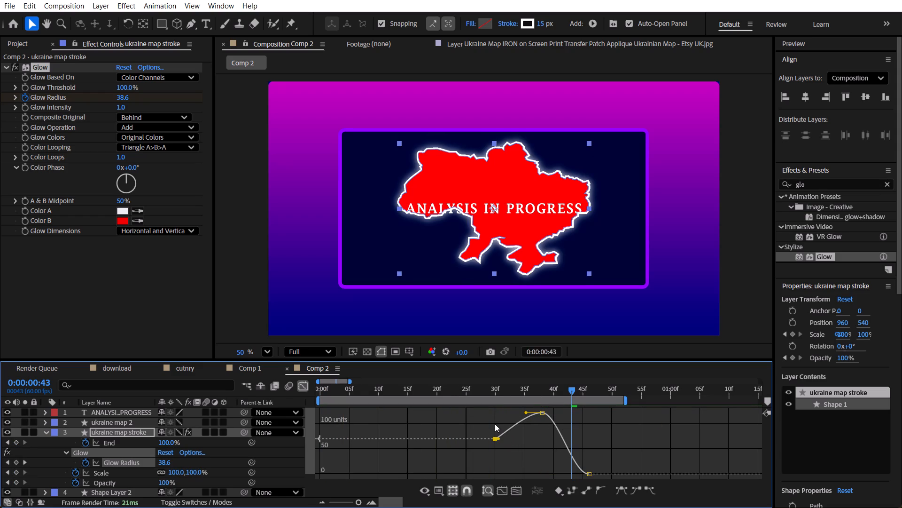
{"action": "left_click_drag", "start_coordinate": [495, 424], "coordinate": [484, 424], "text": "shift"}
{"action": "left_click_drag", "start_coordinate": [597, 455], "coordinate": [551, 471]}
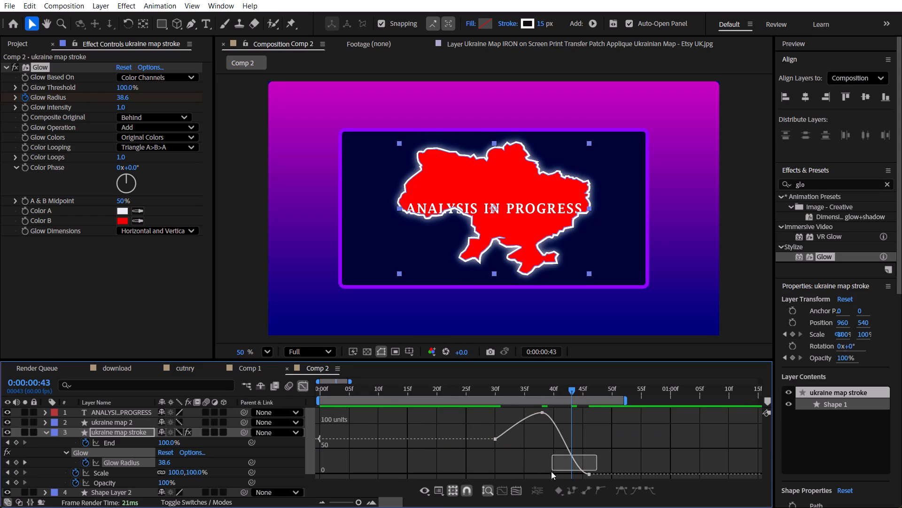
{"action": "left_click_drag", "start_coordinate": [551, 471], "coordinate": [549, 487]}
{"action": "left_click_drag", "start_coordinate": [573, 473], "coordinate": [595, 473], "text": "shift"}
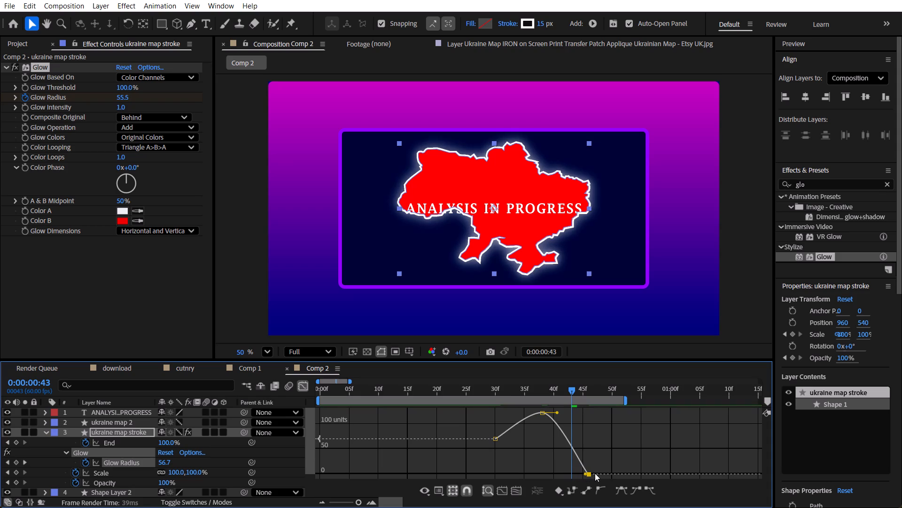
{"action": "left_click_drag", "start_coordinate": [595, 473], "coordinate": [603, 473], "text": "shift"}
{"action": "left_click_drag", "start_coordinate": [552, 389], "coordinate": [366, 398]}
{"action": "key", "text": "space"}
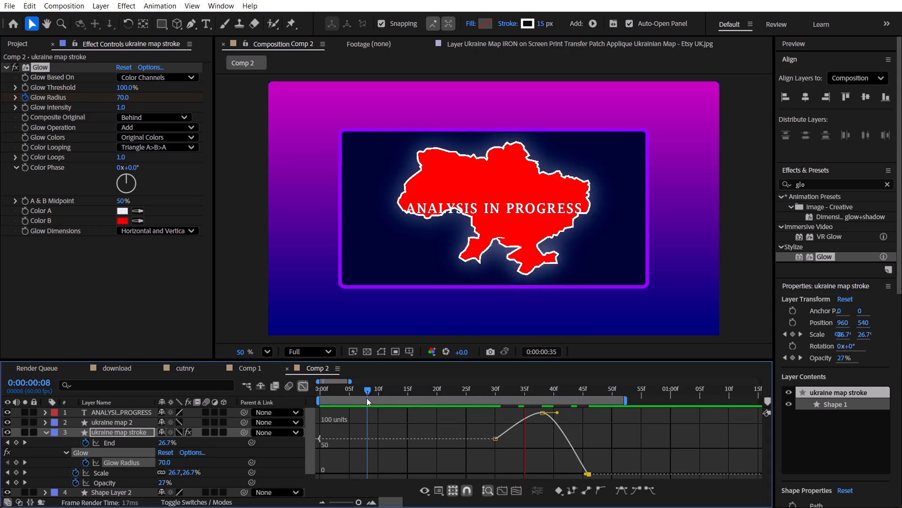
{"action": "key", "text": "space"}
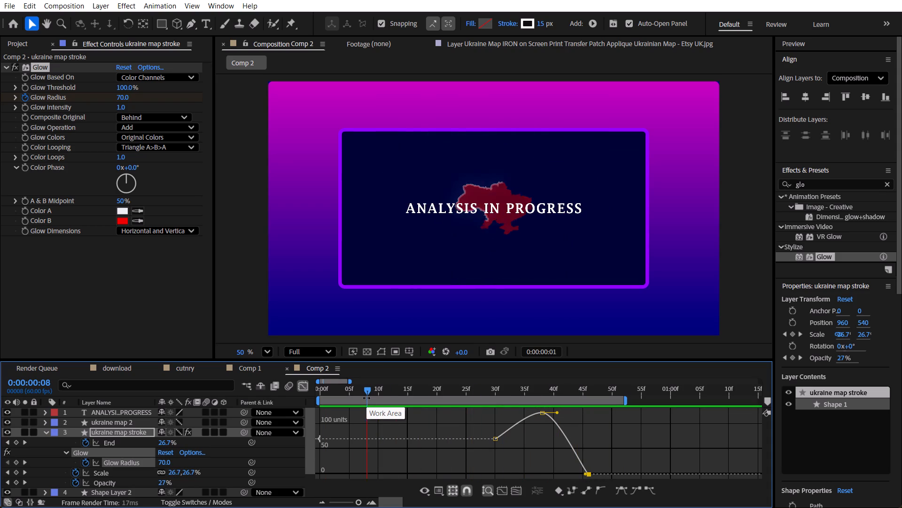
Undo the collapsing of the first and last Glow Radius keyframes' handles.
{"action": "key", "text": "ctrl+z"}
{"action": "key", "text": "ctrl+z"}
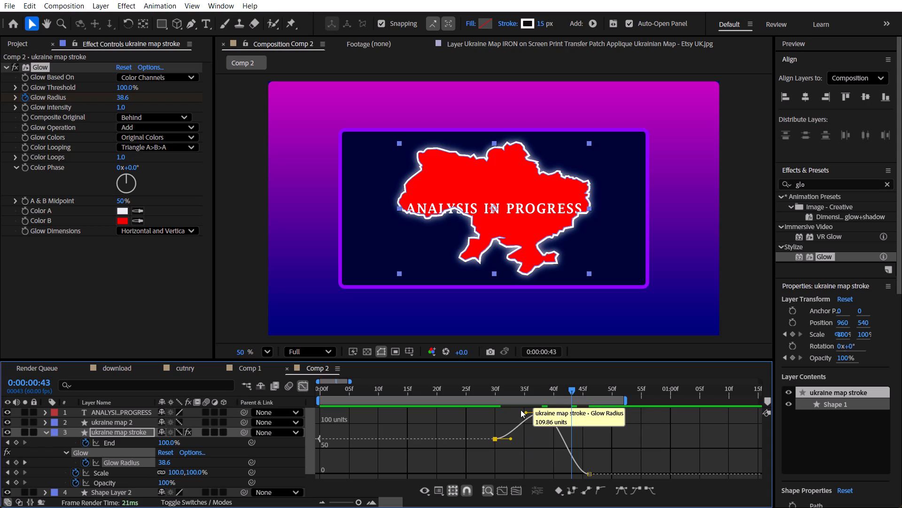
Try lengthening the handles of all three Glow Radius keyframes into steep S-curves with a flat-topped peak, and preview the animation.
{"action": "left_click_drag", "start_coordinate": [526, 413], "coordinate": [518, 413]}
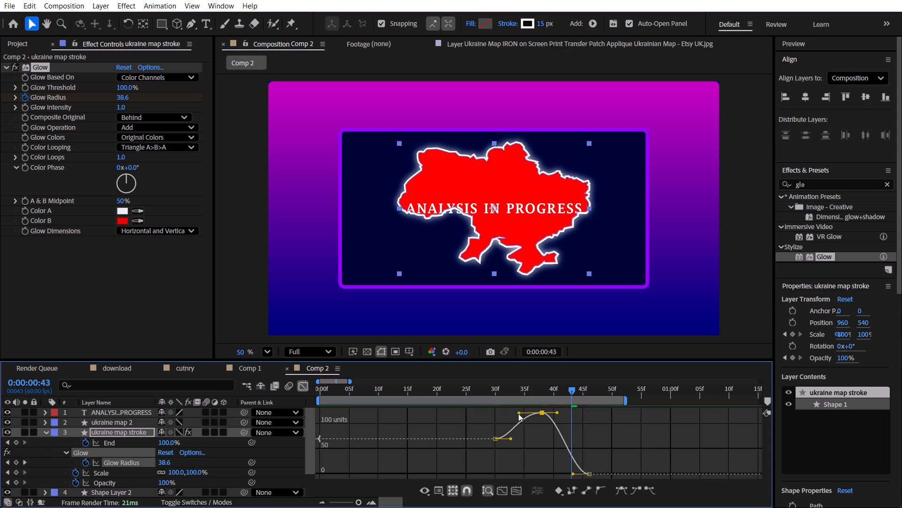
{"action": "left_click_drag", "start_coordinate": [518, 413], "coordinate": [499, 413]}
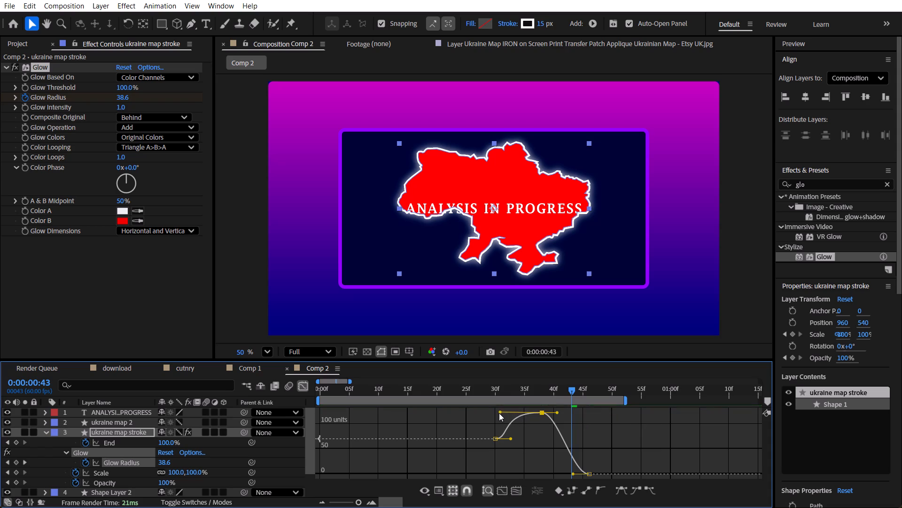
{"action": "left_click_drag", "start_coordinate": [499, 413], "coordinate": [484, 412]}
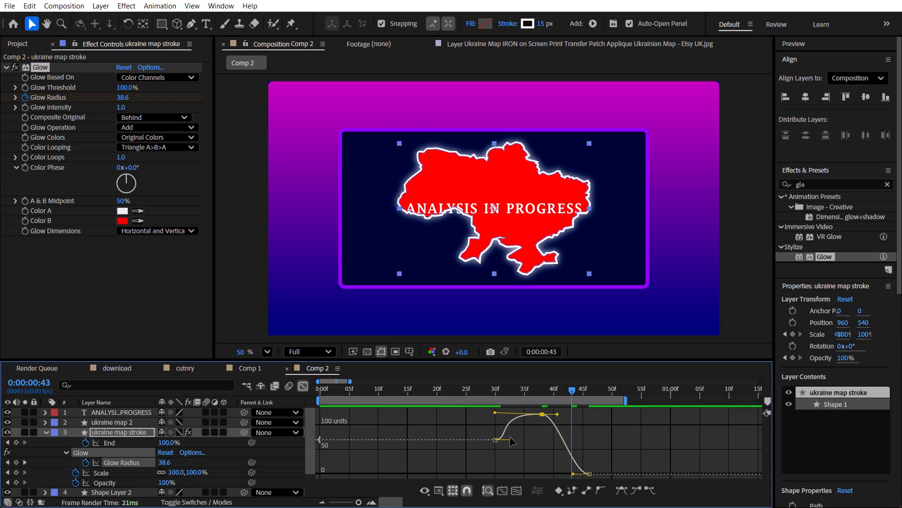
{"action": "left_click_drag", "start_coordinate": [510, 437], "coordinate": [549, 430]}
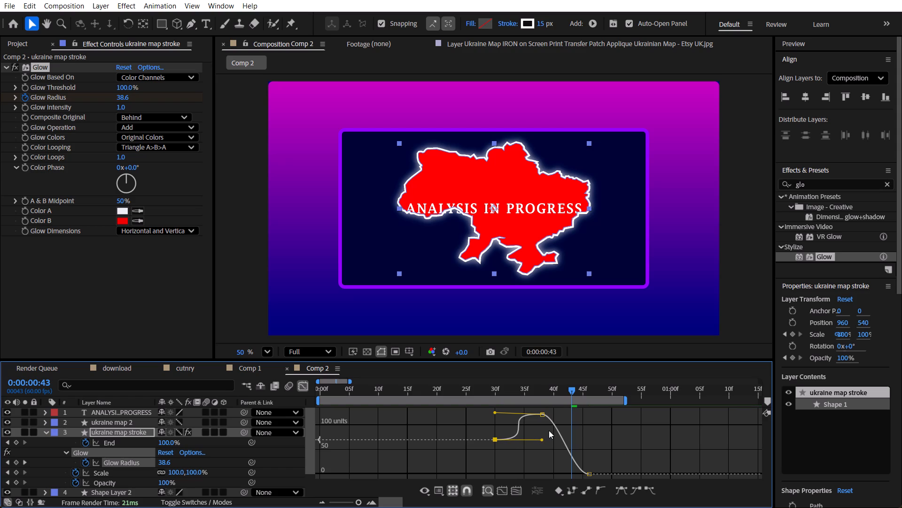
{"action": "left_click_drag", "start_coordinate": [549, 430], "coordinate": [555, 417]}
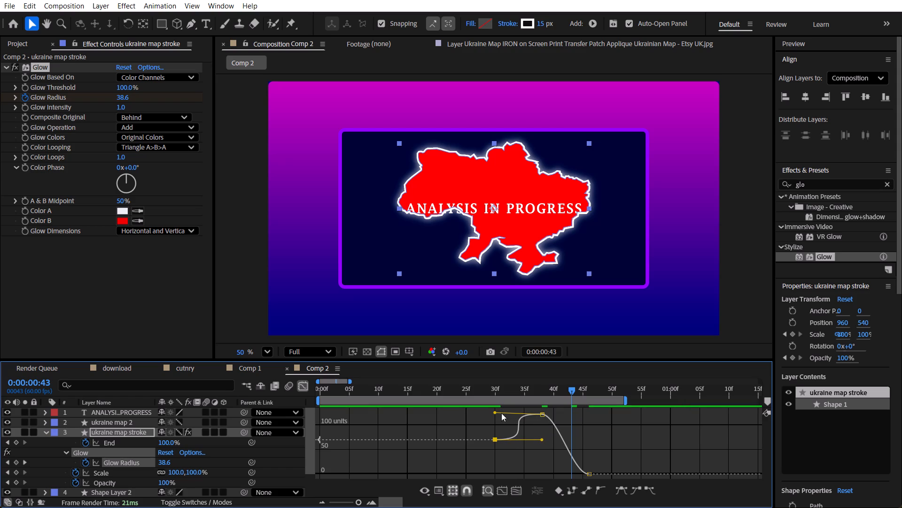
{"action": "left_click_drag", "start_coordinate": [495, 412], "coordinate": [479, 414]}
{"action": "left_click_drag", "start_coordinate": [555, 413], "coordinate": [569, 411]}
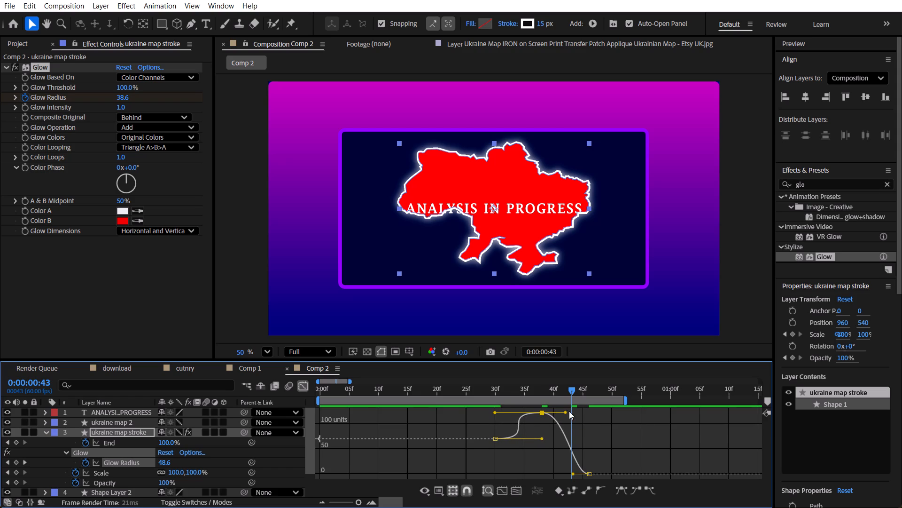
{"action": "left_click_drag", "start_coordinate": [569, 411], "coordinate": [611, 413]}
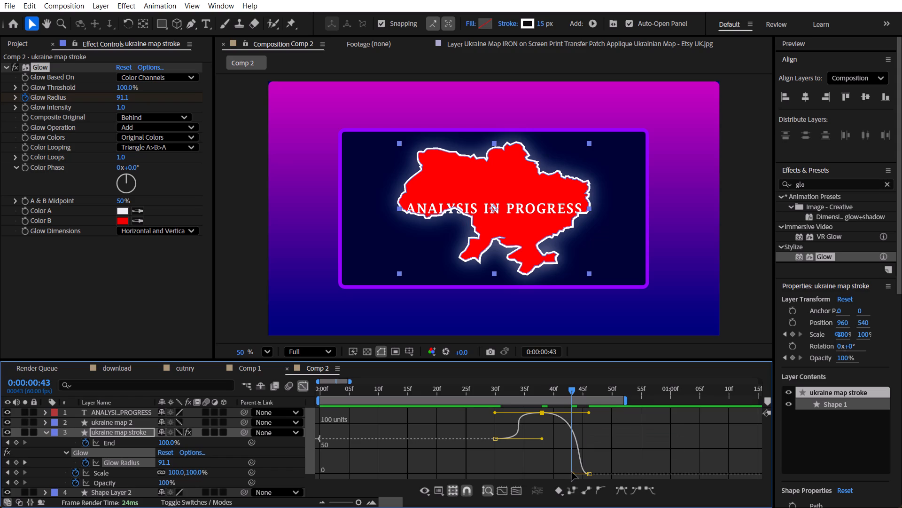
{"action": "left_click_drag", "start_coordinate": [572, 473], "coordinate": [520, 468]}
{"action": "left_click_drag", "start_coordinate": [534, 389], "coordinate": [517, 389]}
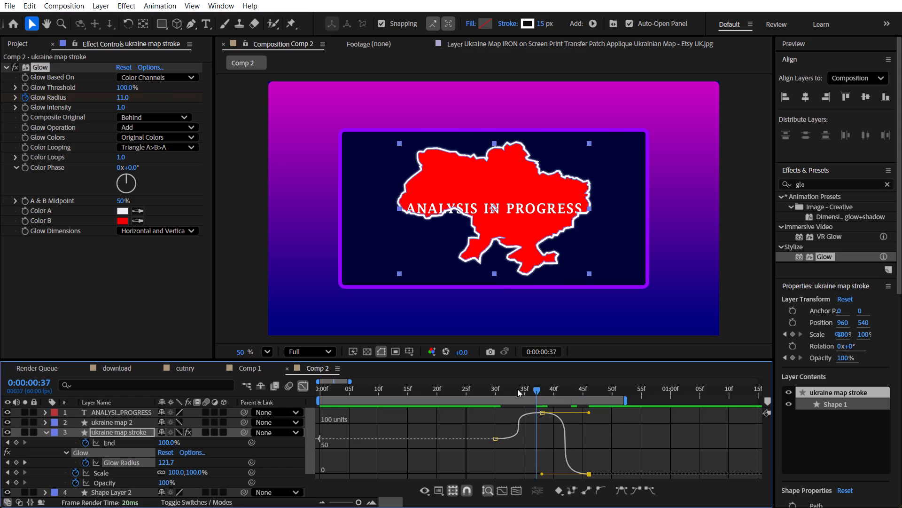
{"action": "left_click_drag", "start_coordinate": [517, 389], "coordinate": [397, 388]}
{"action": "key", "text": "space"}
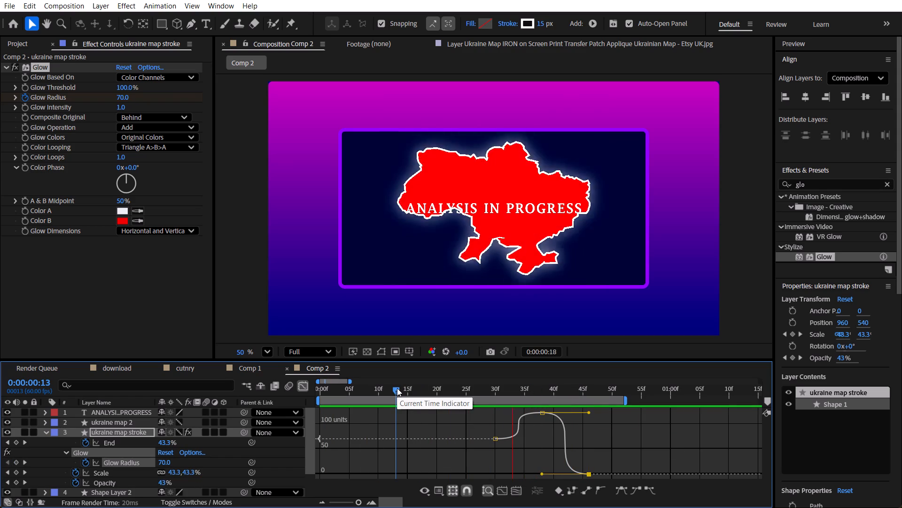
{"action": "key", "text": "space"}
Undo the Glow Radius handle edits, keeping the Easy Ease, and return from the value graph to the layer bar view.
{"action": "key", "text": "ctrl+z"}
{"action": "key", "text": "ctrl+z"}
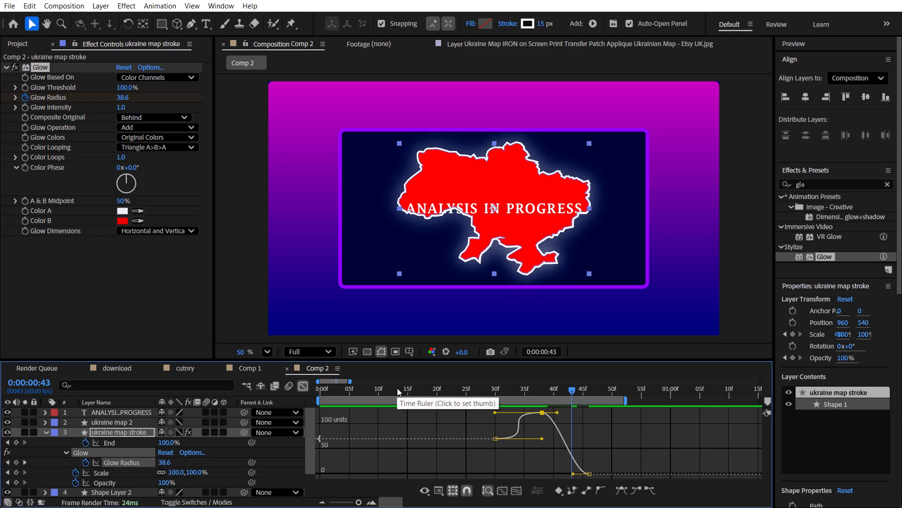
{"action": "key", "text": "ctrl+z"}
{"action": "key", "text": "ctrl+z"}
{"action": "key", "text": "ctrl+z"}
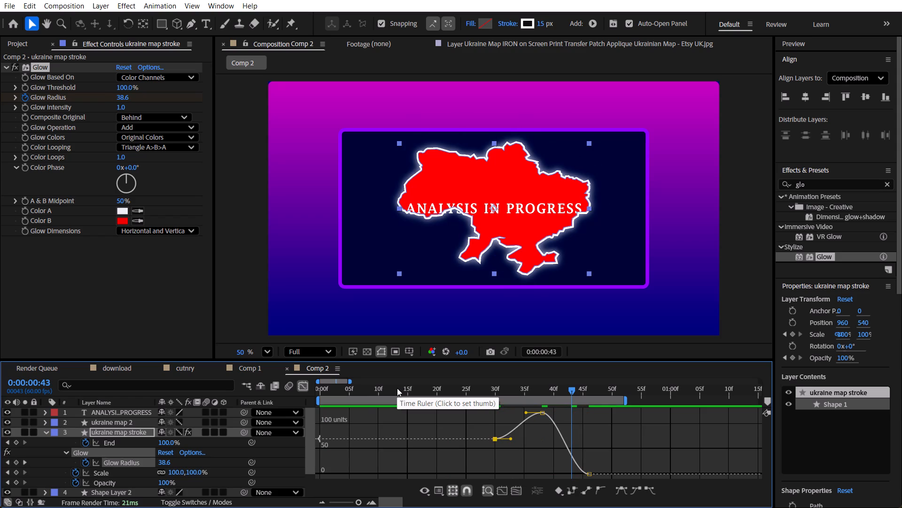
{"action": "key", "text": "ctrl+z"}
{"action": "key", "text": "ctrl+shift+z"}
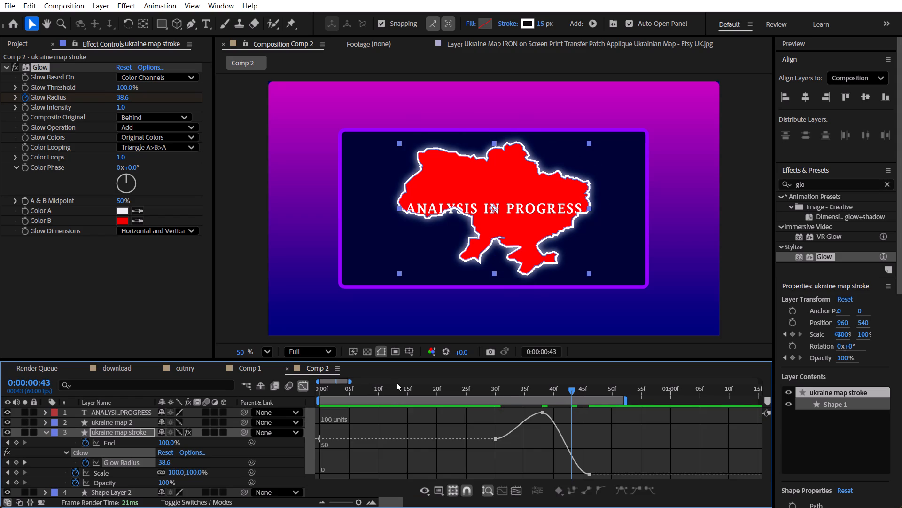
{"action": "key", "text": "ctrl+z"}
Preview the animation and scrub to 0:00:00:45 to examine the outline's glow with the eased Glow Radius keyframes.
{"action": "left_click_drag", "start_coordinate": [492, 390], "coordinate": [486, 392]}
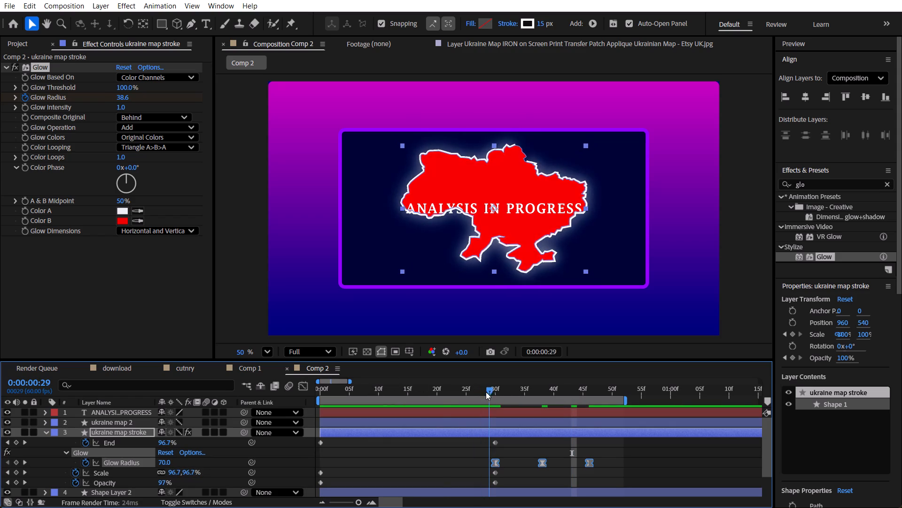
{"action": "left_click_drag", "start_coordinate": [486, 392], "coordinate": [351, 385]}
{"action": "key", "text": "space"}
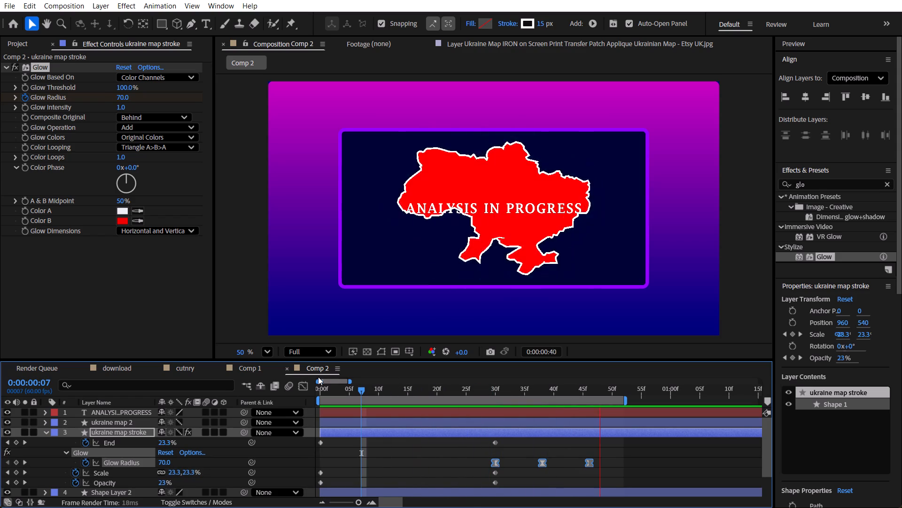
{"action": "key", "text": "space"}
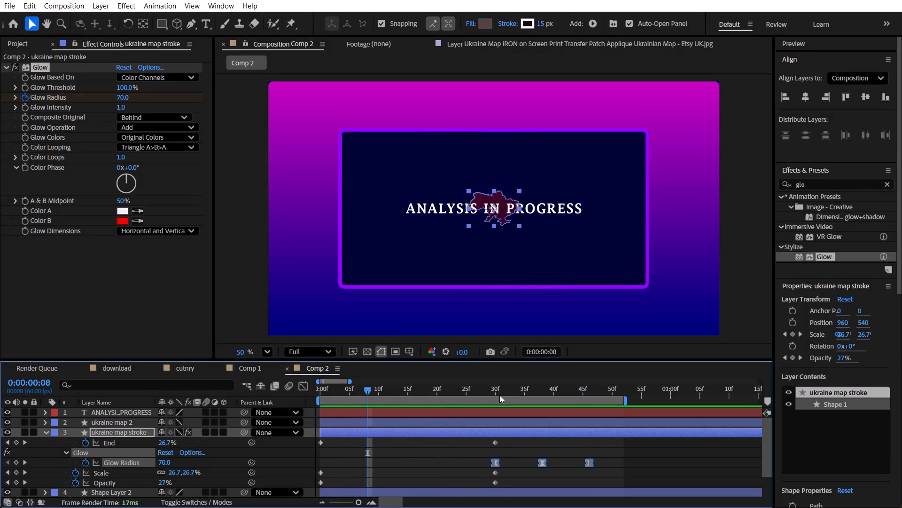
{"action": "left_click_drag", "start_coordinate": [496, 390], "coordinate": [583, 405]}
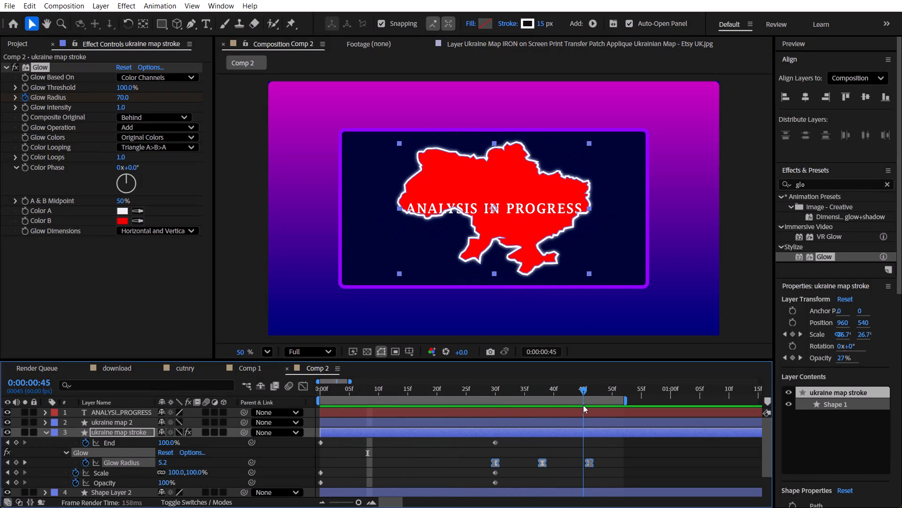
Undo the Easy Ease on the Glow Radius keyframes and the wider spacing between them.
{"action": "left_click_drag", "start_coordinate": [583, 405], "coordinate": [497, 413]}
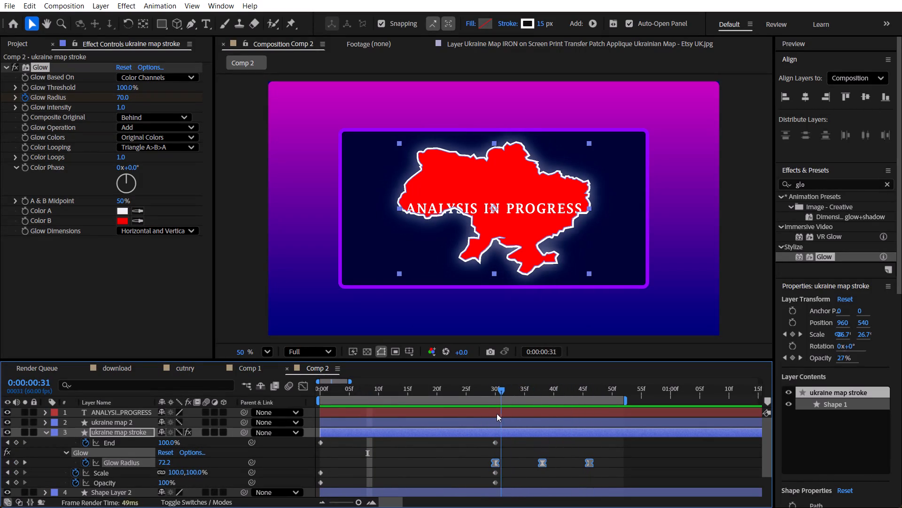
{"action": "left_click_drag", "start_coordinate": [497, 413], "coordinate": [537, 419]}
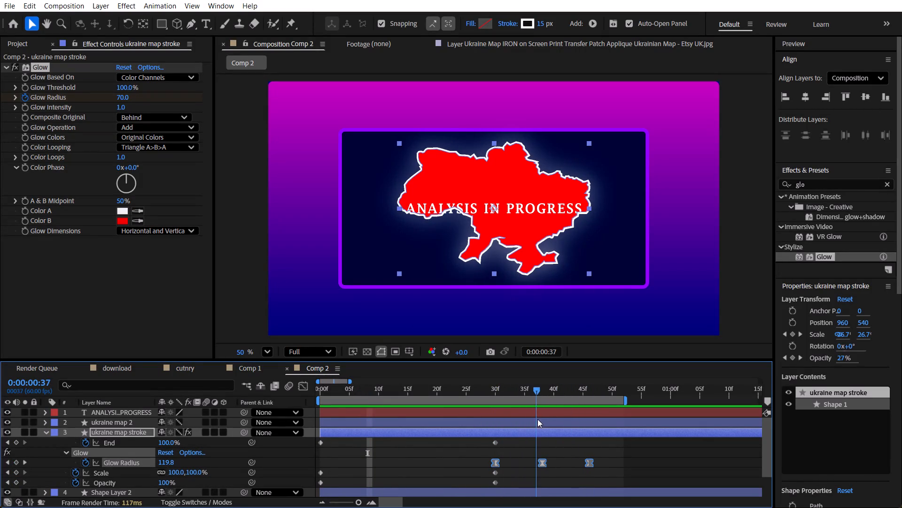
{"action": "left_click_drag", "start_coordinate": [537, 419], "coordinate": [539, 421]}
{"action": "key", "text": "ctrl+z"}
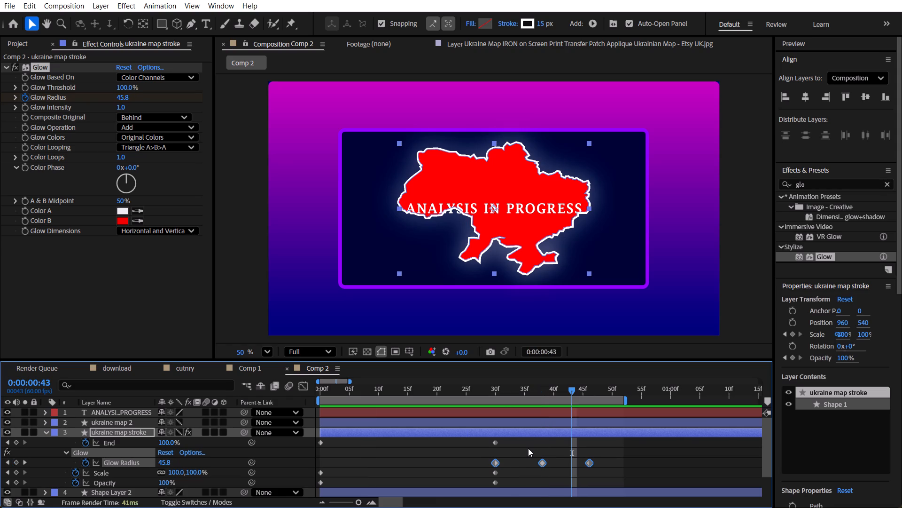
{"action": "key", "text": "ctrl+z"}
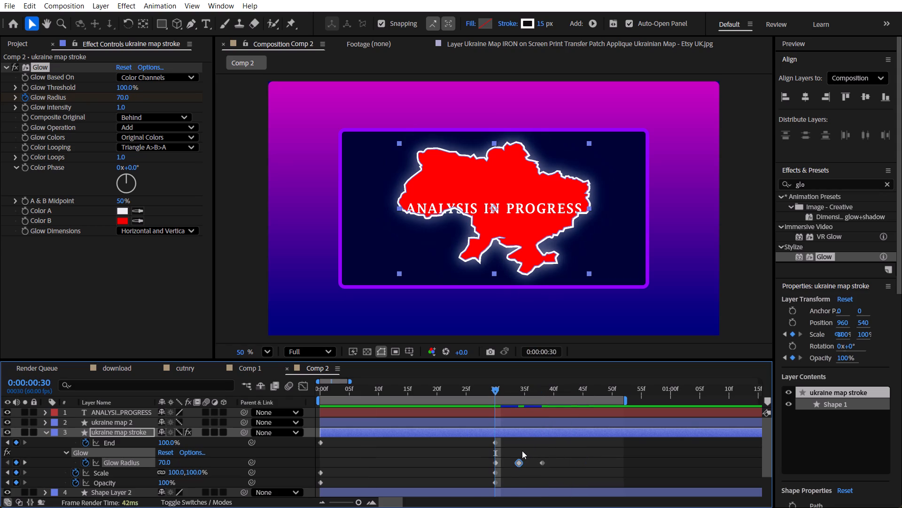
Set the outline's Glow Radius keyframe at 0:00:00:38 to 120.
{"action": "left_click_drag", "start_coordinate": [516, 385], "coordinate": [537, 391]}
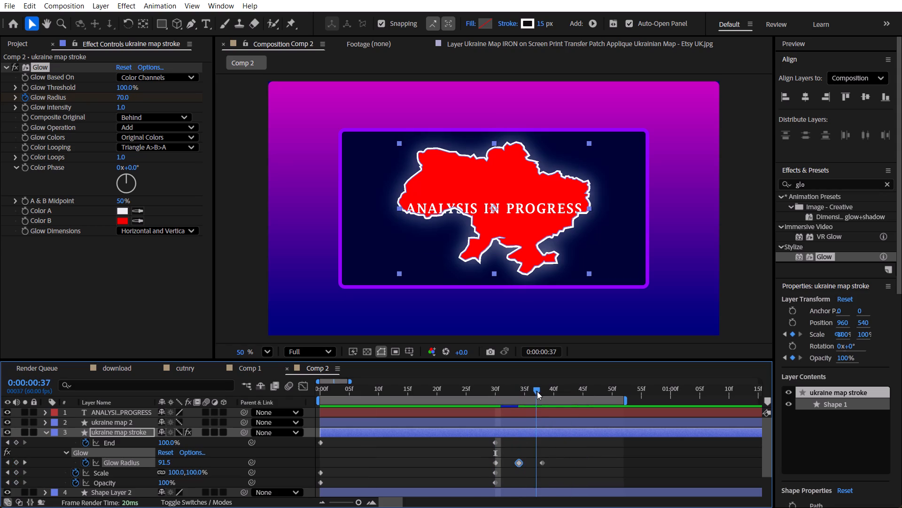
{"action": "left_click_drag", "start_coordinate": [537, 391], "coordinate": [542, 392]}
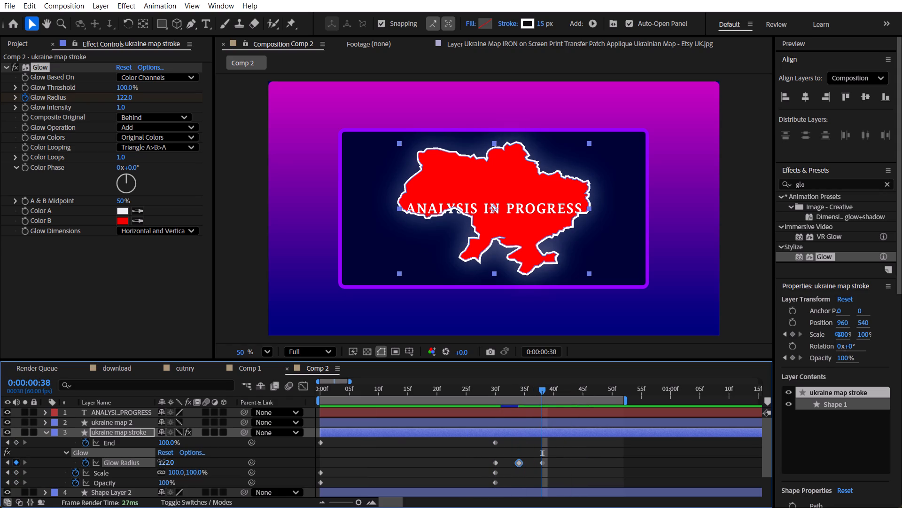
{"action": "left_click", "coordinate": [161, 460]}
{"action": "type", "text": "120"}
{"action": "key", "text": "Return"}
Apply Easy Ease to all three Glow Radius keyframes and preview the animation from the start.
{"action": "left_click_drag", "start_coordinate": [478, 460], "coordinate": [550, 461]}
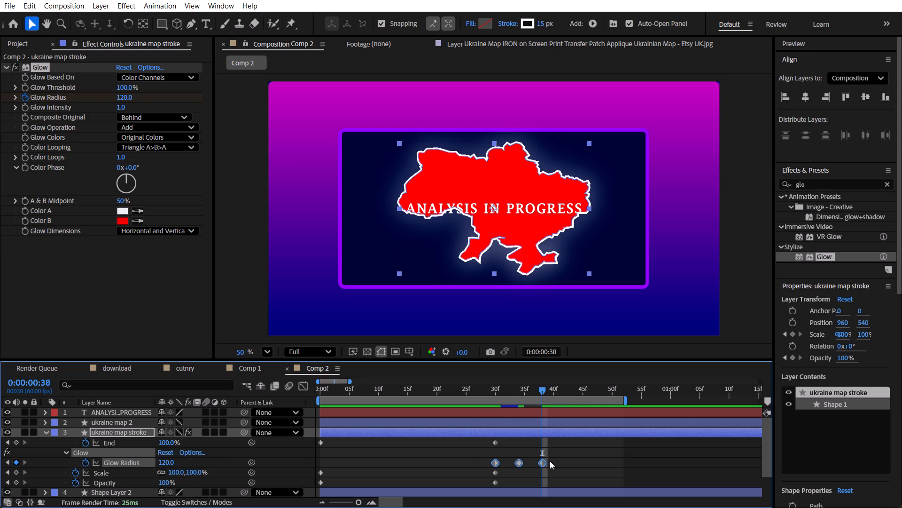
{"action": "key", "text": "F9"}
{"action": "left_click", "coordinate": [536, 450]}
{"action": "left_click_drag", "start_coordinate": [505, 390], "coordinate": [463, 389]}
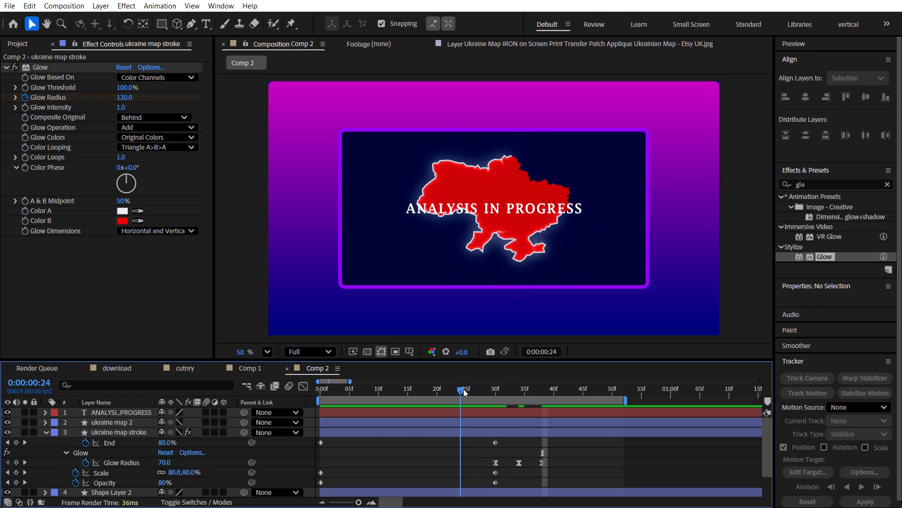
{"action": "left_click_drag", "start_coordinate": [463, 389], "coordinate": [303, 387]}
{"action": "key", "text": "space"}
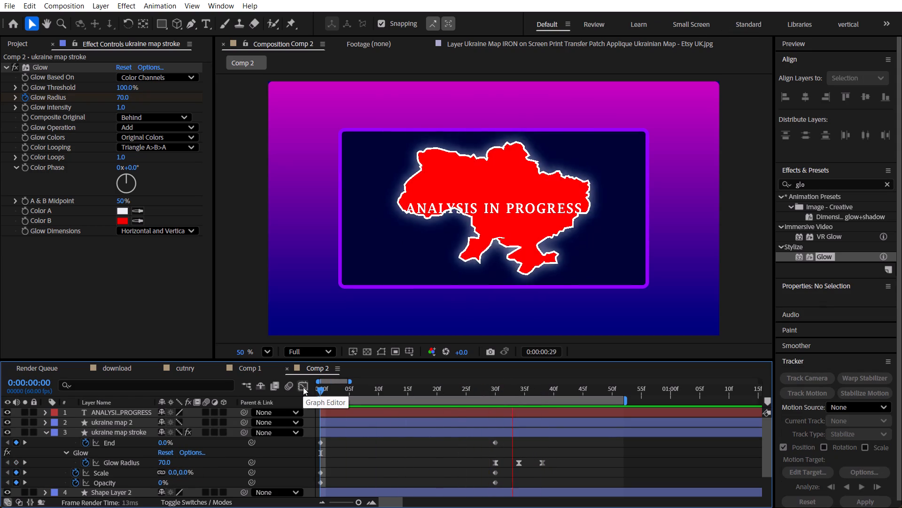
{"action": "key", "text": "space"}
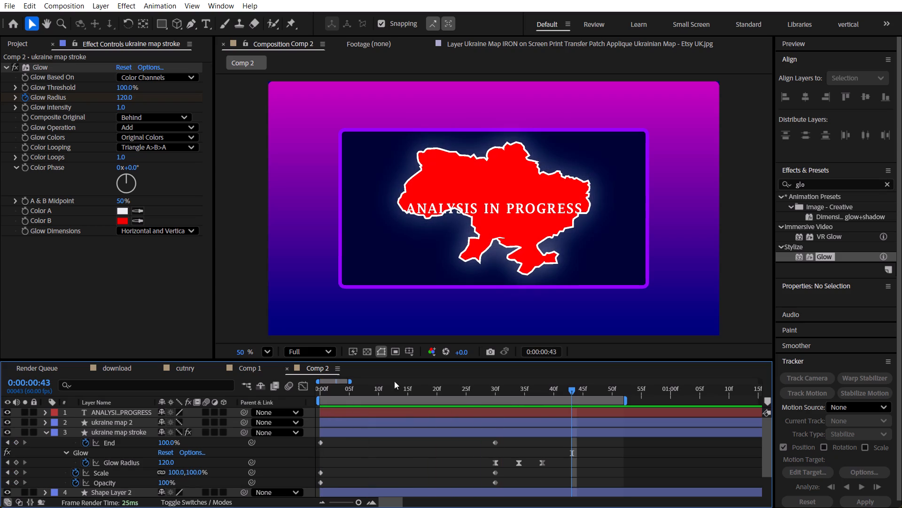
Shift the last two Glow Radius keyframes two frames later, to 0:00:00:36 and 0:00:00:40, and preview the animation.
{"action": "left_click_drag", "start_coordinate": [509, 456], "coordinate": [556, 476]}
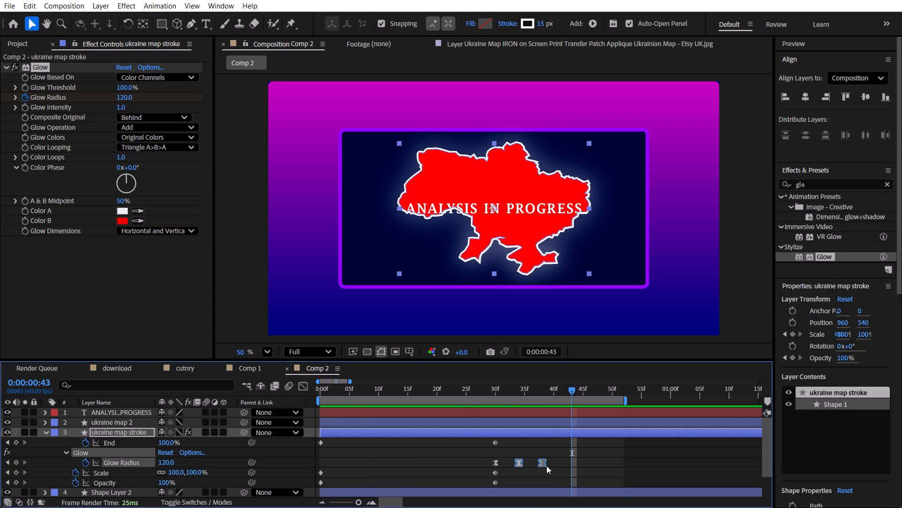
{"action": "left_click_drag", "start_coordinate": [544, 463], "coordinate": [555, 463]}
{"action": "left_click_drag", "start_coordinate": [537, 391], "coordinate": [317, 389]}
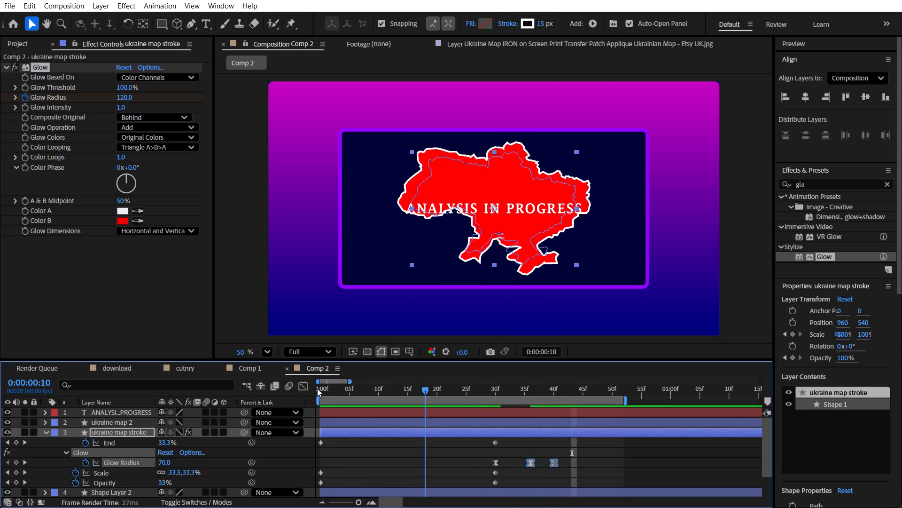
{"action": "left_click_drag", "start_coordinate": [317, 389], "coordinate": [298, 386]}
{"action": "key", "text": "space"}
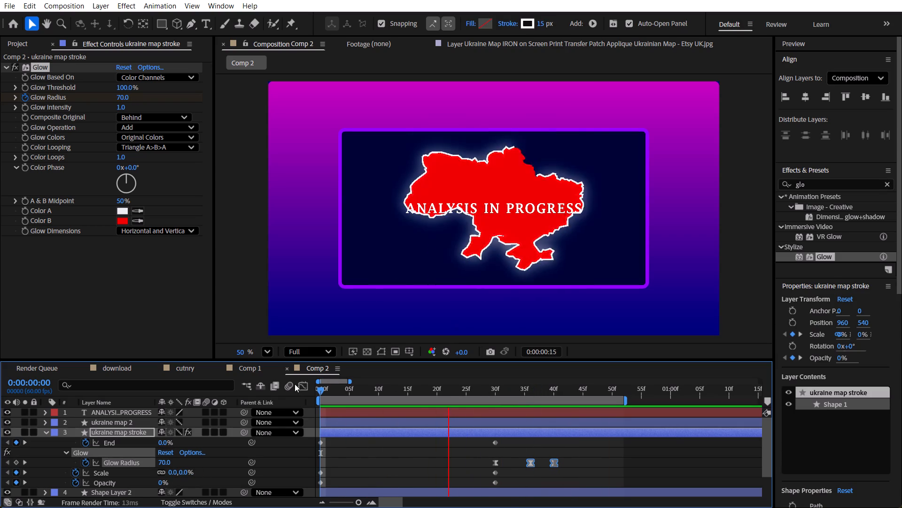
{"action": "key", "text": "space"}
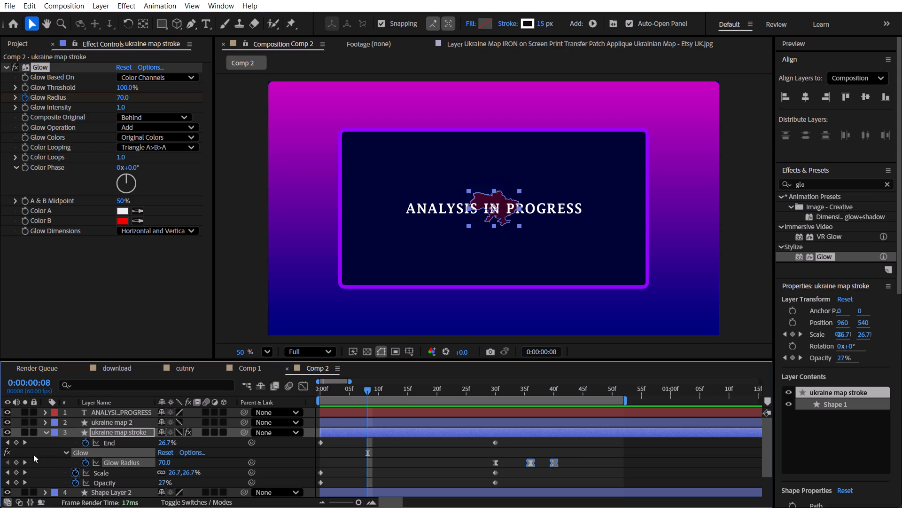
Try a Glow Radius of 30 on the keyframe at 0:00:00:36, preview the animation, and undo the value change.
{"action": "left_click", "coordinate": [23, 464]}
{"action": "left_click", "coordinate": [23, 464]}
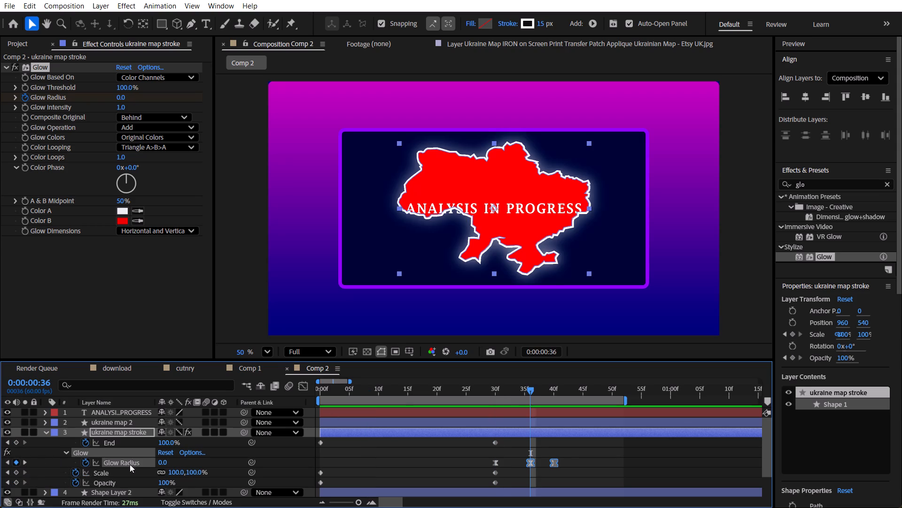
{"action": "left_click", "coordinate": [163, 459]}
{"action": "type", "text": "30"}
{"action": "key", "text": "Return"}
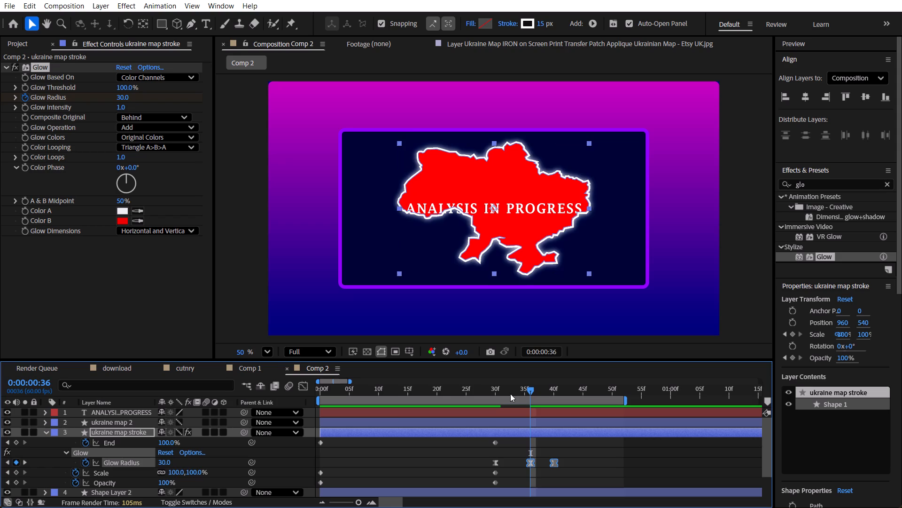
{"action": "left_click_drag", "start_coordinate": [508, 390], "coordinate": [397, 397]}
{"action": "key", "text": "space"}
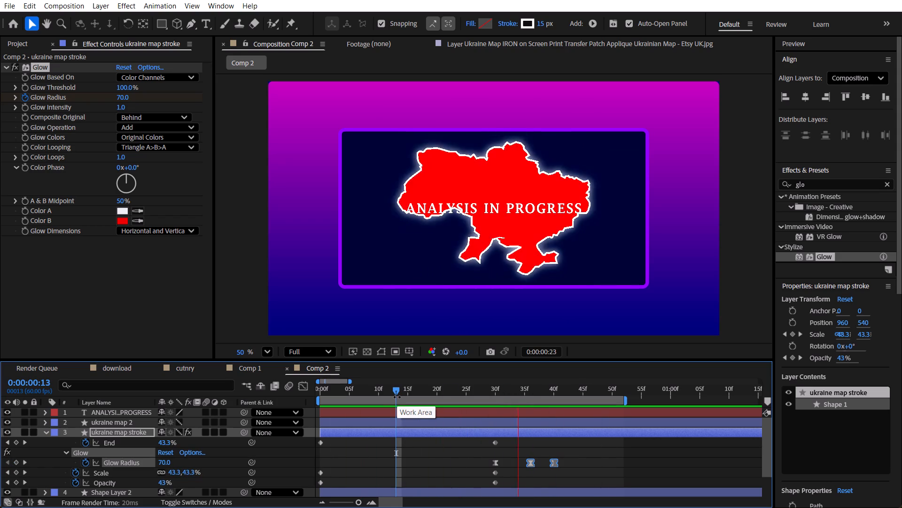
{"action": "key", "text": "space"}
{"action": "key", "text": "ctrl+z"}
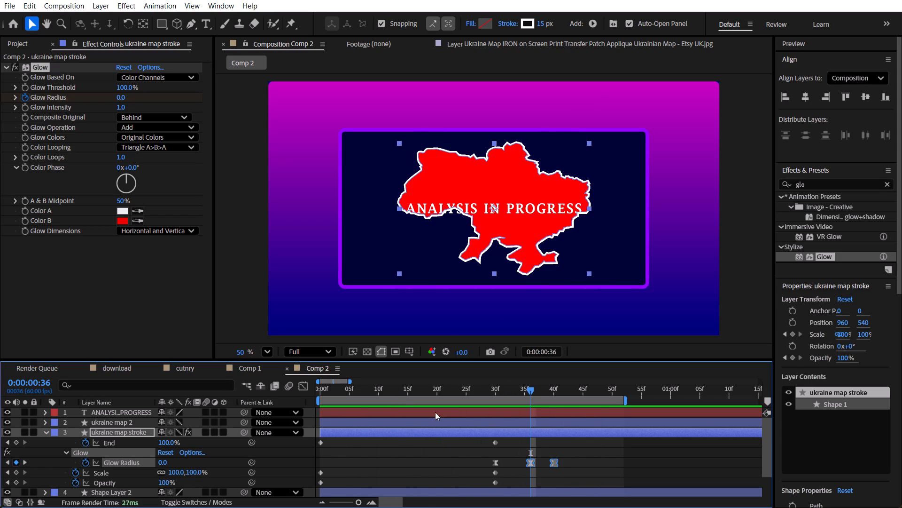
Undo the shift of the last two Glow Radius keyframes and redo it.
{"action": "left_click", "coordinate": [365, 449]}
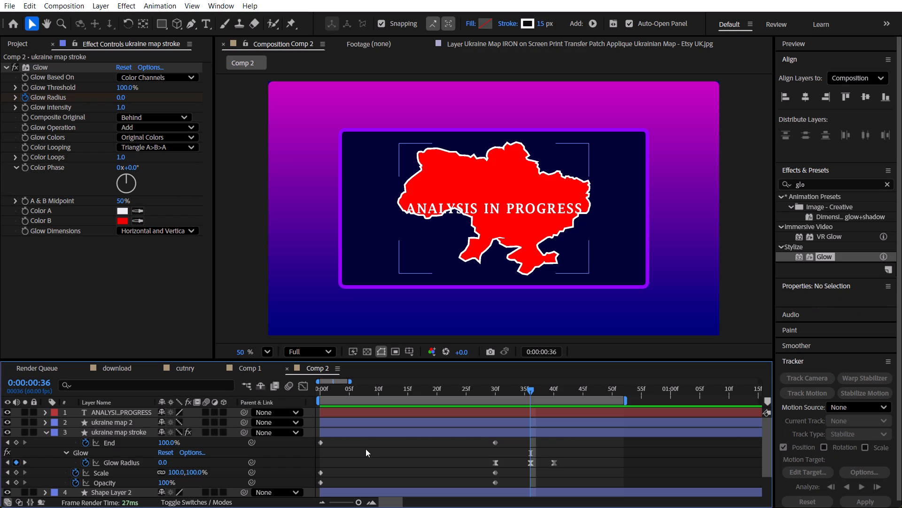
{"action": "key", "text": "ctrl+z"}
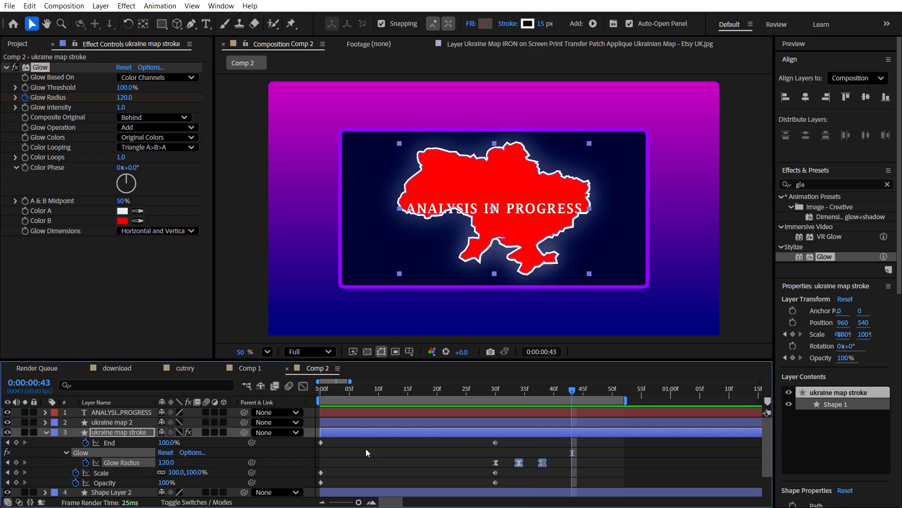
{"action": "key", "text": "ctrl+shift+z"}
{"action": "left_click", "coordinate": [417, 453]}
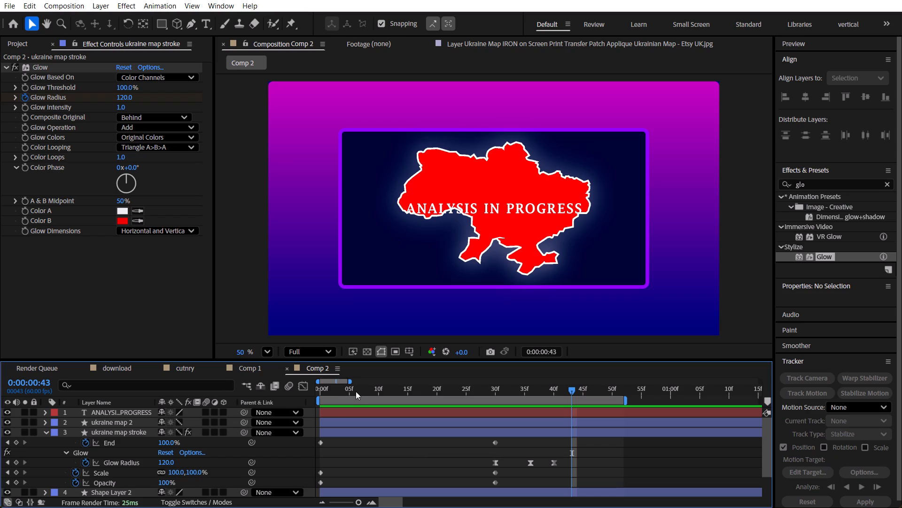
At 0:00:00:29, raise the ANALYSIS IN PROGRESS text over the map by setting its Y position to 506.
{"action": "left_click_drag", "start_coordinate": [361, 387], "coordinate": [459, 392]}
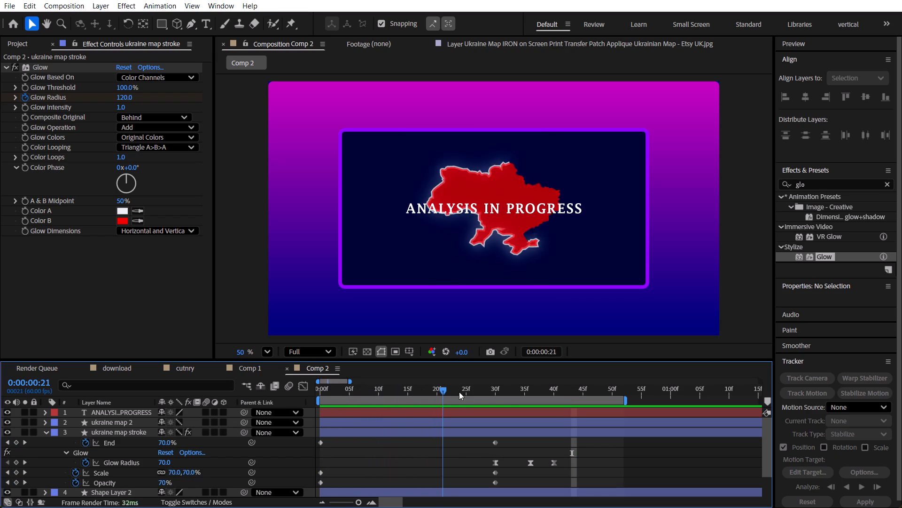
{"action": "left_click_drag", "start_coordinate": [459, 392], "coordinate": [487, 396]}
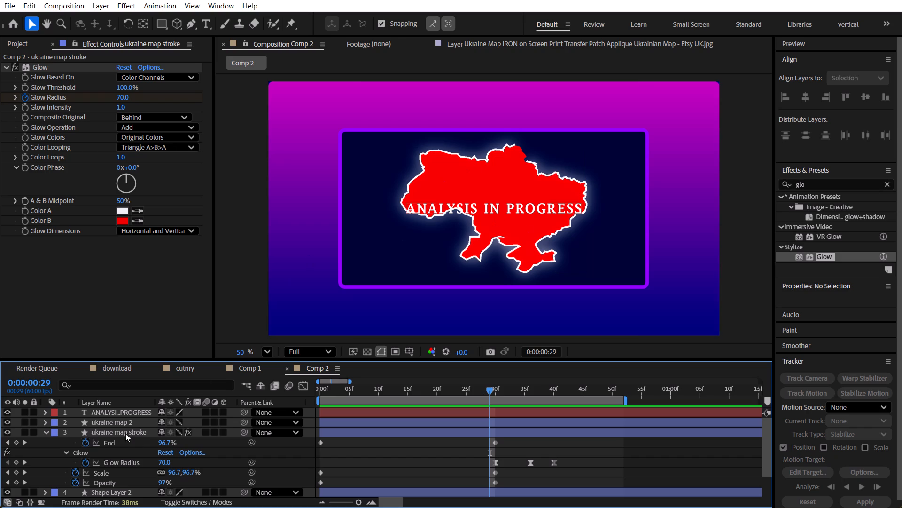
{"action": "left_click", "coordinate": [136, 411]}
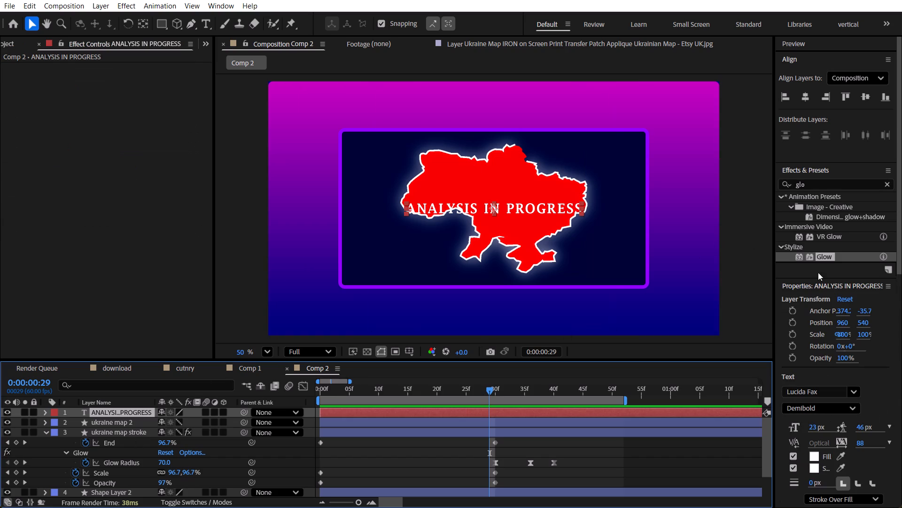
{"action": "left_click_drag", "start_coordinate": [867, 323], "coordinate": [838, 323]}
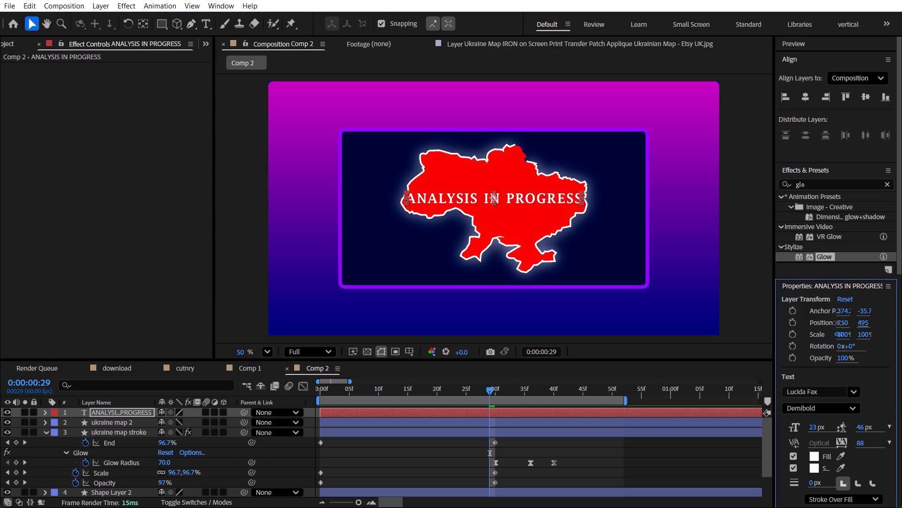
{"action": "left_click_drag", "start_coordinate": [838, 323], "coordinate": [845, 323]}
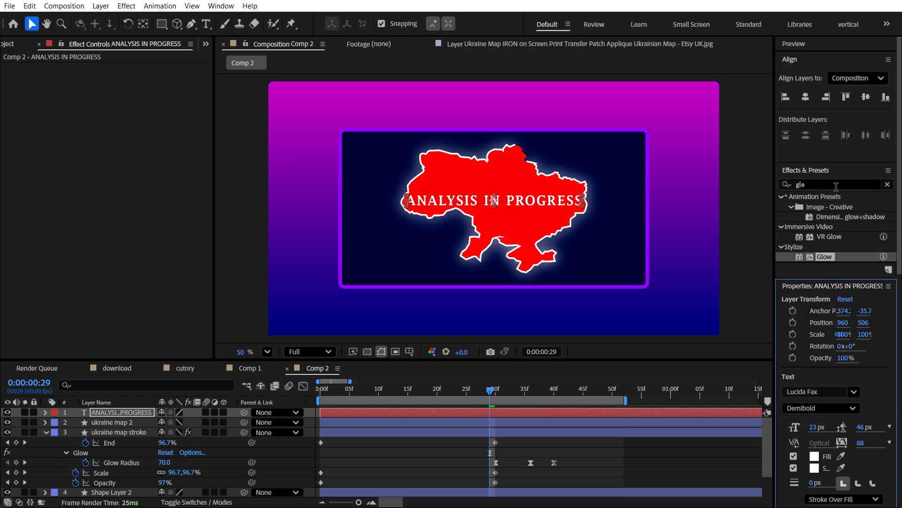
{"action": "left_click", "coordinate": [514, 23]}
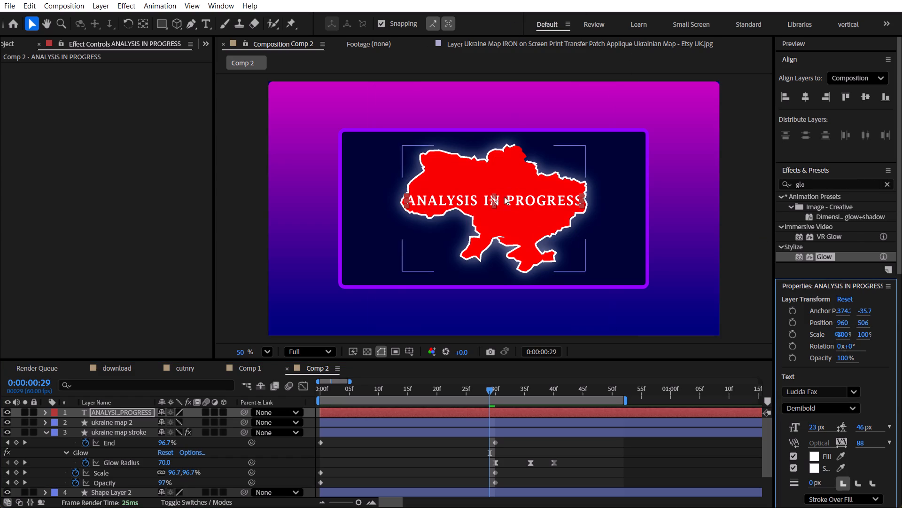
Search the effects and presets for "range" with the ANALYSIS IN PROGRESS layer selected, and clear the search.
{"action": "right_click", "coordinate": [122, 410]}
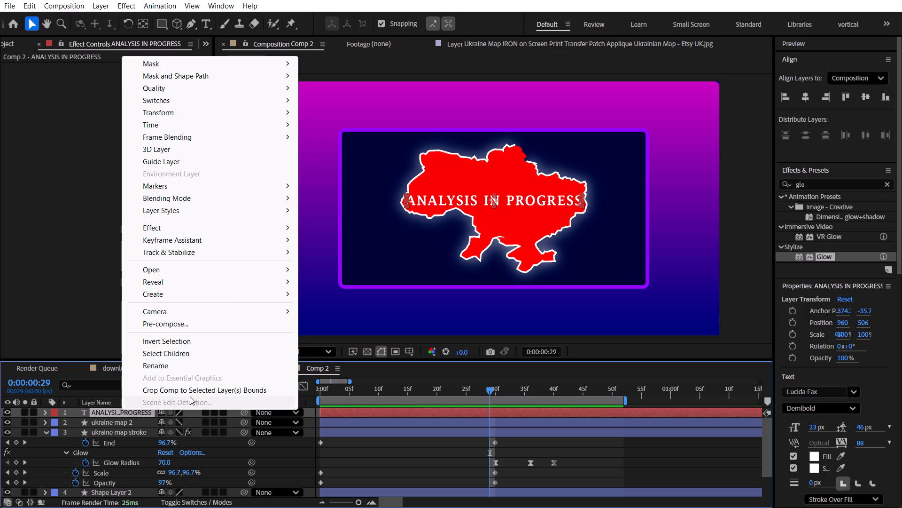
{"action": "left_click", "coordinate": [103, 411]}
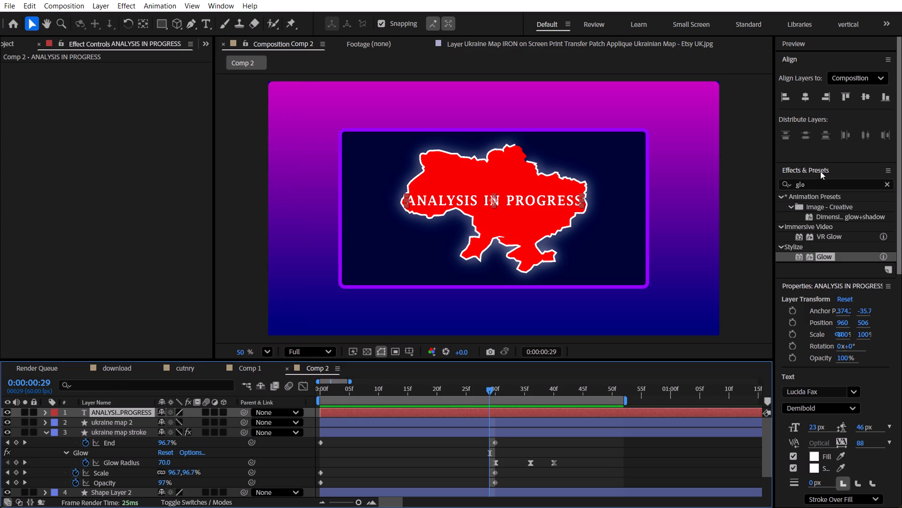
{"action": "left_click", "coordinate": [891, 185]}
{"action": "left_click", "coordinate": [843, 187]}
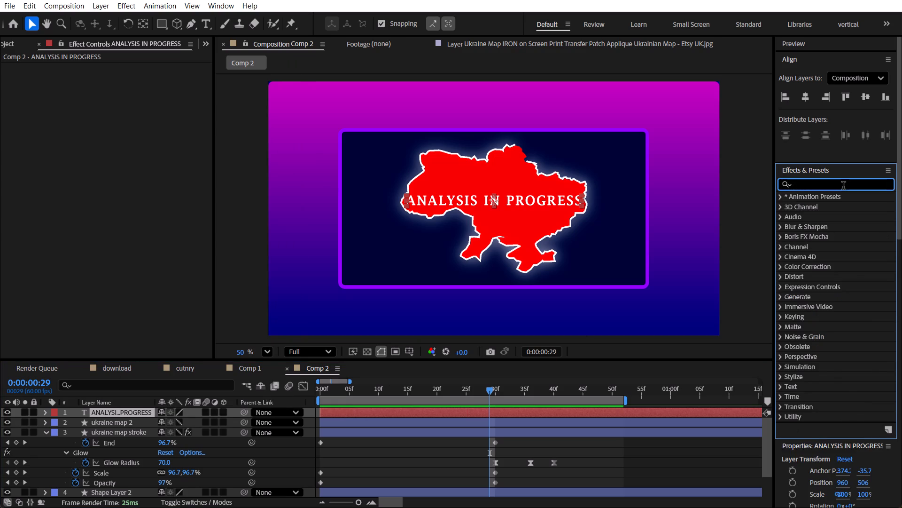
{"action": "type", "text": "range"}
{"action": "key", "text": "space"}
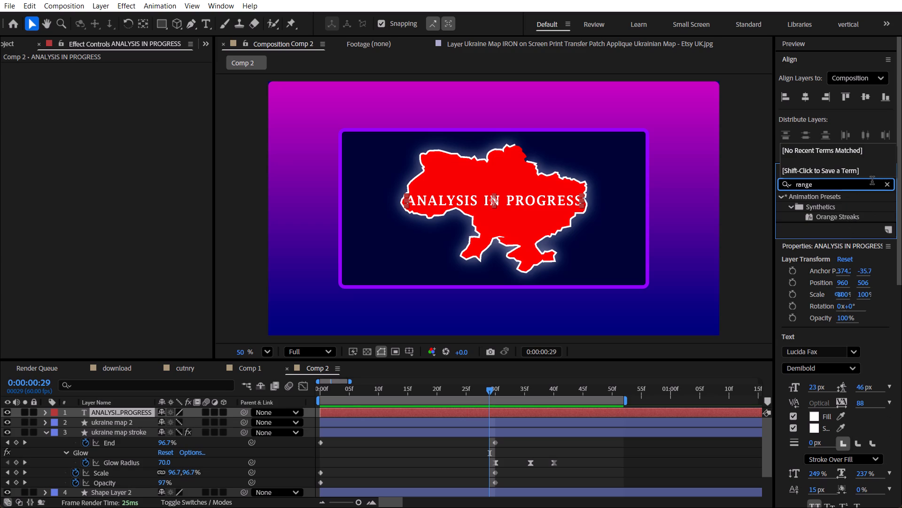
{"action": "left_click", "coordinate": [888, 185]}
{"action": "left_click", "coordinate": [851, 167]}
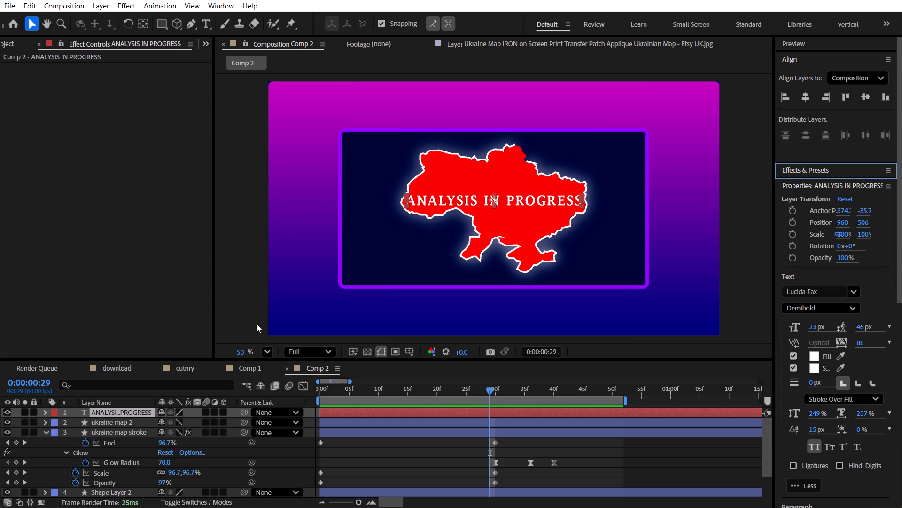
Fade in the ANALYSIS IN PROGRESS text with Opacity keyframes of 0% at 0:00:00:00 and 100% at 0:00:00:30.
{"action": "left_click_drag", "start_coordinate": [412, 388], "coordinate": [413, 394]}
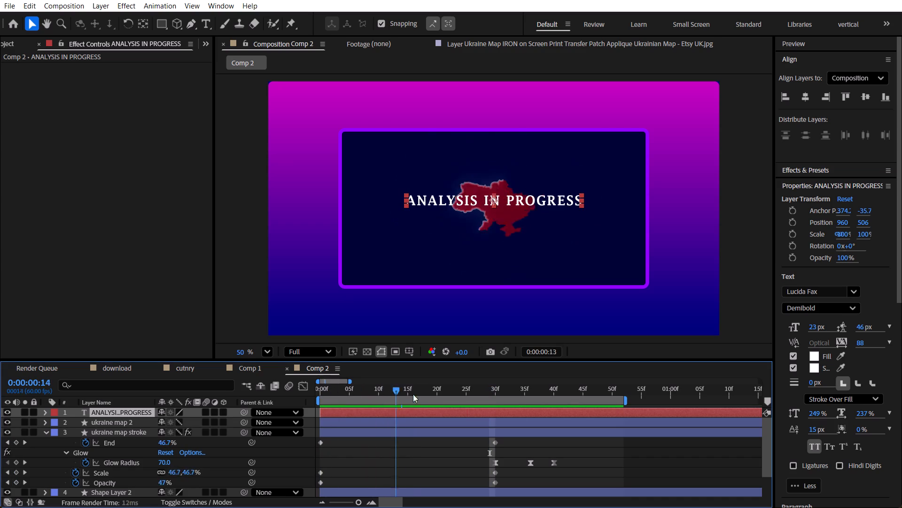
{"action": "left_click_drag", "start_coordinate": [413, 394], "coordinate": [475, 402]}
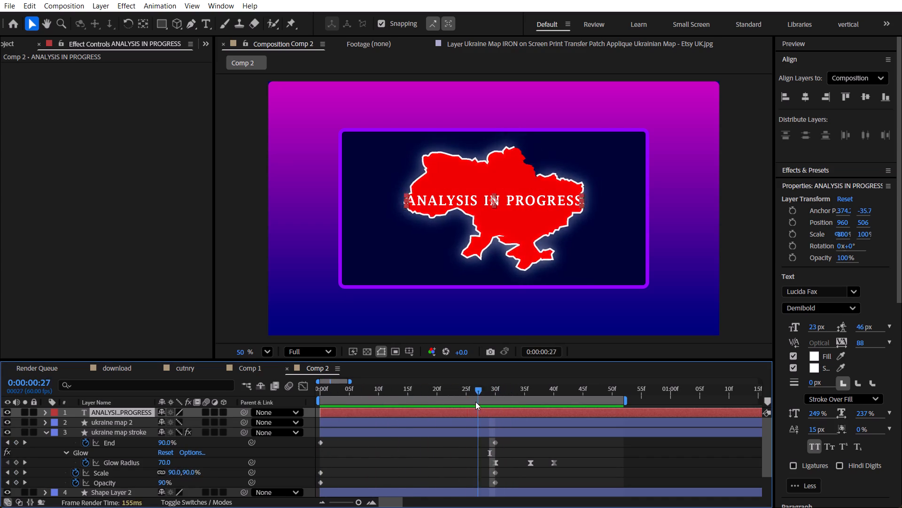
{"action": "left_click_drag", "start_coordinate": [475, 402], "coordinate": [308, 406]}
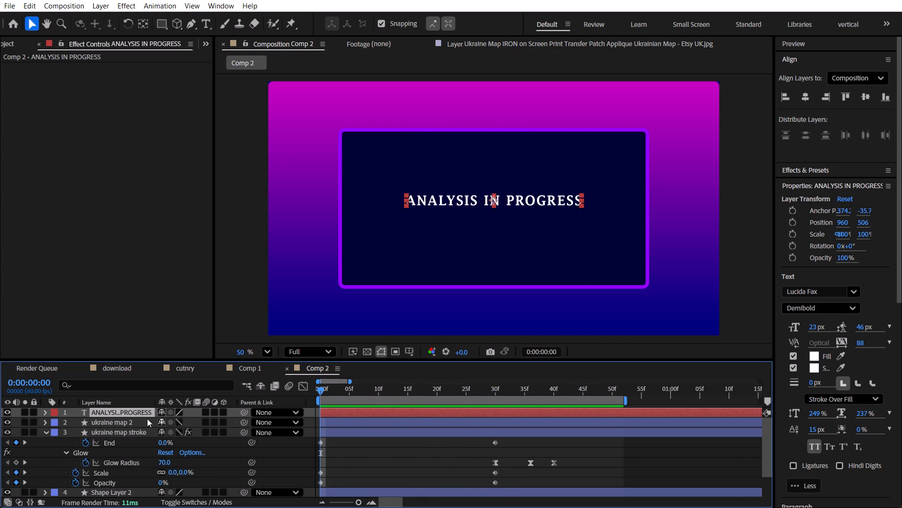
{"action": "key", "text": "u"}
{"action": "key", "text": "t"}
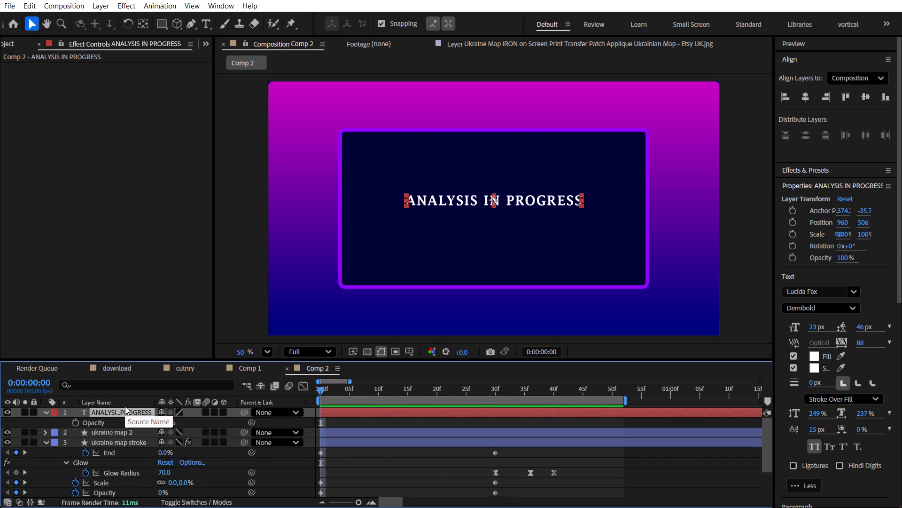
{"action": "left_click", "coordinate": [73, 422]}
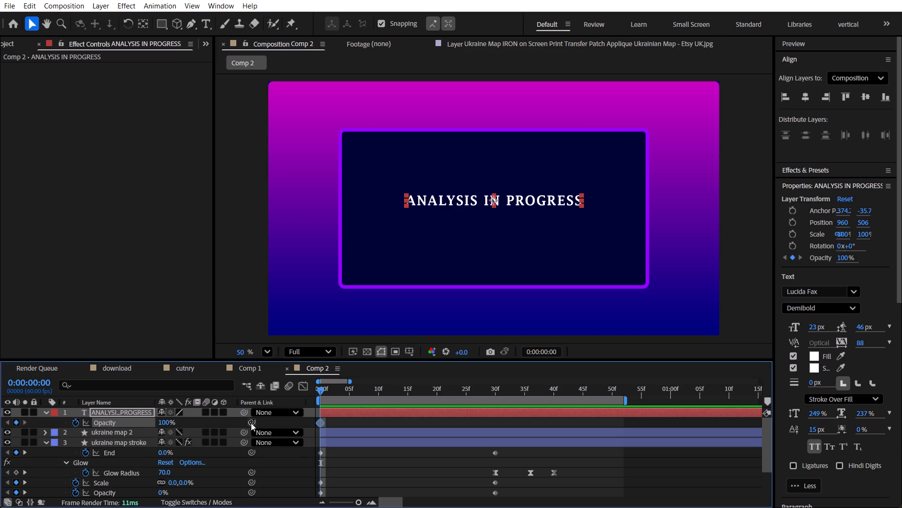
{"action": "left_click", "coordinate": [496, 389]}
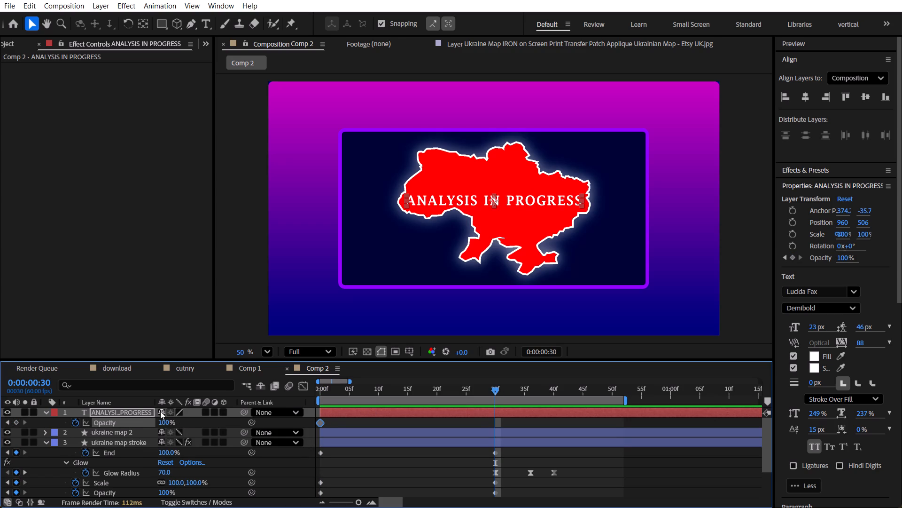
{"action": "left_click", "coordinate": [19, 424]}
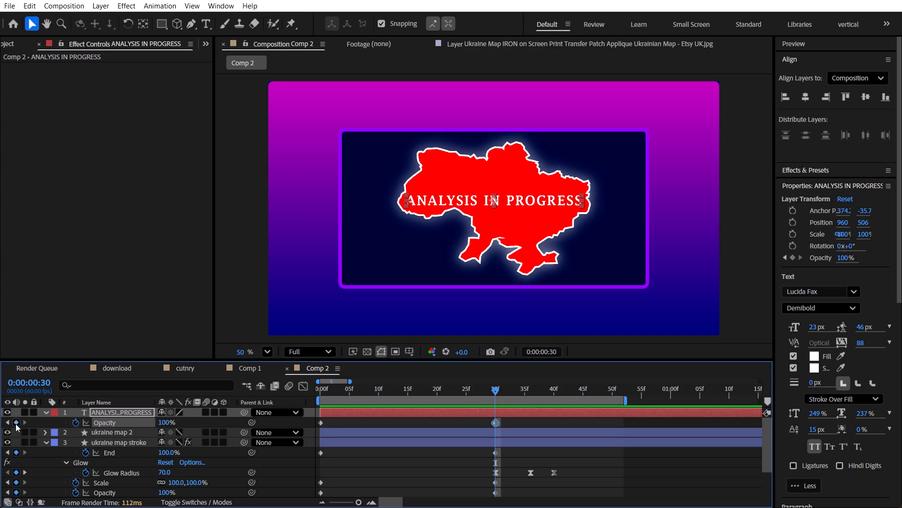
{"action": "left_click", "coordinate": [7, 422]}
{"action": "left_click_drag", "start_coordinate": [163, 423], "coordinate": [25, 422]}
Scrub through the animation from the start to past 0:00:00:40 to check the text's fade-in against the map, and deselect the layer.
{"action": "left_click_drag", "start_coordinate": [324, 389], "coordinate": [301, 388]}
{"action": "left_click_drag", "start_coordinate": [318, 386], "coordinate": [341, 390]}
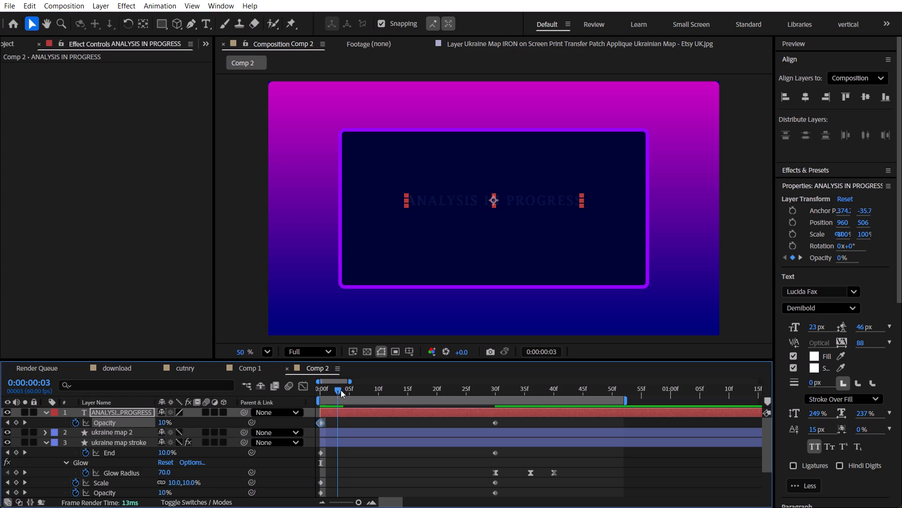
{"action": "left_click_drag", "start_coordinate": [341, 390], "coordinate": [516, 404]}
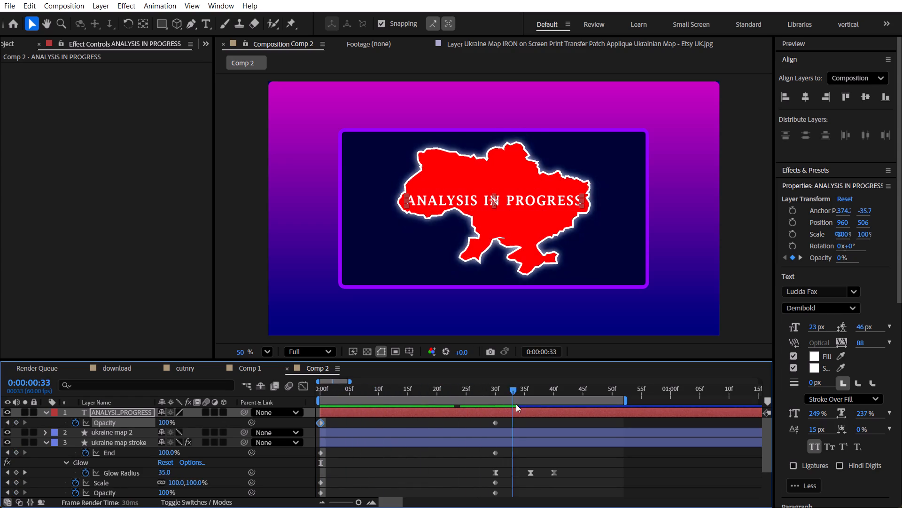
{"action": "left_click_drag", "start_coordinate": [516, 404], "coordinate": [504, 408]}
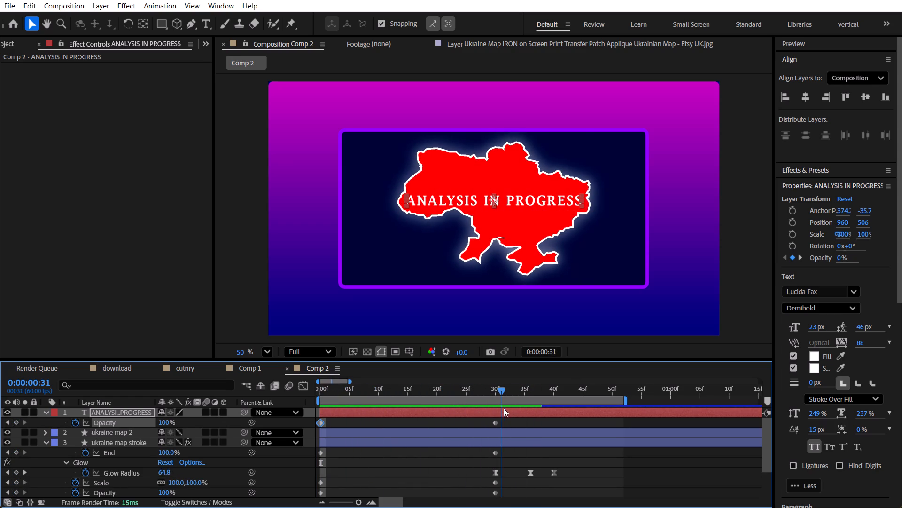
{"action": "left_click_drag", "start_coordinate": [504, 408], "coordinate": [558, 411]}
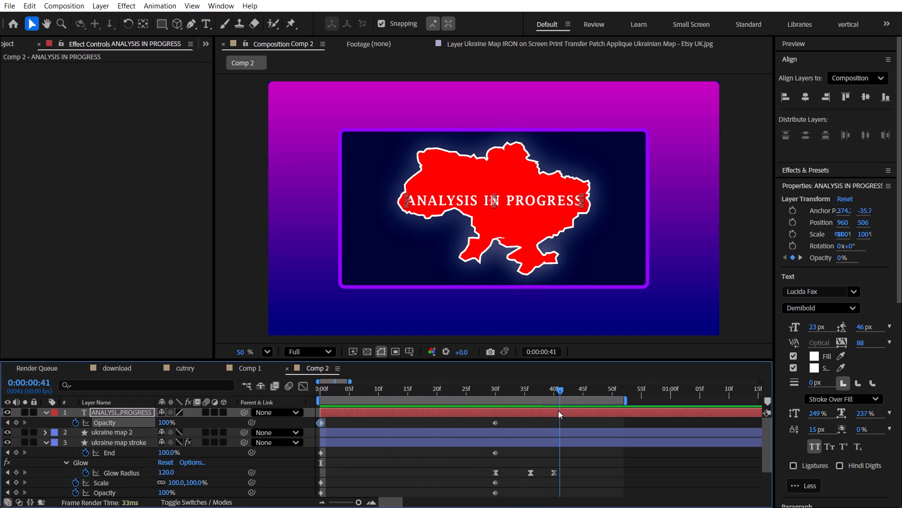
{"action": "left_click_drag", "start_coordinate": [558, 411], "coordinate": [564, 414]}
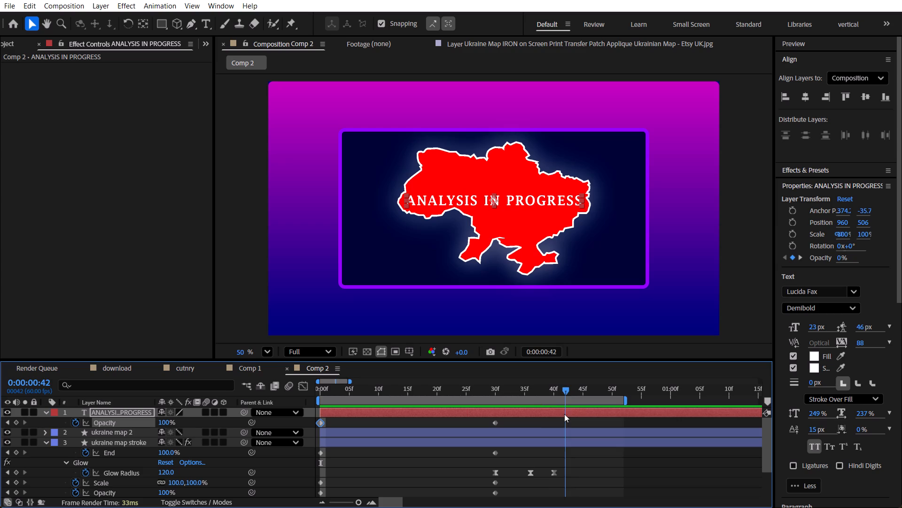
{"action": "left_click_drag", "start_coordinate": [564, 414], "coordinate": [544, 415]}
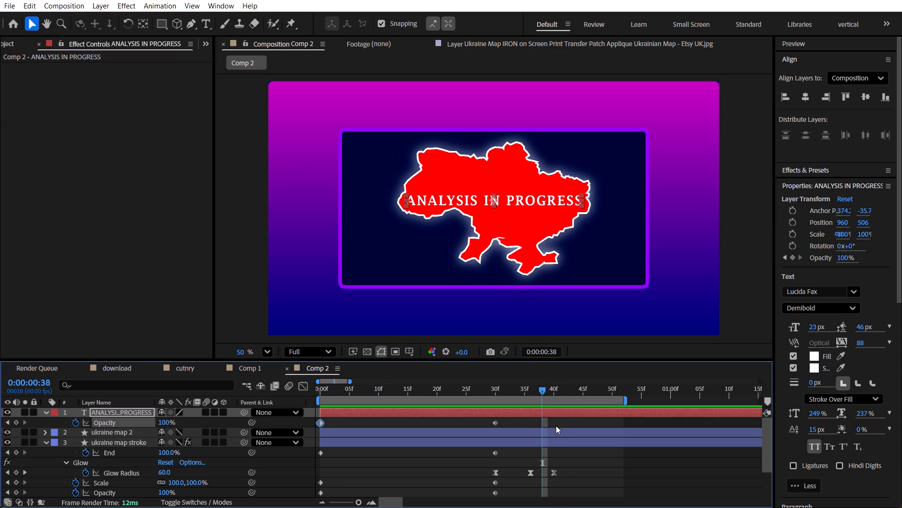
{"action": "left_click", "coordinate": [556, 427]}
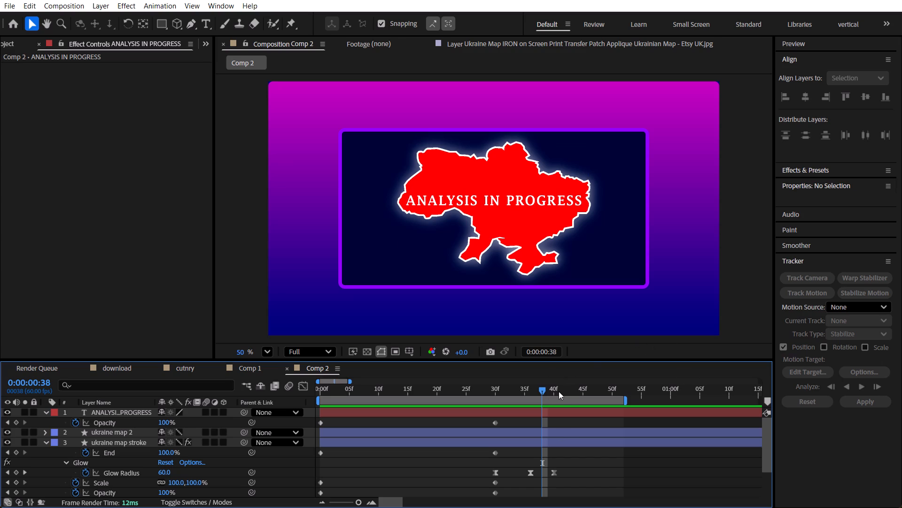
Try various fill colours on the ukraine map 2 layer and set its fill to magenta FF00D1.
{"action": "left_click", "coordinate": [538, 230]}
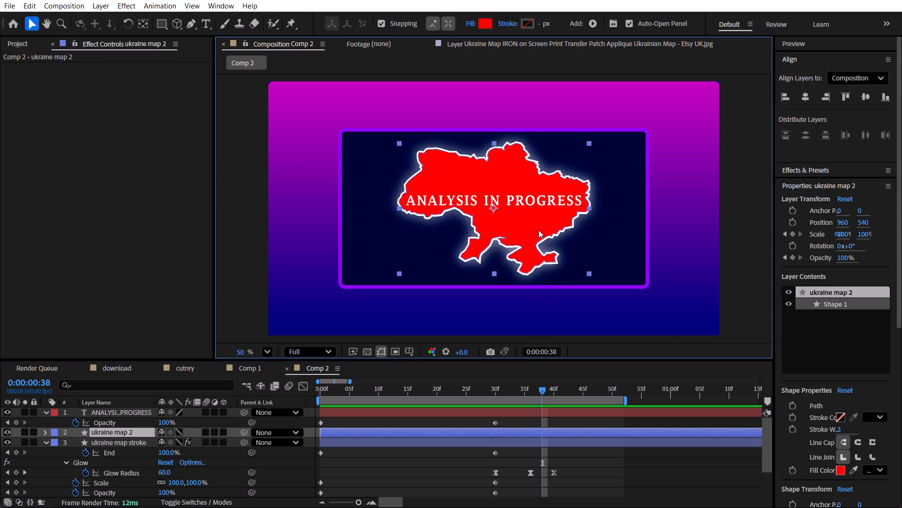
{"action": "left_click", "coordinate": [843, 468]}
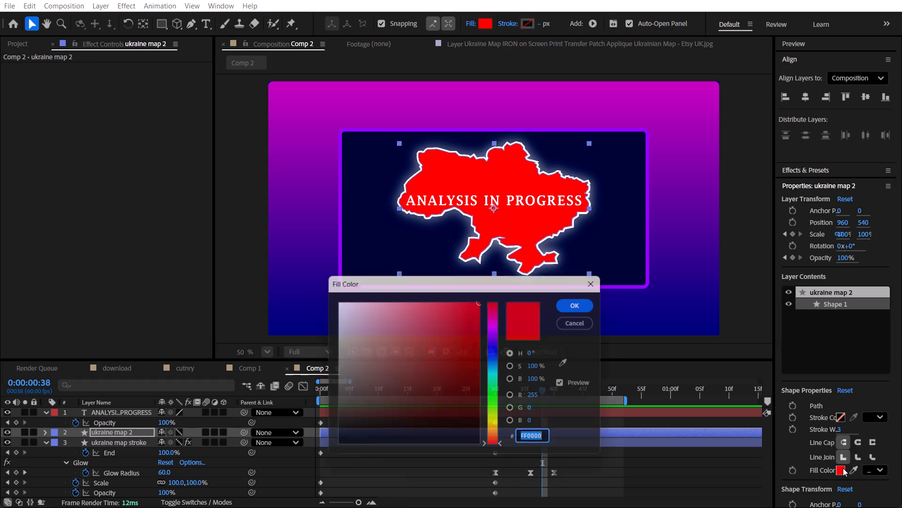
{"action": "left_click_drag", "start_coordinate": [416, 340], "coordinate": [340, 312]}
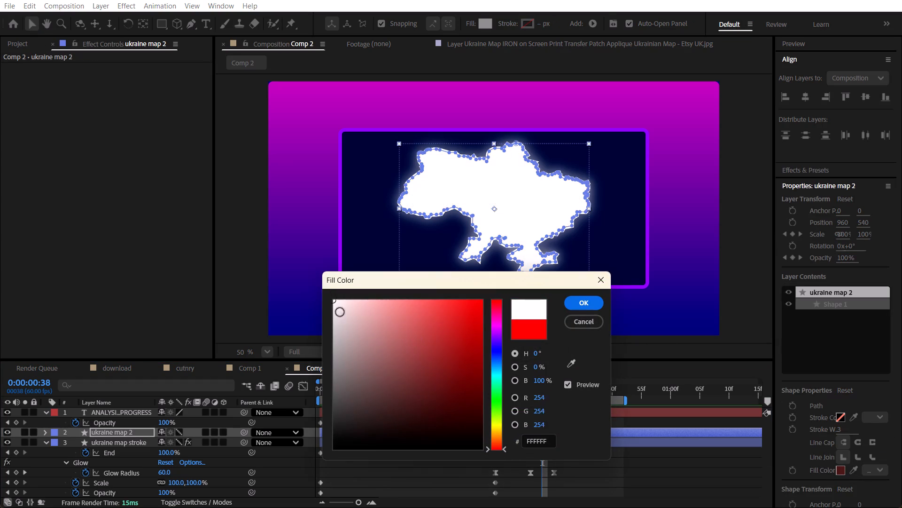
{"action": "left_click_drag", "start_coordinate": [340, 312], "coordinate": [432, 395]}
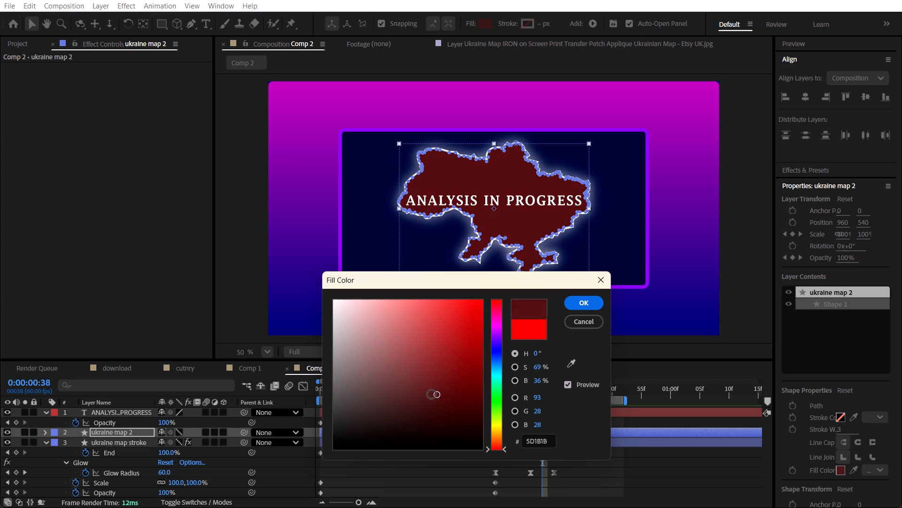
{"action": "left_click_drag", "start_coordinate": [432, 395], "coordinate": [319, 414]}
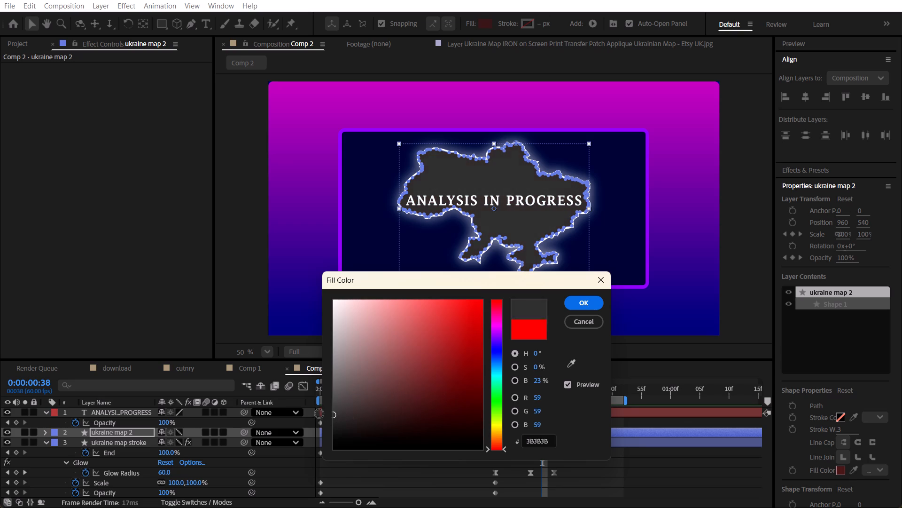
{"action": "left_click_drag", "start_coordinate": [319, 414], "coordinate": [511, 331]}
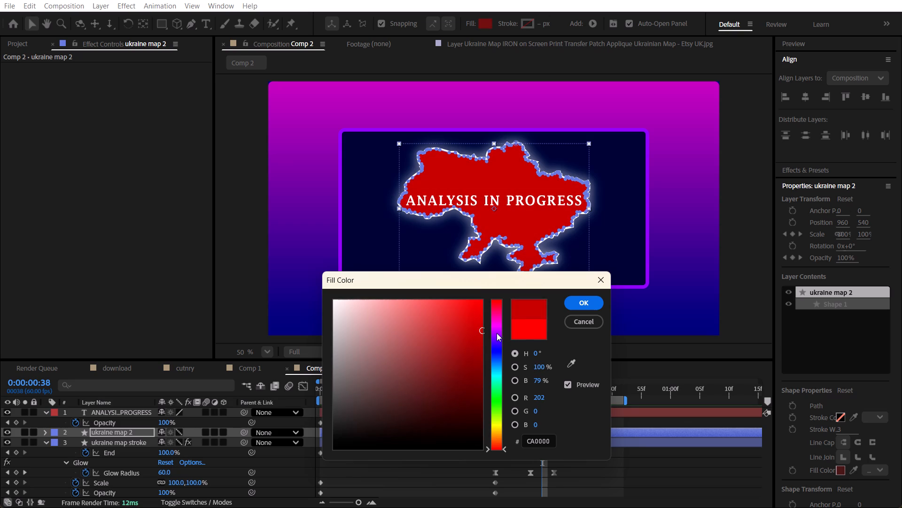
{"action": "left_click_drag", "start_coordinate": [497, 312], "coordinate": [500, 334]}
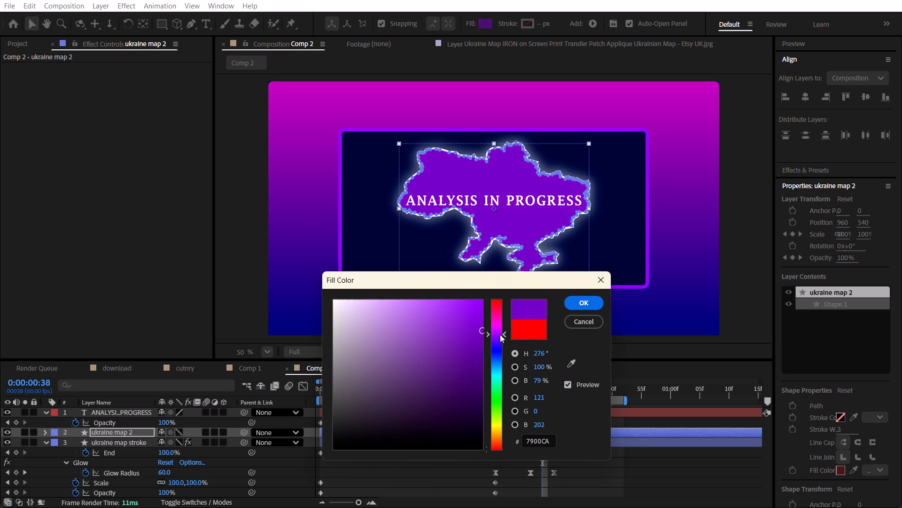
{"action": "left_click_drag", "start_coordinate": [500, 334], "coordinate": [500, 343]}
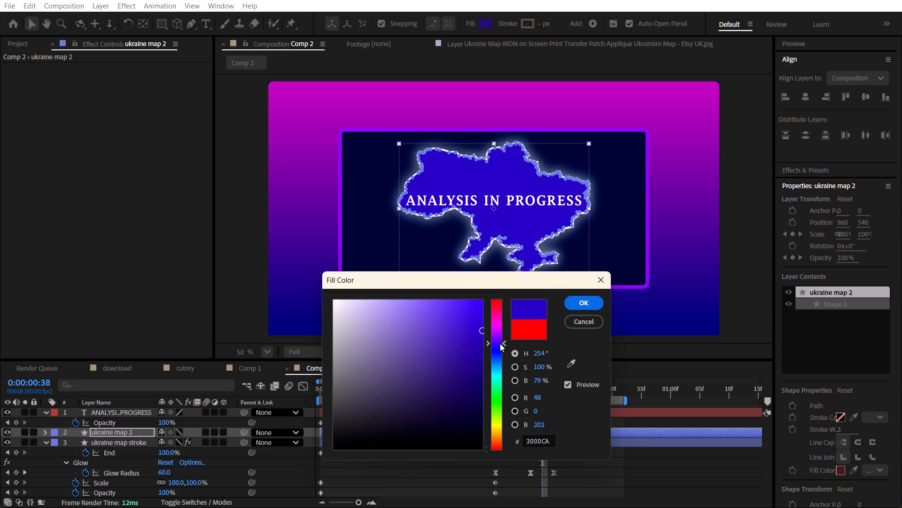
{"action": "left_click_drag", "start_coordinate": [500, 343], "coordinate": [502, 373]}
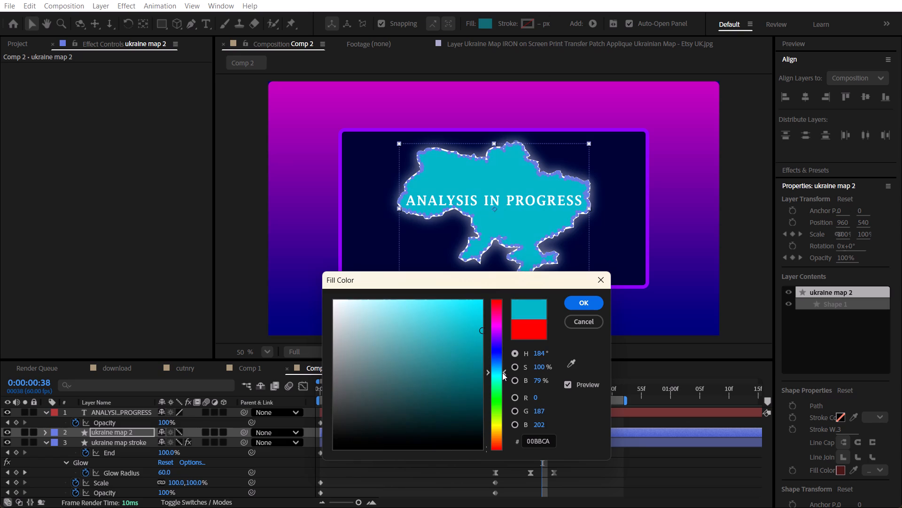
{"action": "left_click_drag", "start_coordinate": [502, 373], "coordinate": [503, 401]}
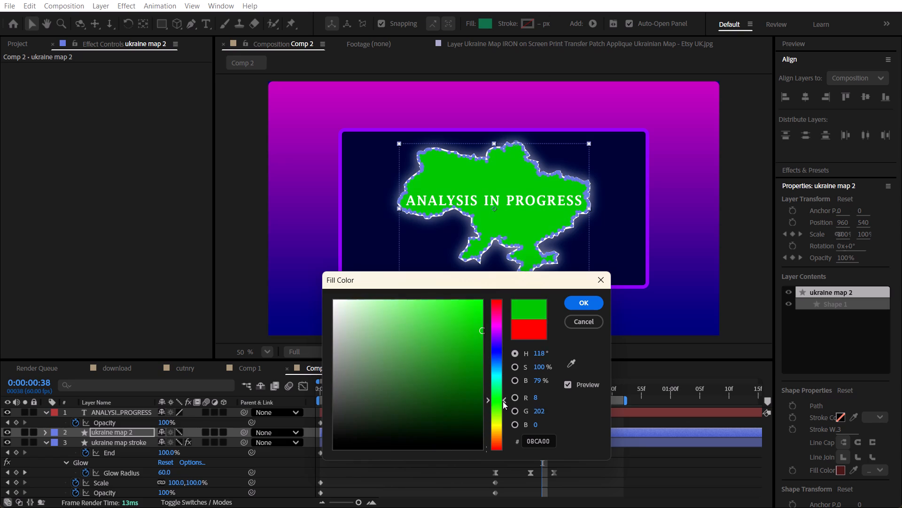
{"action": "left_click_drag", "start_coordinate": [503, 401], "coordinate": [497, 431]}
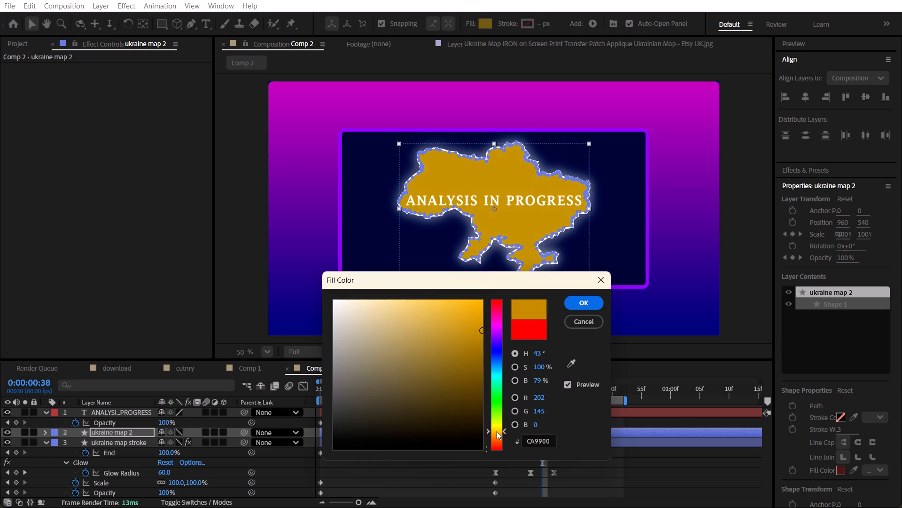
{"action": "left_click_drag", "start_coordinate": [497, 431], "coordinate": [488, 452]}
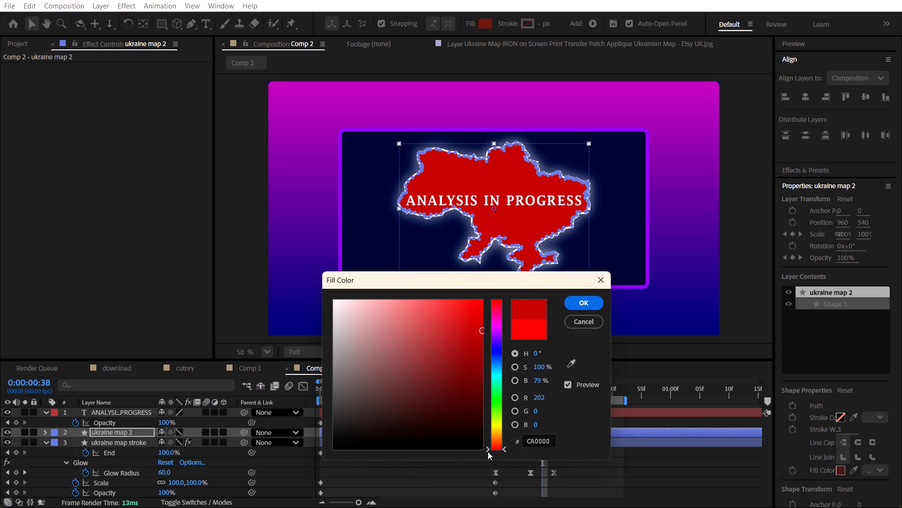
{"action": "left_click_drag", "start_coordinate": [488, 452], "coordinate": [526, 286]}
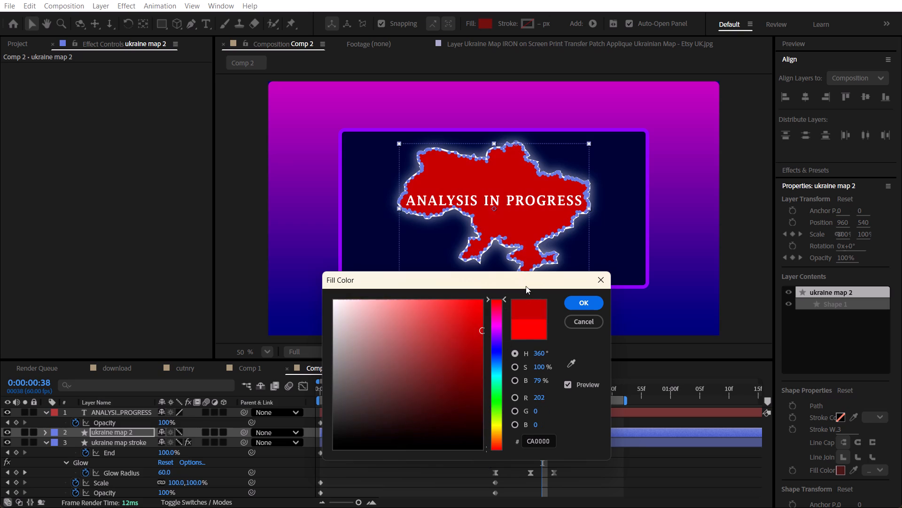
{"action": "left_click_drag", "start_coordinate": [526, 286], "coordinate": [536, 342]}
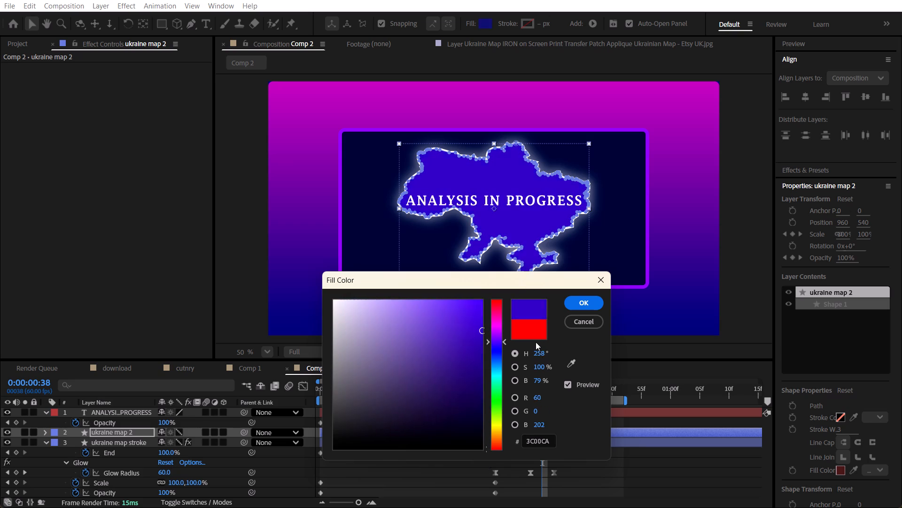
{"action": "left_click_drag", "start_coordinate": [536, 342], "coordinate": [536, 337]}
{"action": "left_click_drag", "start_coordinate": [469, 329], "coordinate": [518, 294]}
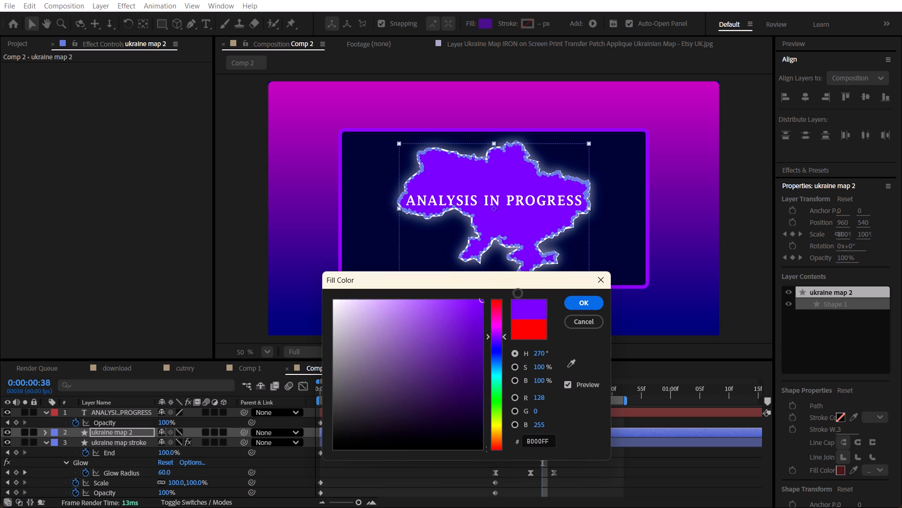
{"action": "left_click_drag", "start_coordinate": [518, 294], "coordinate": [529, 391]}
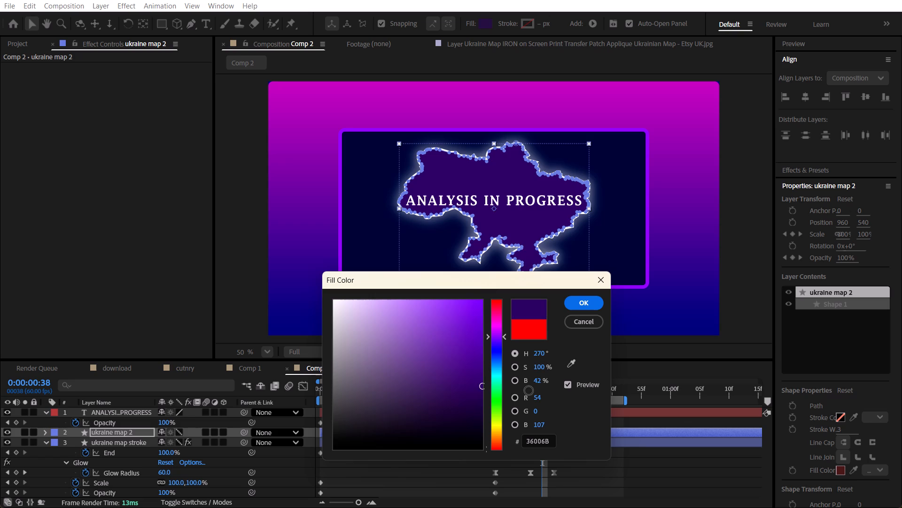
{"action": "left_click_drag", "start_coordinate": [529, 391], "coordinate": [545, 296]}
{"action": "left_click_drag", "start_coordinate": [498, 337], "coordinate": [505, 369]}
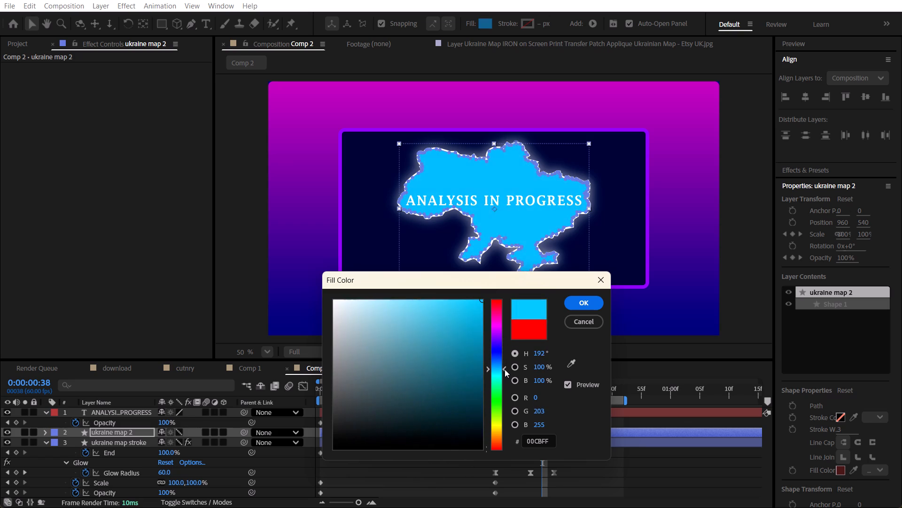
{"action": "left_click_drag", "start_coordinate": [505, 369], "coordinate": [504, 341]}
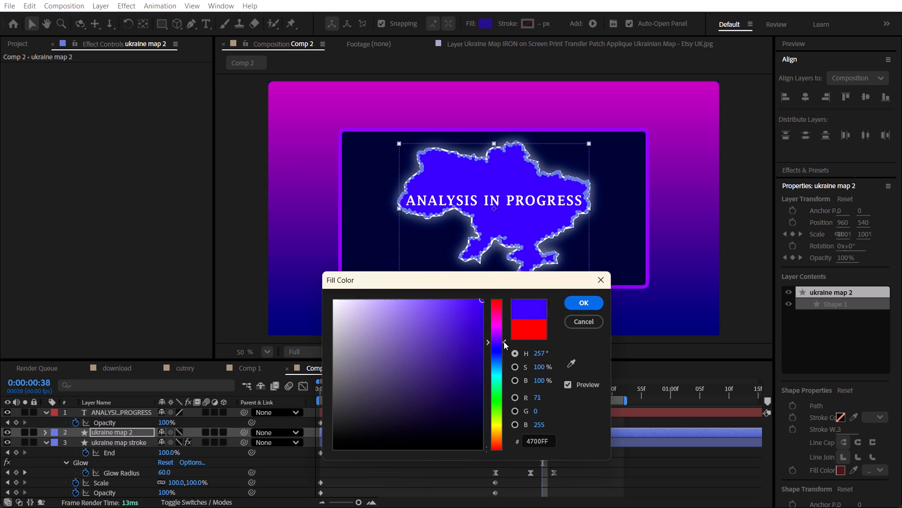
{"action": "left_click_drag", "start_coordinate": [504, 341], "coordinate": [505, 329]}
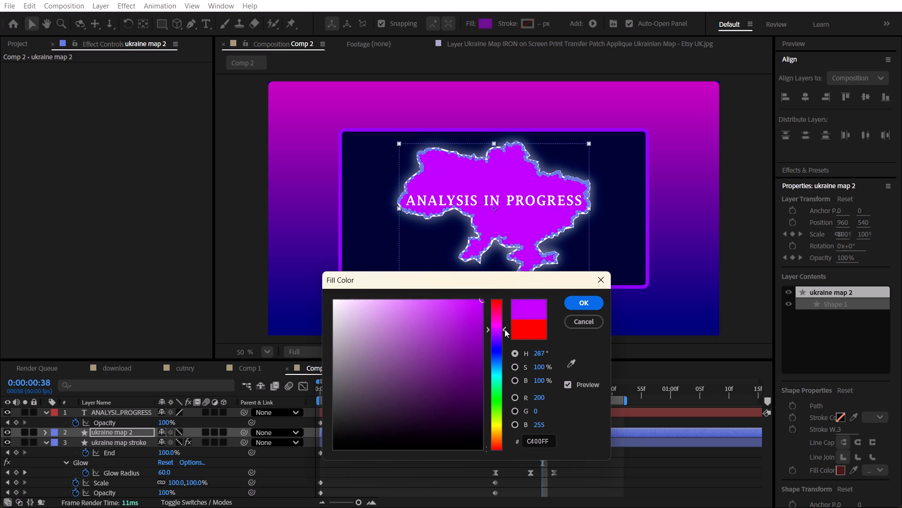
{"action": "left_click_drag", "start_coordinate": [505, 329], "coordinate": [507, 320]}
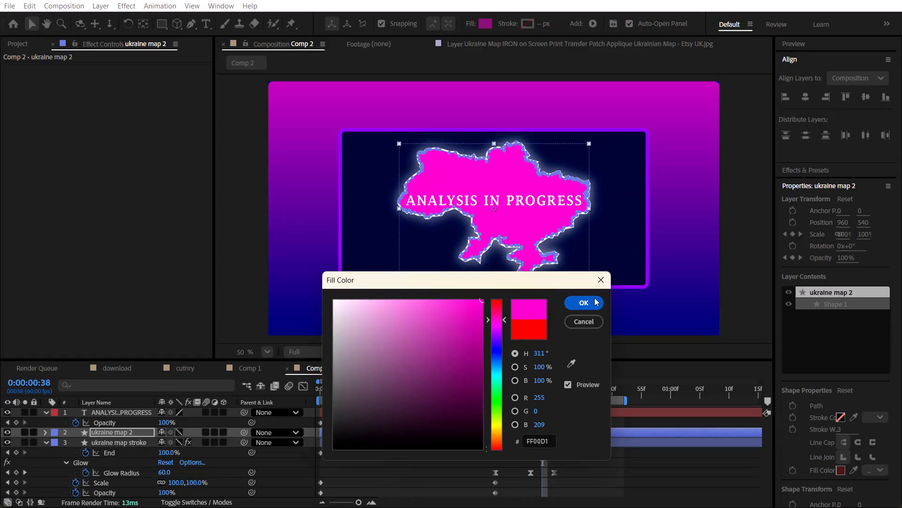
{"action": "left_click", "coordinate": [595, 302]}
{"action": "left_click", "coordinate": [150, 278]}
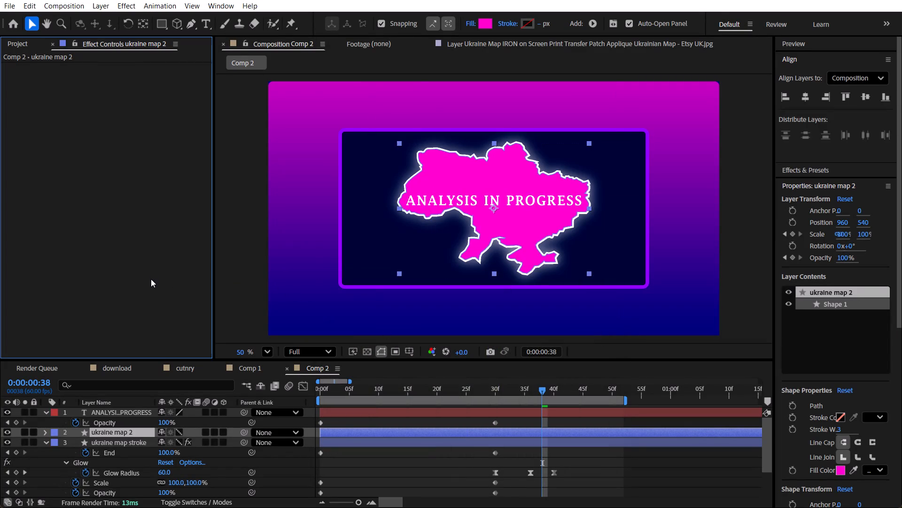
Set the stroke width of the ukraine map 2 shape to 0.
{"action": "left_click", "coordinate": [126, 430]}
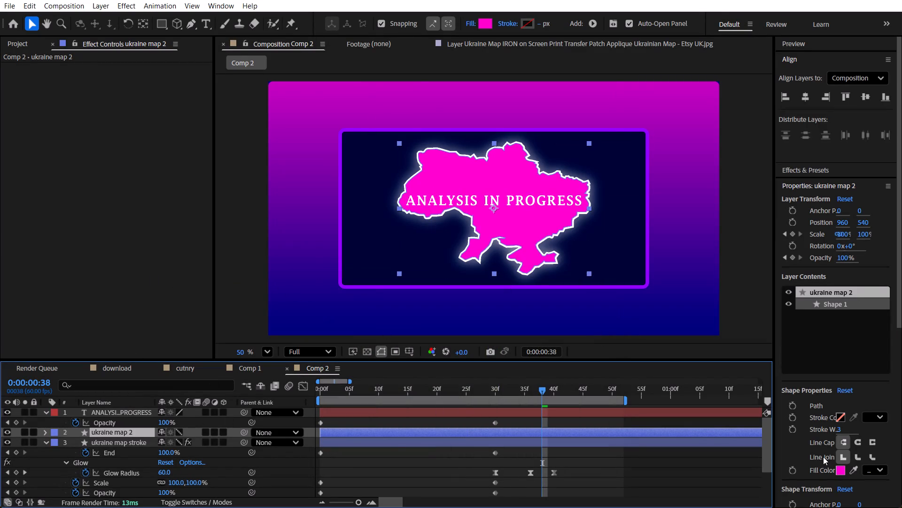
{"action": "scroll", "coordinate": [886, 426], "scroll_direction": "down", "scroll_amount": 1}
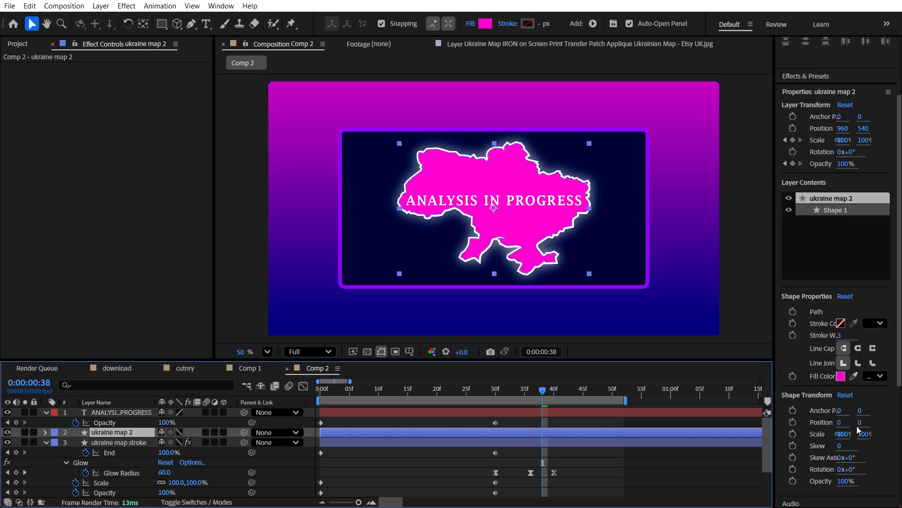
{"action": "left_click_drag", "start_coordinate": [840, 339], "coordinate": [805, 337]}
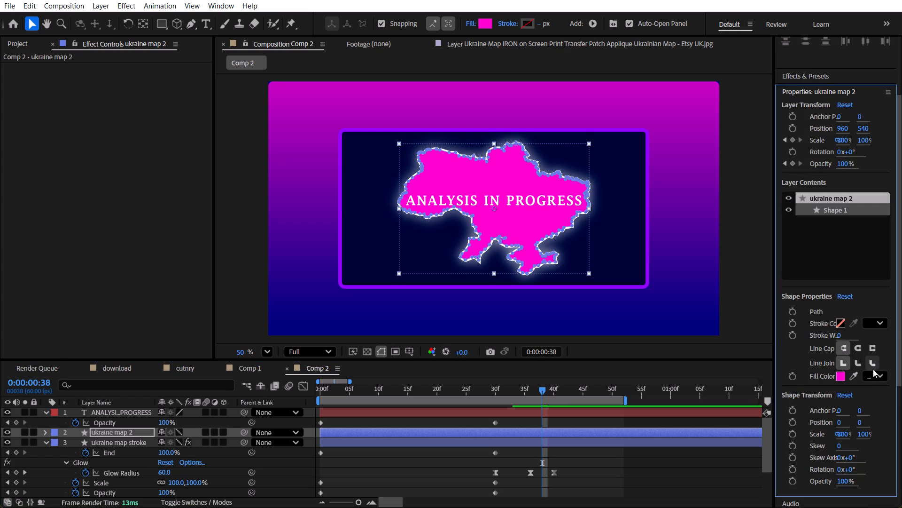
{"action": "left_click", "coordinate": [884, 393]}
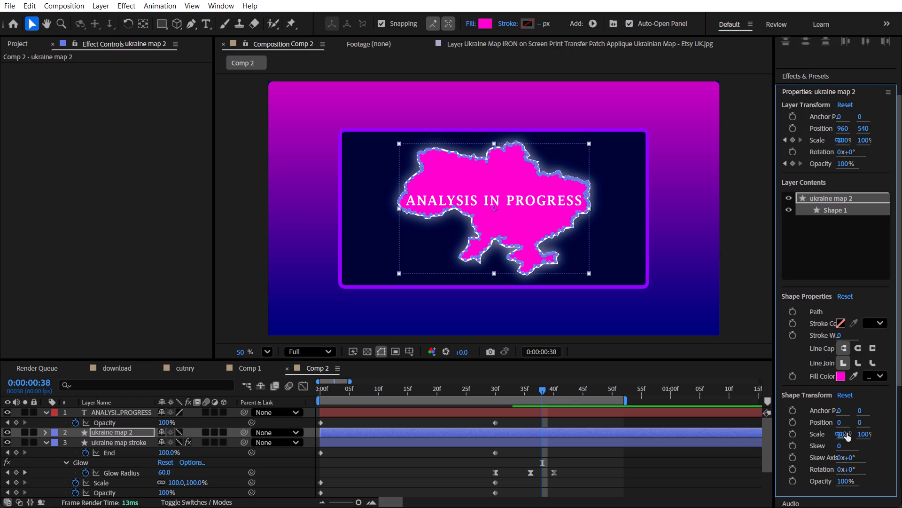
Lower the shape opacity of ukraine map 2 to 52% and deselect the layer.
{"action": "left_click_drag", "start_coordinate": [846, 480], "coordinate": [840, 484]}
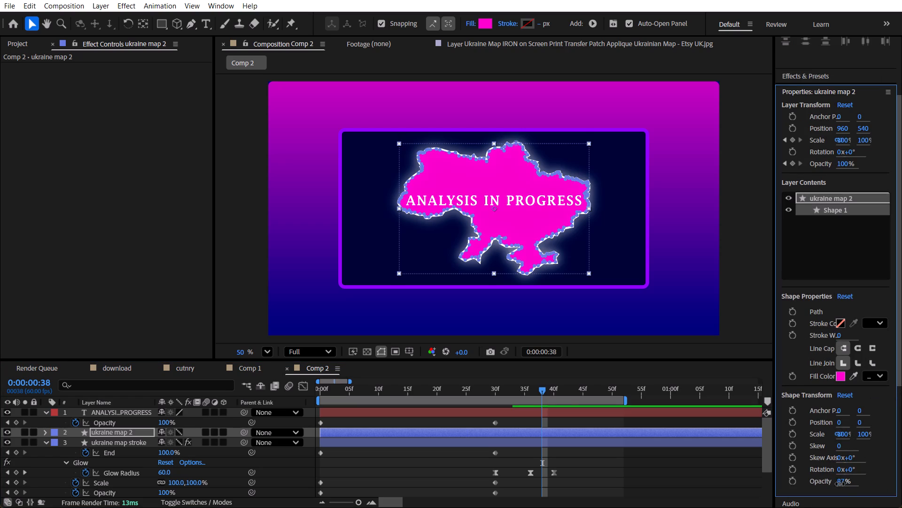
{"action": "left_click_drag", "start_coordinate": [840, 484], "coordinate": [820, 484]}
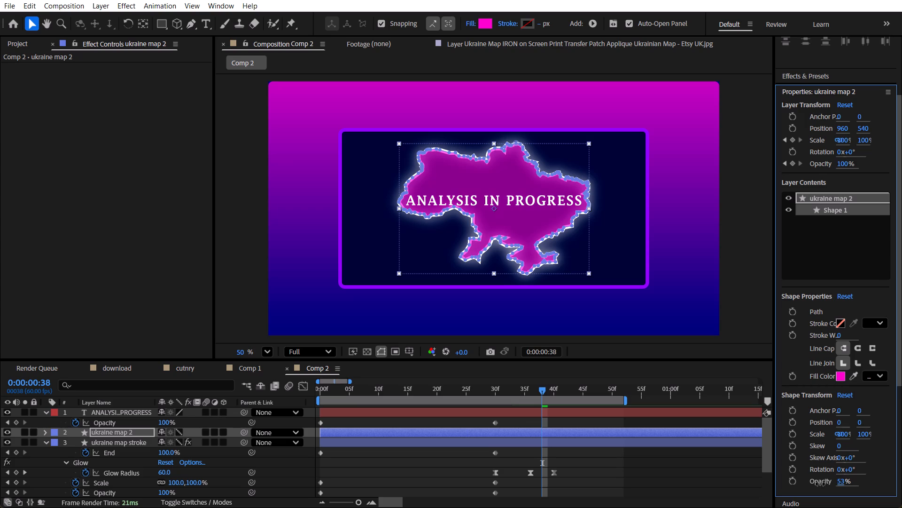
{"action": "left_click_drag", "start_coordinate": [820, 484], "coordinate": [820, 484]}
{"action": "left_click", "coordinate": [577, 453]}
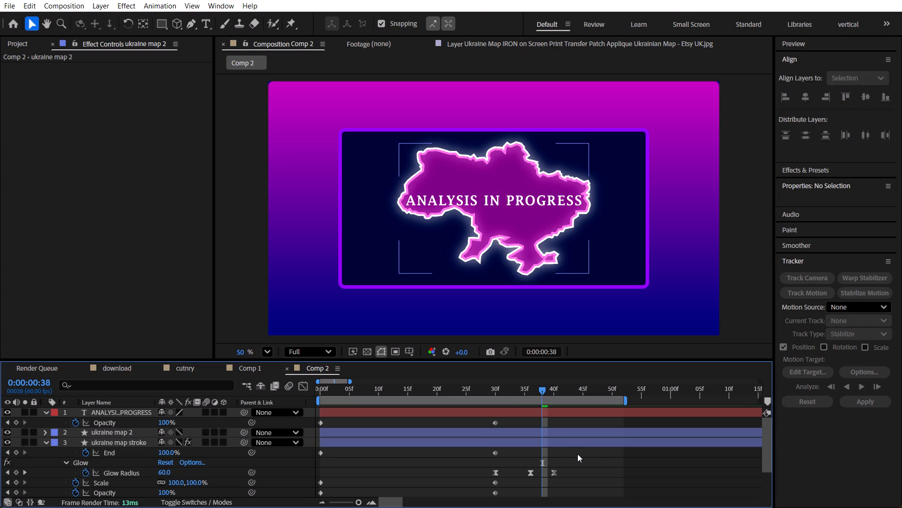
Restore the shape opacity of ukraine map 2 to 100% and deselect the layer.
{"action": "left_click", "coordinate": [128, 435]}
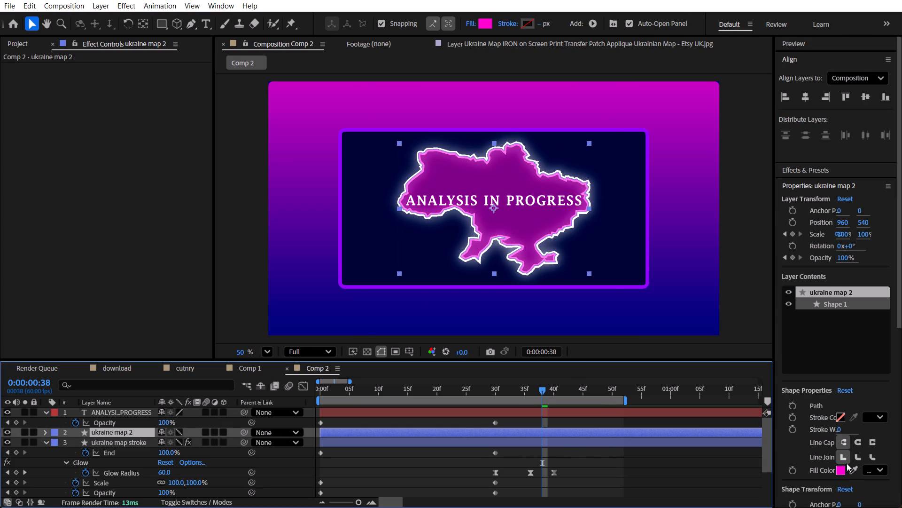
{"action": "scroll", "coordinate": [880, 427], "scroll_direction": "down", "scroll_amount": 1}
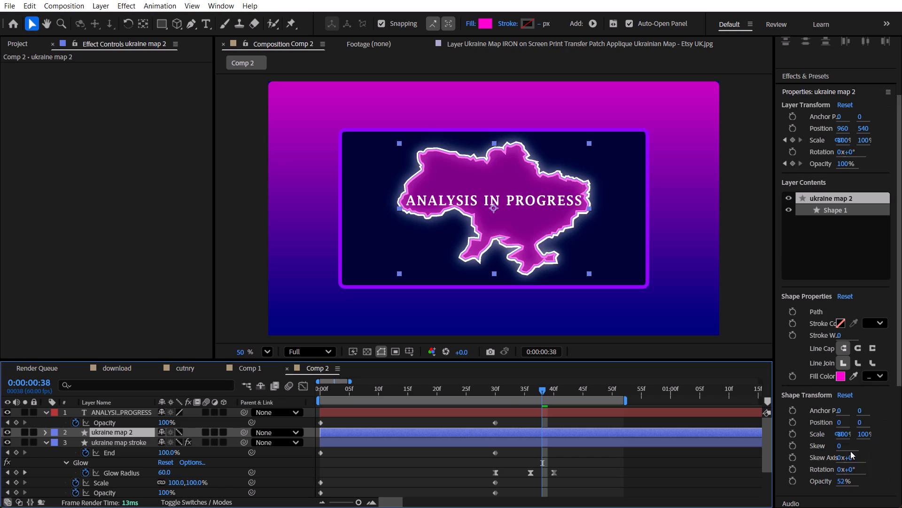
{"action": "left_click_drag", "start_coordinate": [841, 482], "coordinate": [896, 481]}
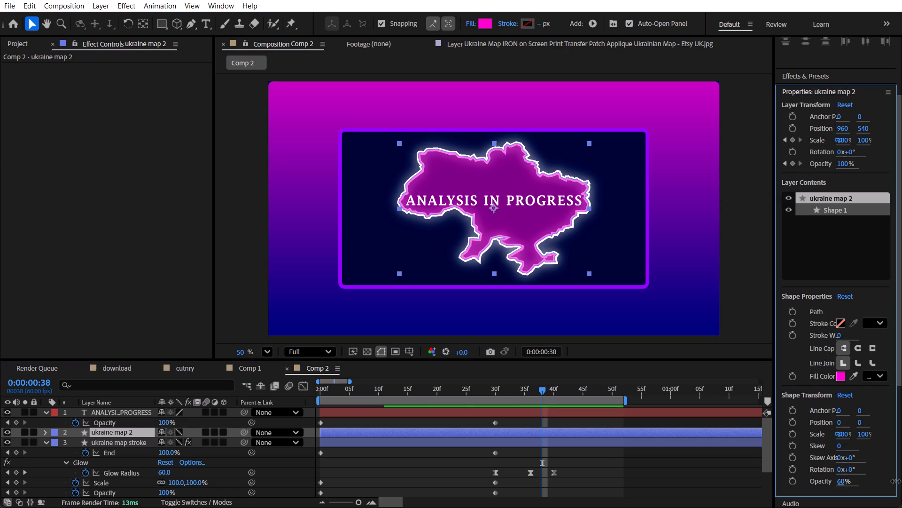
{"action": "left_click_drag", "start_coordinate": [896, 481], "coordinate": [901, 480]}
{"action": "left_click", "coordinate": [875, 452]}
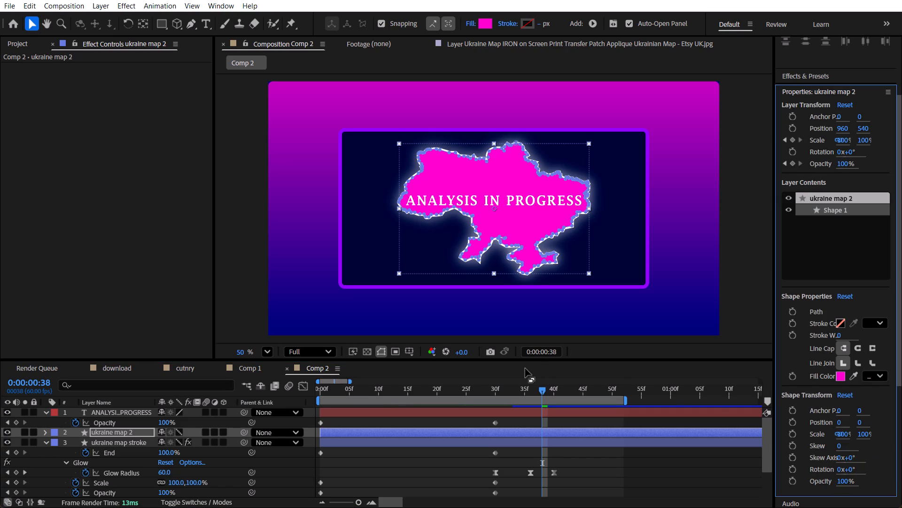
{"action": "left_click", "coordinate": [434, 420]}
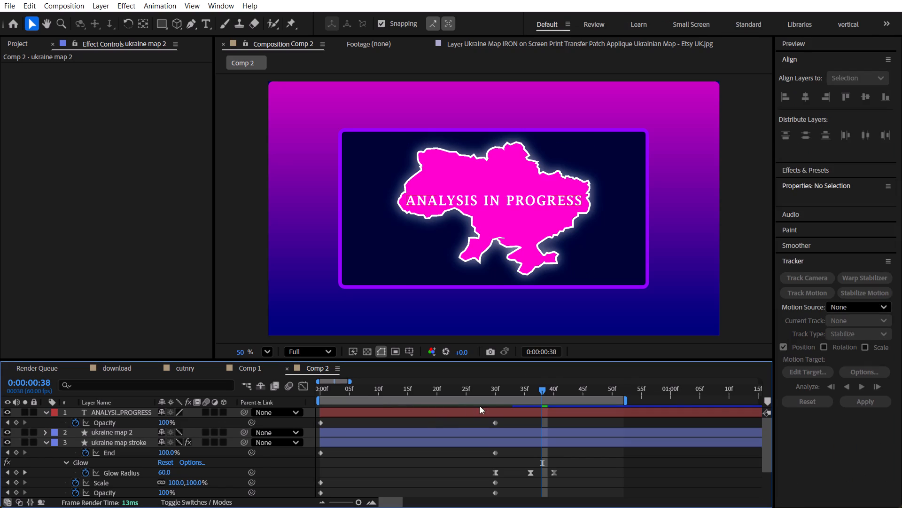
Scrub back to 0:00:00:00 and forward to 0:00:00:21 to check how the map fill follows its outline.
{"action": "left_click_drag", "start_coordinate": [530, 393], "coordinate": [427, 387]}
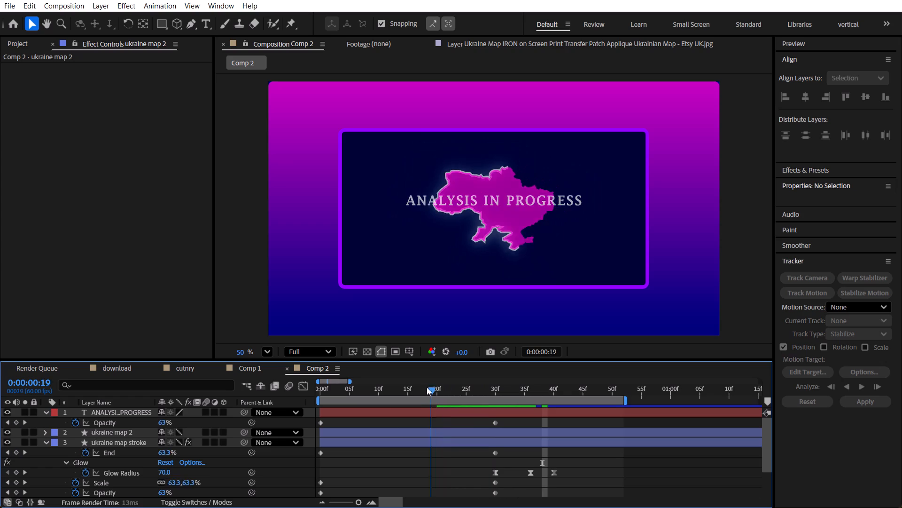
{"action": "left_click_drag", "start_coordinate": [427, 387], "coordinate": [312, 382]}
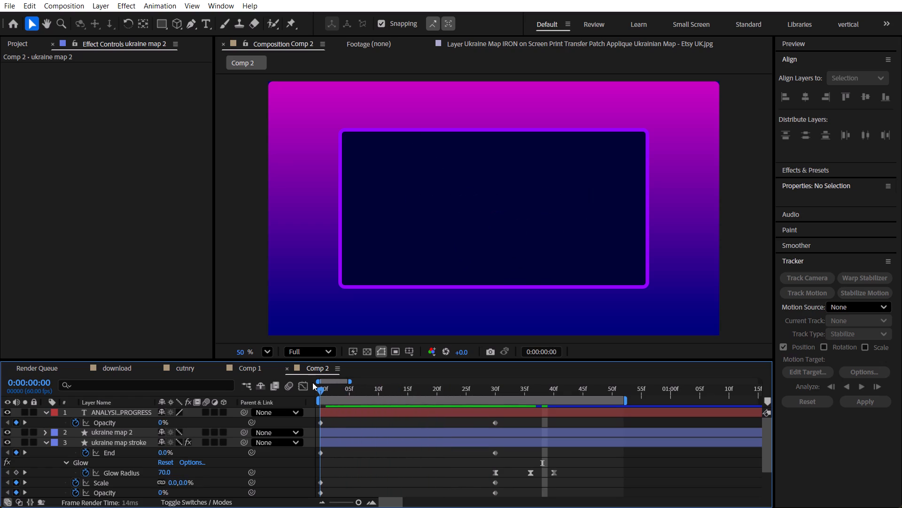
{"action": "left_click_drag", "start_coordinate": [312, 382], "coordinate": [449, 401]}
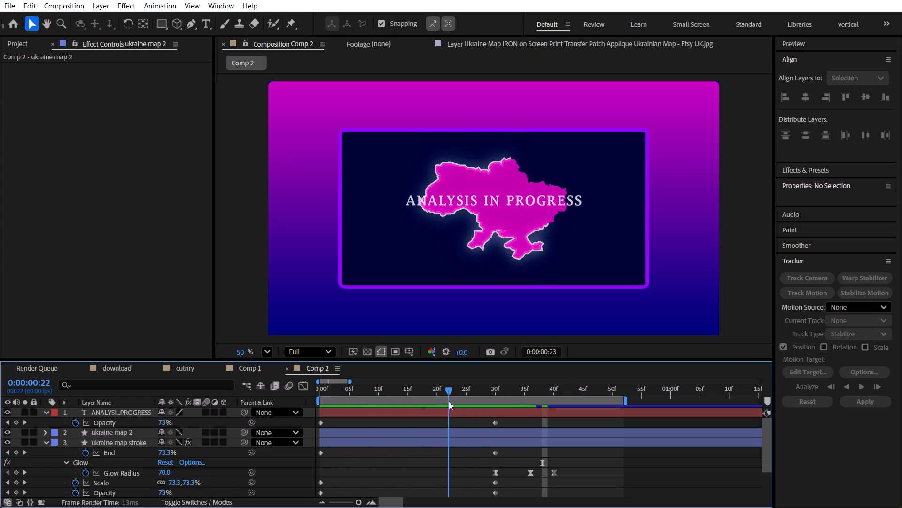
{"action": "left_click_drag", "start_coordinate": [449, 401], "coordinate": [443, 399]}
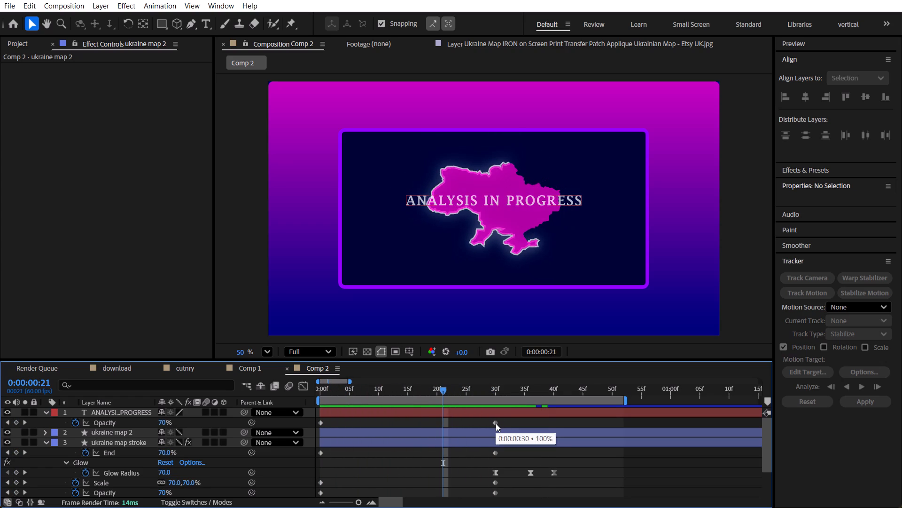
Collapse the keyframed properties of the ANALYSIS IN PROGRESS layer.
{"action": "left_click", "coordinate": [470, 411]}
{"action": "key", "text": "u"}
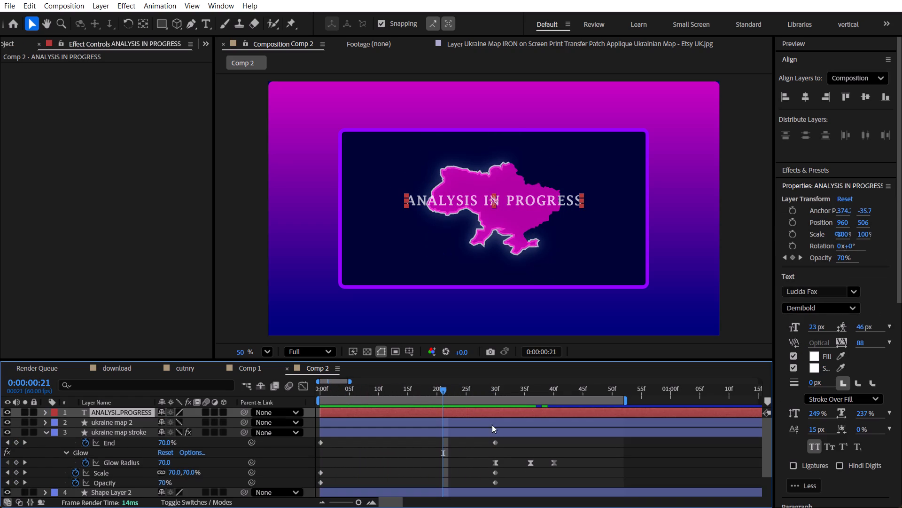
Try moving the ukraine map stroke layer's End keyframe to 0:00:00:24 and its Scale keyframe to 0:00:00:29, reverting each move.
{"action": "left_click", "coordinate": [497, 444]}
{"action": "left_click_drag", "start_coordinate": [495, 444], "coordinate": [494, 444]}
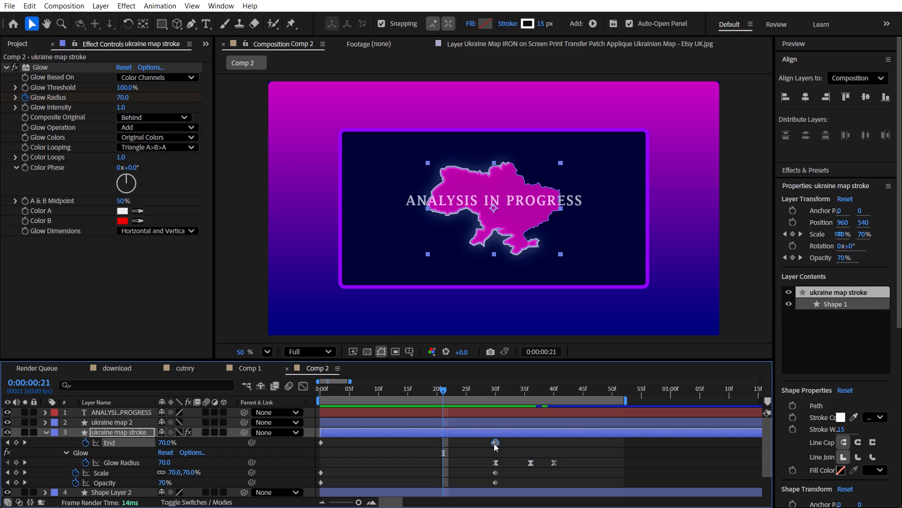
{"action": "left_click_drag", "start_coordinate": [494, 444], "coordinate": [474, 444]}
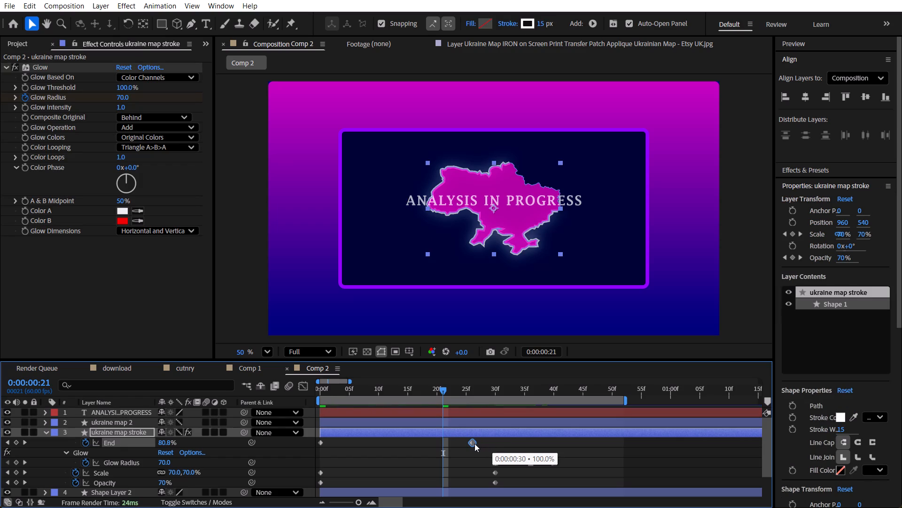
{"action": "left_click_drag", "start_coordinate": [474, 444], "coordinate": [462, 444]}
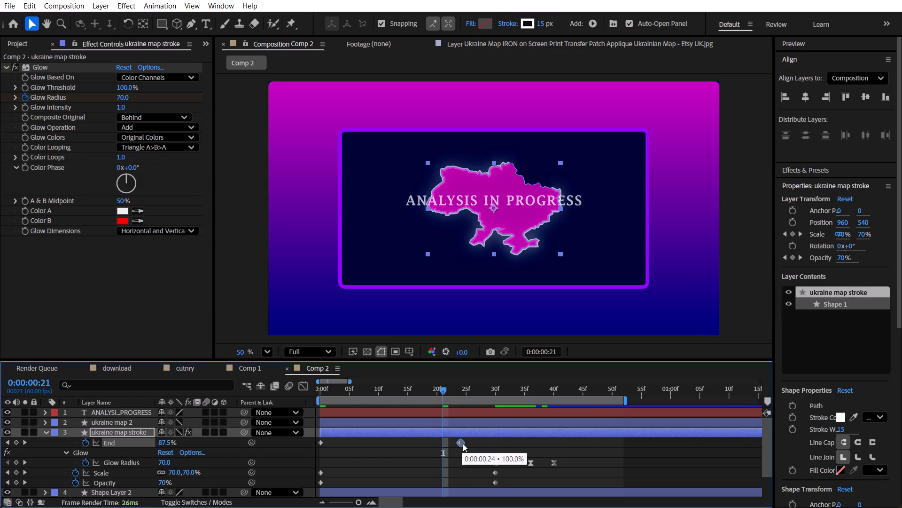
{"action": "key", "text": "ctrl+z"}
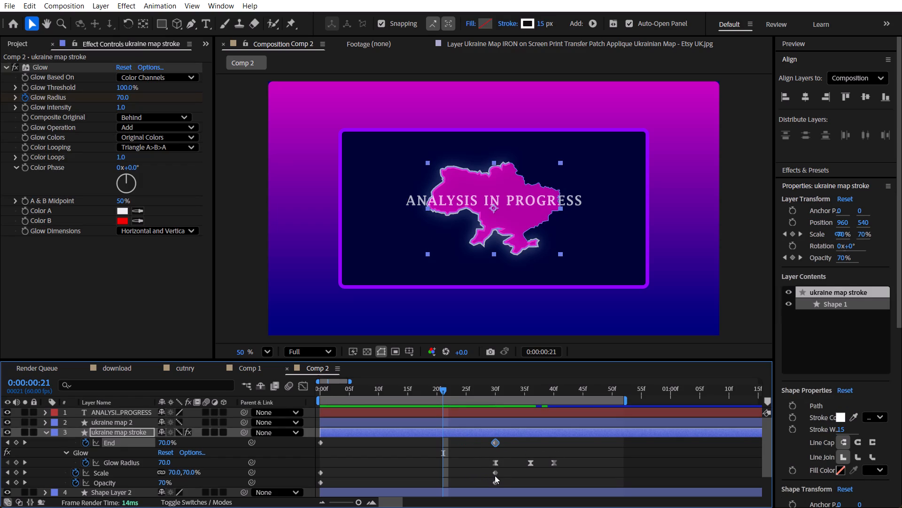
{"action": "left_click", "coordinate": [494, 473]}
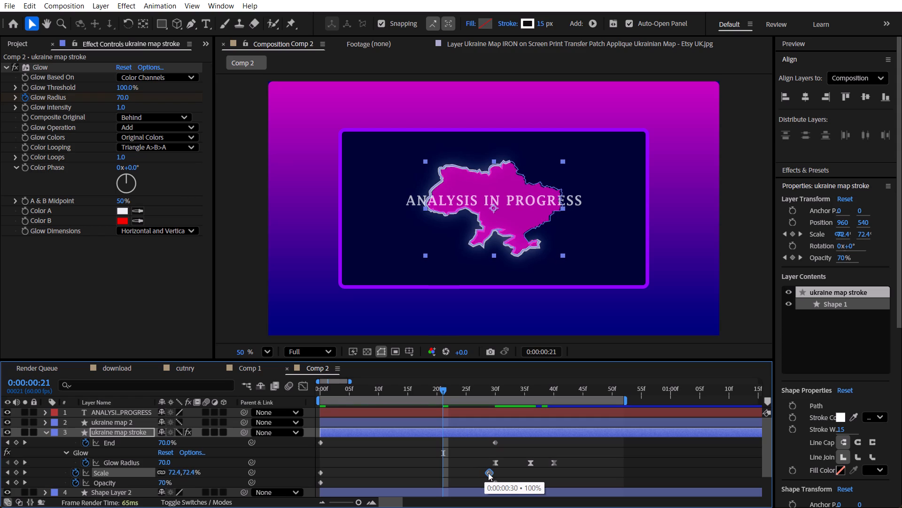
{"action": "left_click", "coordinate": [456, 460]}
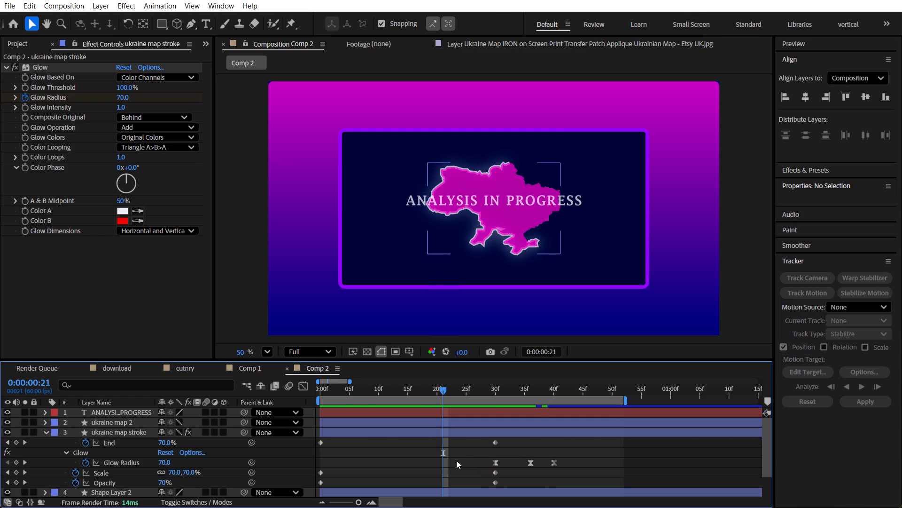
Reveal the keyframed properties of the ukraine map 2 layer.
{"action": "left_click", "coordinate": [404, 422]}
{"action": "key", "text": "u"}
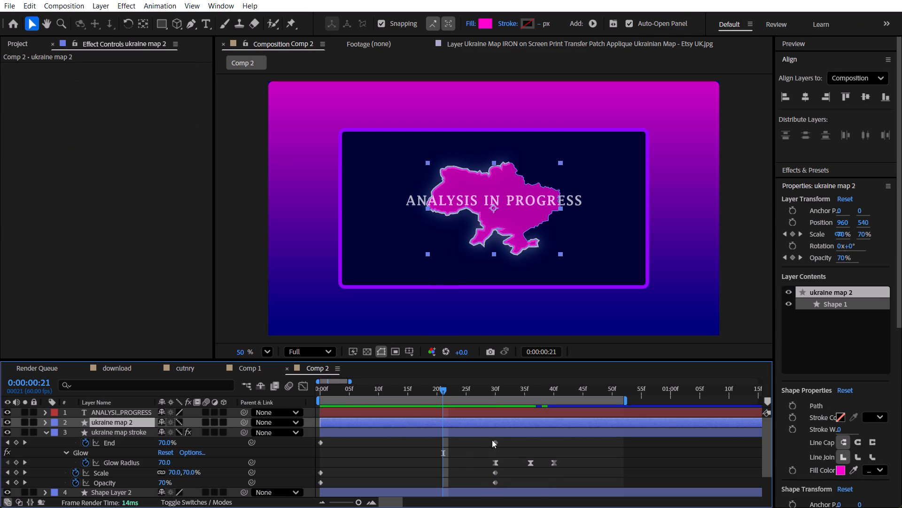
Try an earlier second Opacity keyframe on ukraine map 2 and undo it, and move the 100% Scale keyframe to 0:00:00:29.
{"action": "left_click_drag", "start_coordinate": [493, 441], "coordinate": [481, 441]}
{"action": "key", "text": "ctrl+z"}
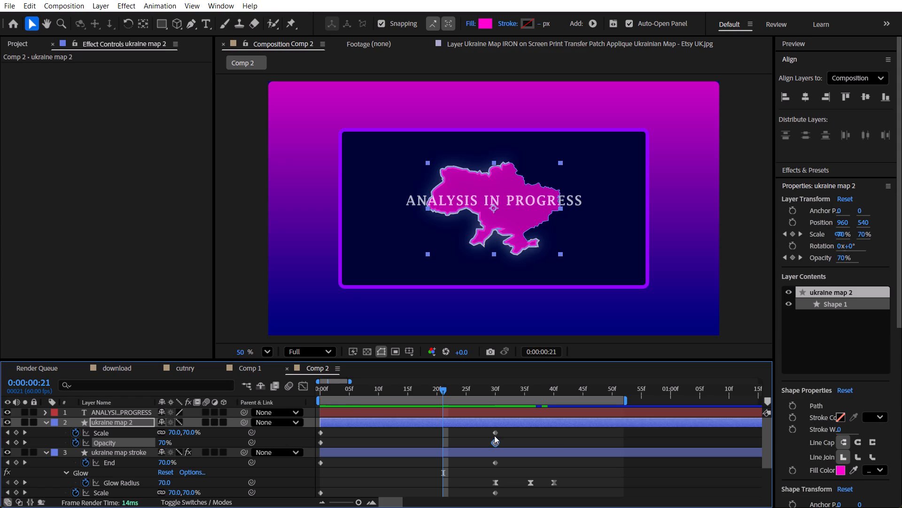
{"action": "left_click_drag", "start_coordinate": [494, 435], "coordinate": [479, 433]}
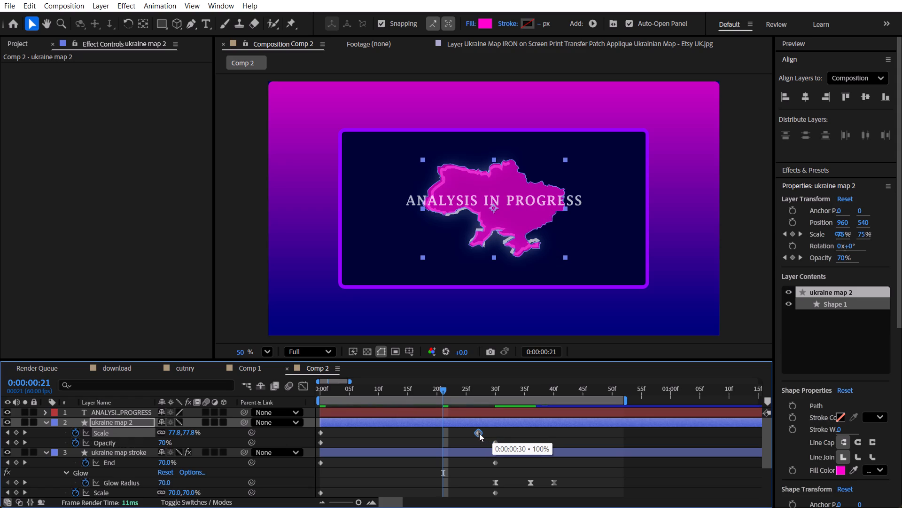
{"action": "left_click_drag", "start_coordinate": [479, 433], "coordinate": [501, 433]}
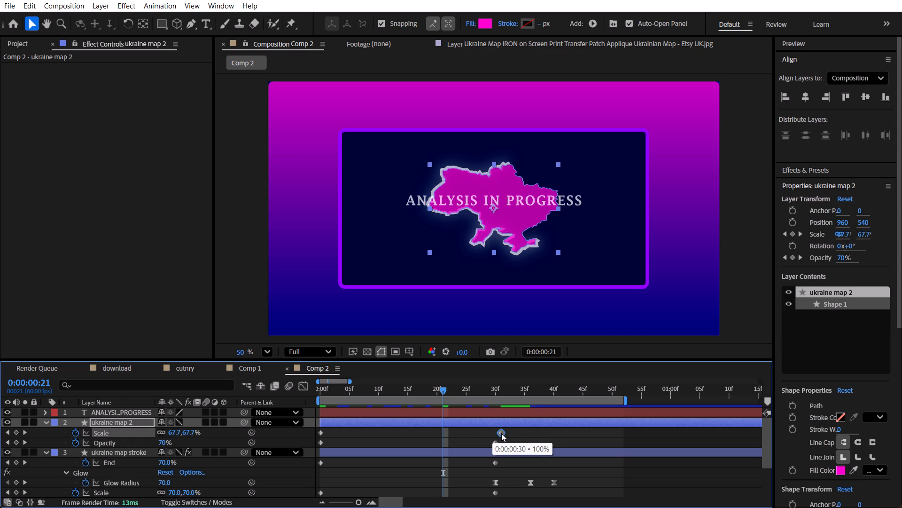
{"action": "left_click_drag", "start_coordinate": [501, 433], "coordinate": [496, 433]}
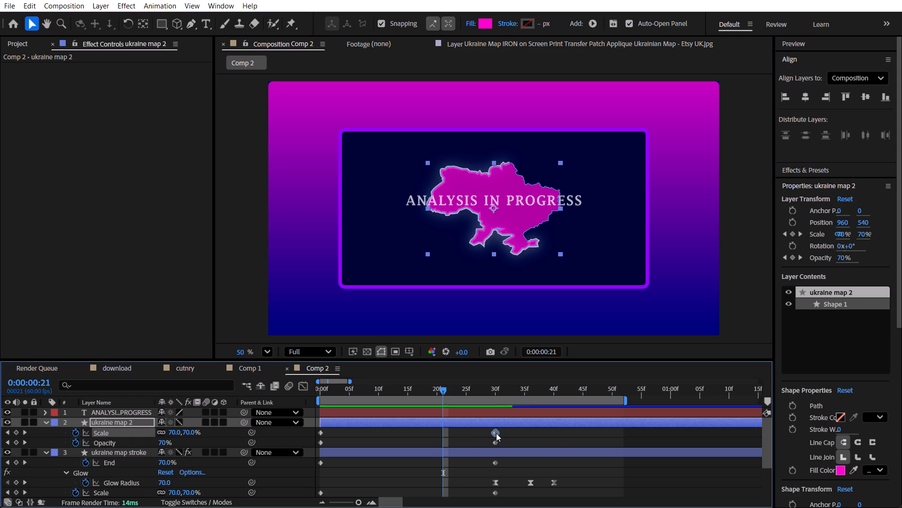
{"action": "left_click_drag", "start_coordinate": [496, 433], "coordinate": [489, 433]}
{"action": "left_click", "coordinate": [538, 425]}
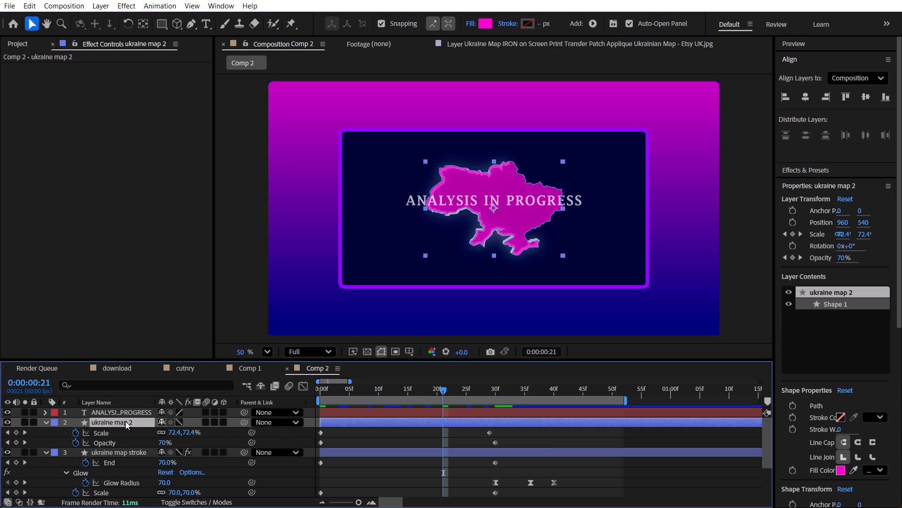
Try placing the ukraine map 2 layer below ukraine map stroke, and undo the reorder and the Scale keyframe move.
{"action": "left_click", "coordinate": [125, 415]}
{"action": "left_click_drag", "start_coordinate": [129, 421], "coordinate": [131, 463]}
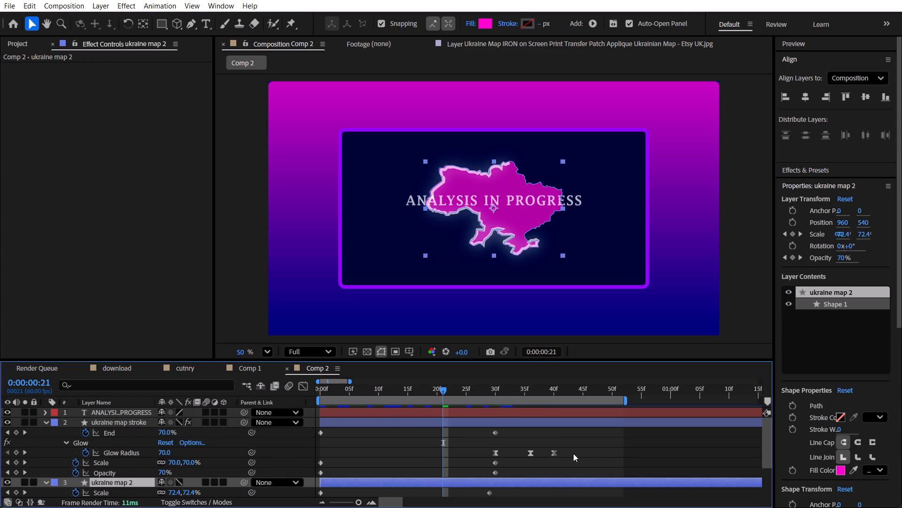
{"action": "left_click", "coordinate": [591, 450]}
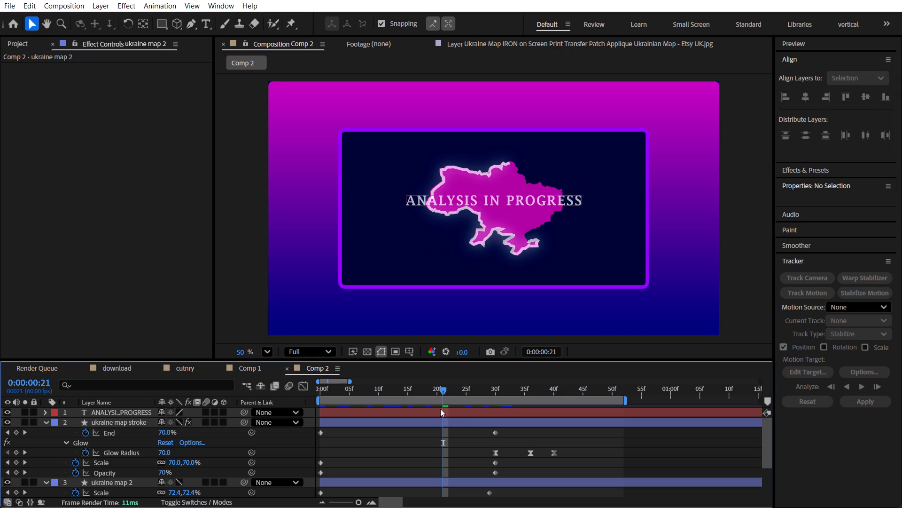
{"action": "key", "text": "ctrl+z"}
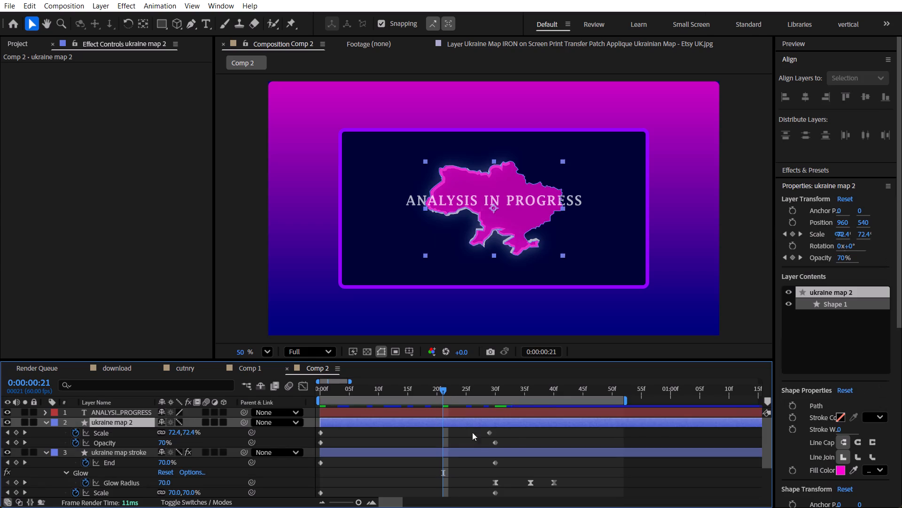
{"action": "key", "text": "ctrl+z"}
Shift the whole ukraine map 2 layer one frame earlier in time, so its 100% keyframes sit at 0:00:00:29.
{"action": "left_click_drag", "start_coordinate": [399, 421], "coordinate": [399, 469]}
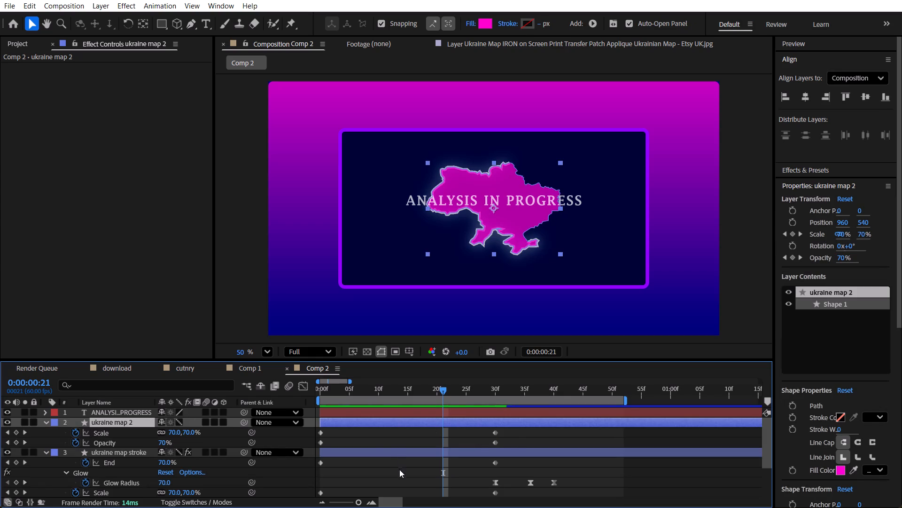
{"action": "left_click_drag", "start_coordinate": [399, 469], "coordinate": [397, 468]}
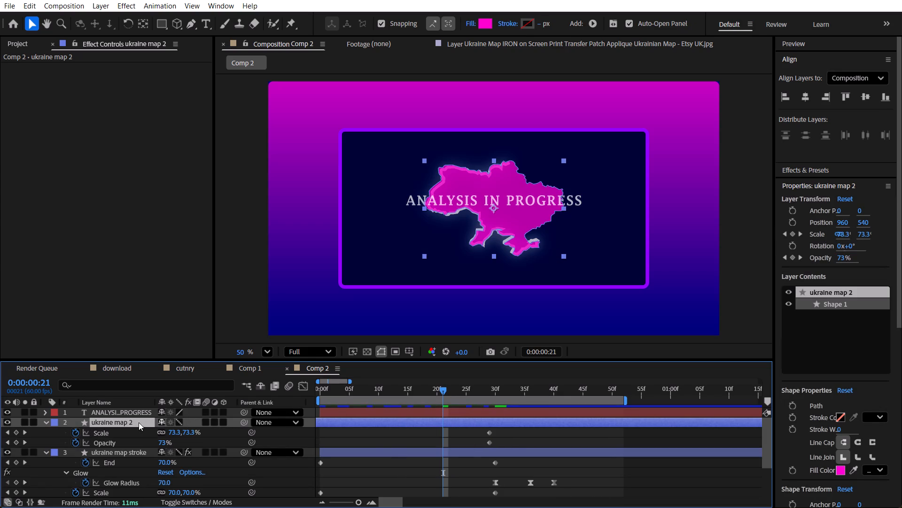
Move the ukraine map 2 layer below the ukraine map stroke layer in the stacking order.
{"action": "left_click_drag", "start_coordinate": [139, 422], "coordinate": [150, 478]}
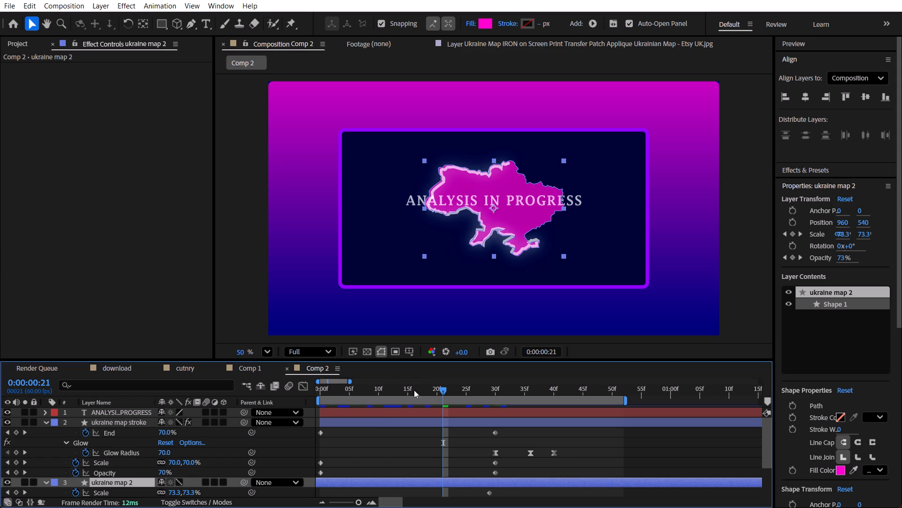
Shift the whole ukraine map 2 layer one frame later in time, so its 100% Scale and Opacity keyframes sit at 0:00:00:30.
{"action": "left_click_drag", "start_coordinate": [400, 387], "coordinate": [373, 401]}
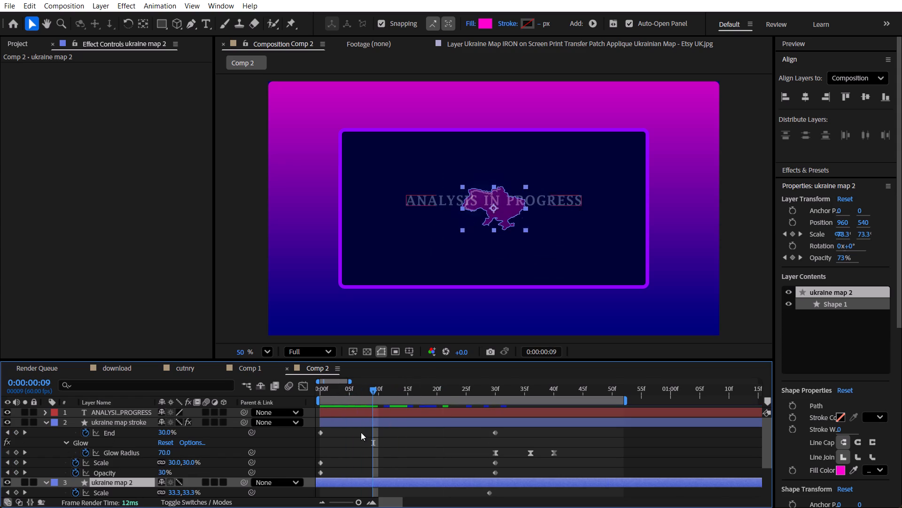
{"action": "left_click", "coordinate": [359, 440]}
{"action": "left_click_drag", "start_coordinate": [353, 395], "coordinate": [344, 391]}
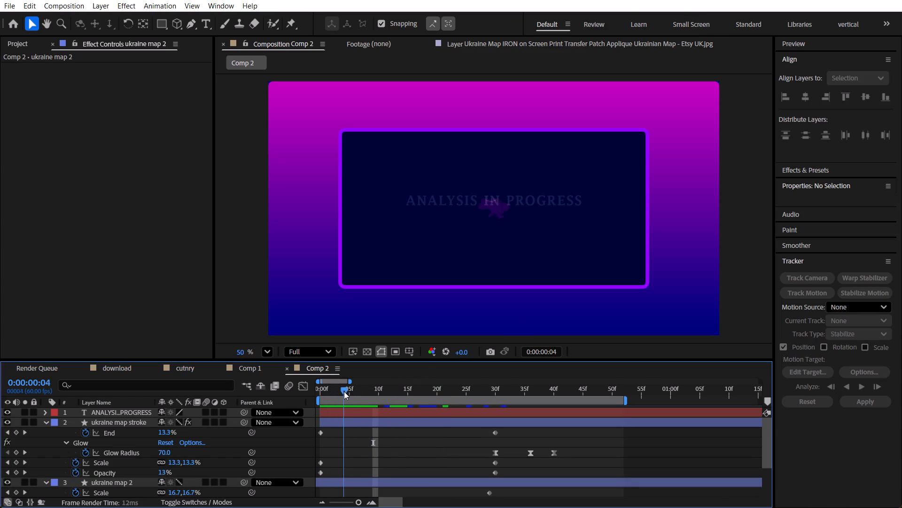
{"action": "left_click_drag", "start_coordinate": [344, 391], "coordinate": [441, 403]}
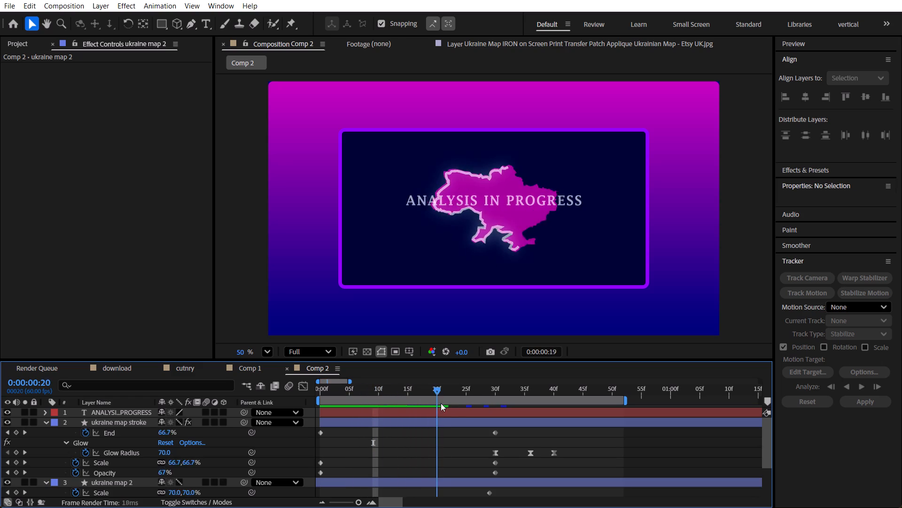
{"action": "left_click_drag", "start_coordinate": [441, 403], "coordinate": [498, 417]}
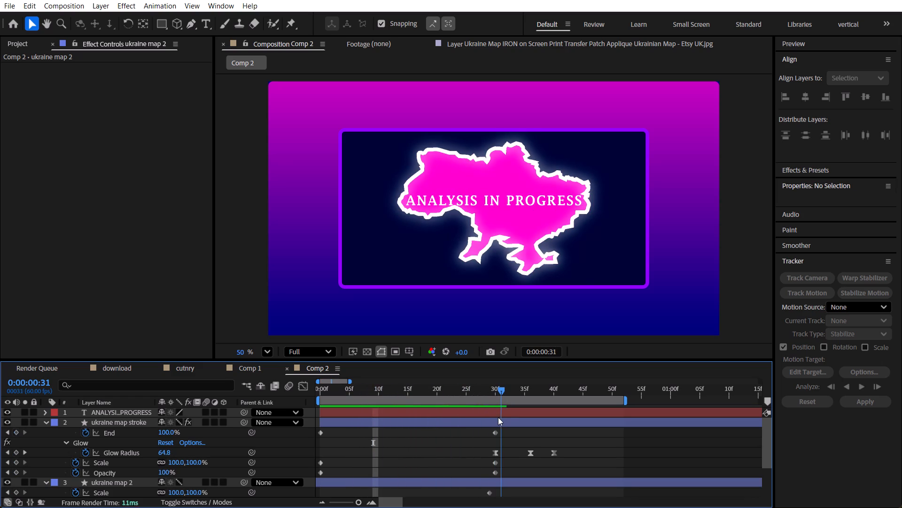
{"action": "left_click_drag", "start_coordinate": [498, 417], "coordinate": [493, 417]}
{"action": "scroll", "coordinate": [514, 440], "scroll_direction": "down", "scroll_amount": 1}
{"action": "left_click_drag", "start_coordinate": [477, 462], "coordinate": [497, 475]}
{"action": "left_click_drag", "start_coordinate": [465, 453], "coordinate": [471, 453]}
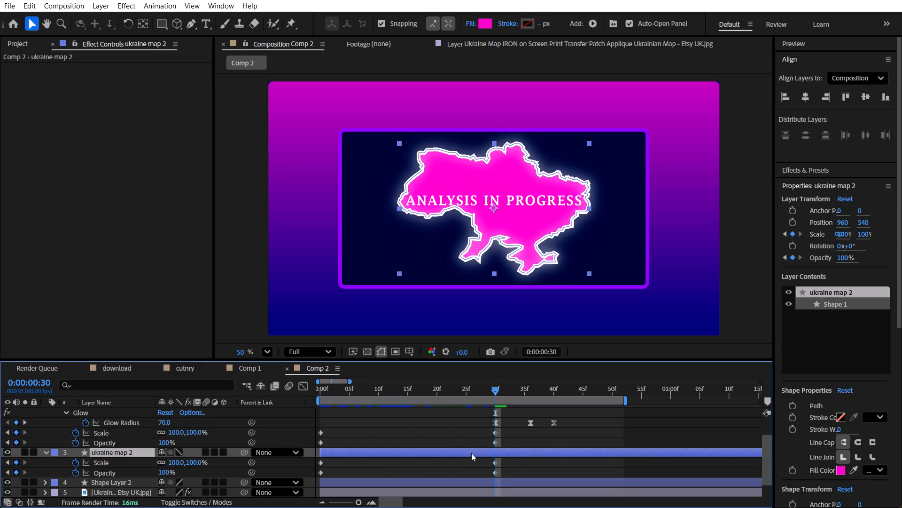
{"action": "left_click", "coordinate": [463, 464]}
Review the outline, fill and text animation between 0:00:00:00 and 0:00:00:52, checking how they line up around 0:00:00:30.
{"action": "left_click_drag", "start_coordinate": [484, 392], "coordinate": [302, 400]}
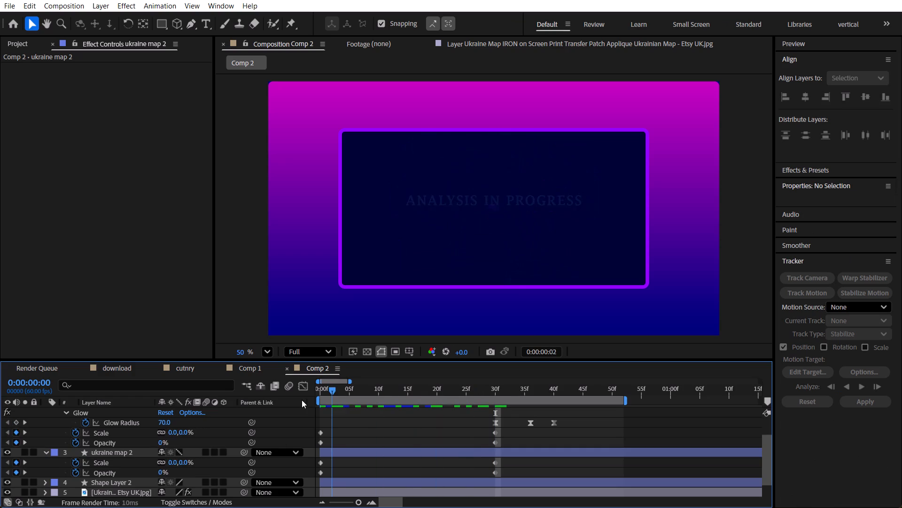
{"action": "left_click_drag", "start_coordinate": [302, 400], "coordinate": [431, 416]}
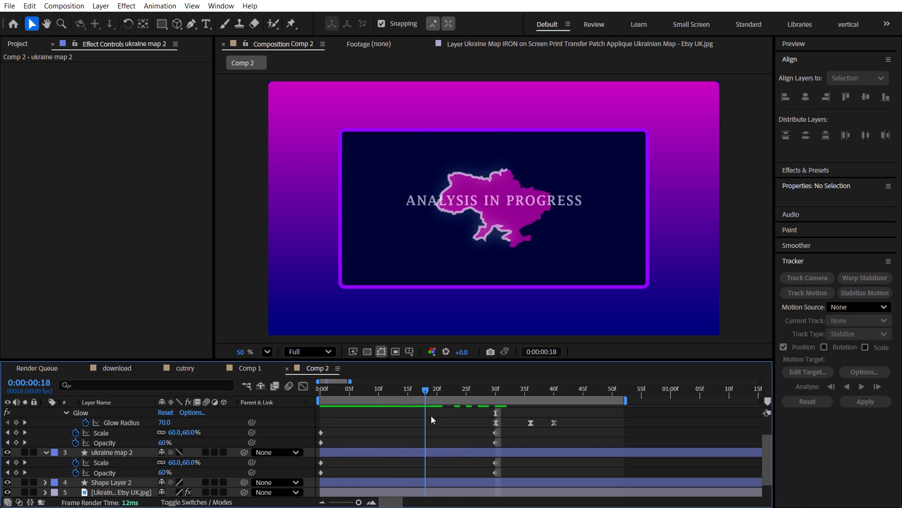
{"action": "left_click_drag", "start_coordinate": [431, 416], "coordinate": [503, 413]}
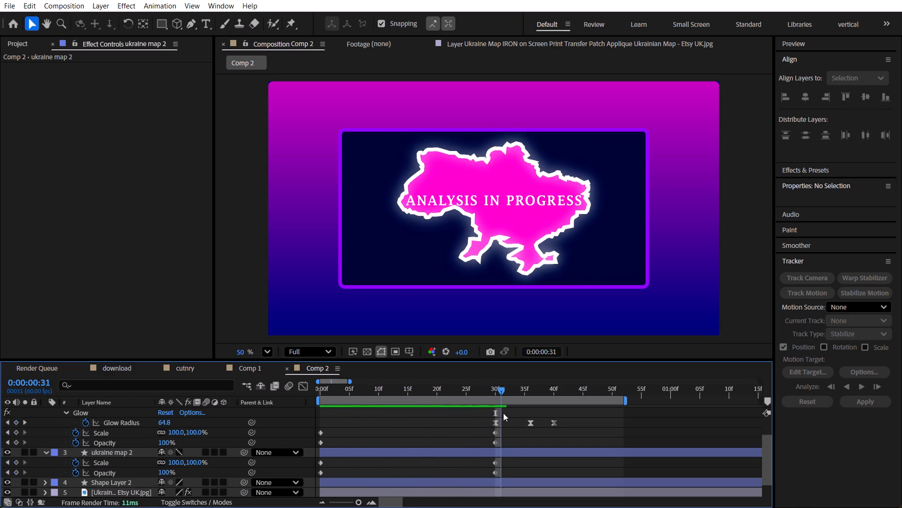
{"action": "left_click_drag", "start_coordinate": [503, 413], "coordinate": [583, 418]}
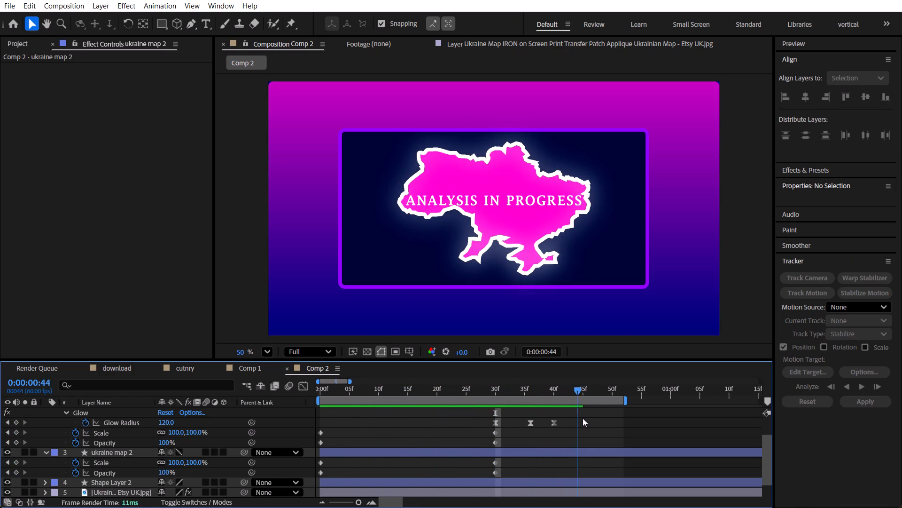
{"action": "left_click_drag", "start_coordinate": [583, 418], "coordinate": [626, 428]}
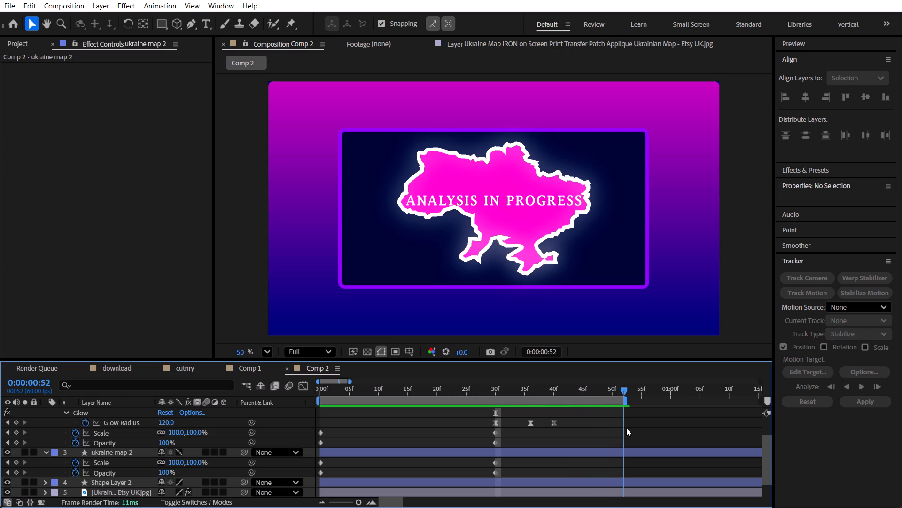
{"action": "left_click_drag", "start_coordinate": [626, 428], "coordinate": [318, 429]}
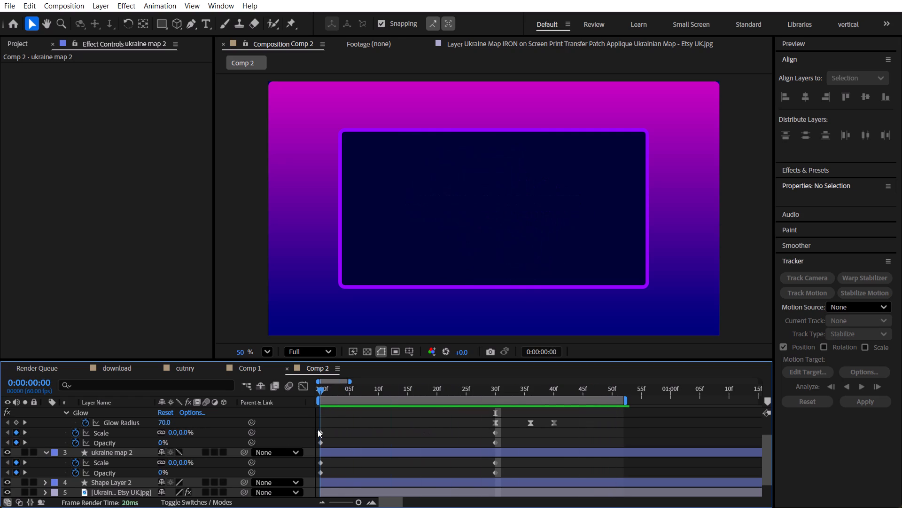
{"action": "left_click_drag", "start_coordinate": [318, 429], "coordinate": [492, 446]}
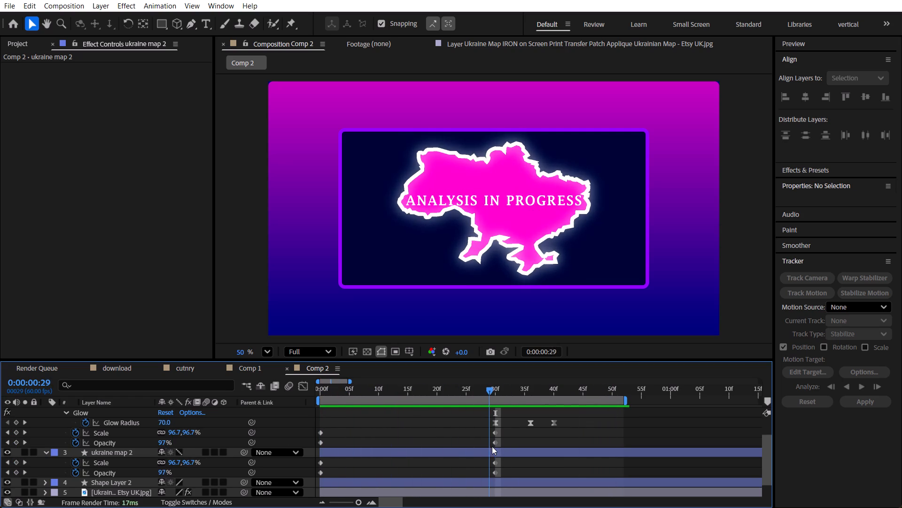
{"action": "left_click_drag", "start_coordinate": [492, 446], "coordinate": [497, 446]}
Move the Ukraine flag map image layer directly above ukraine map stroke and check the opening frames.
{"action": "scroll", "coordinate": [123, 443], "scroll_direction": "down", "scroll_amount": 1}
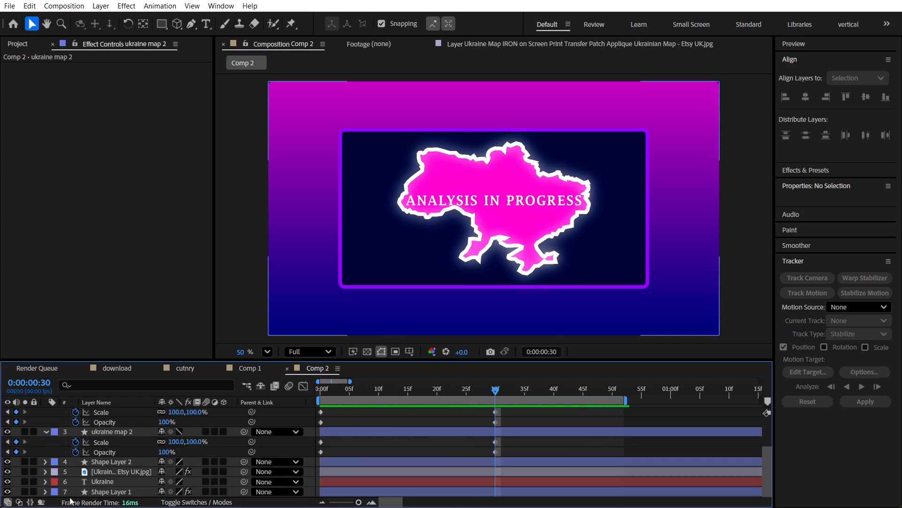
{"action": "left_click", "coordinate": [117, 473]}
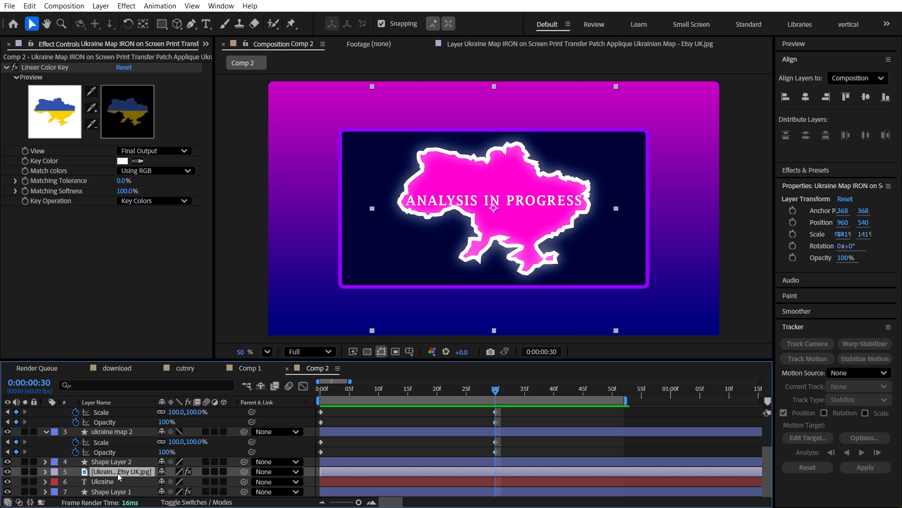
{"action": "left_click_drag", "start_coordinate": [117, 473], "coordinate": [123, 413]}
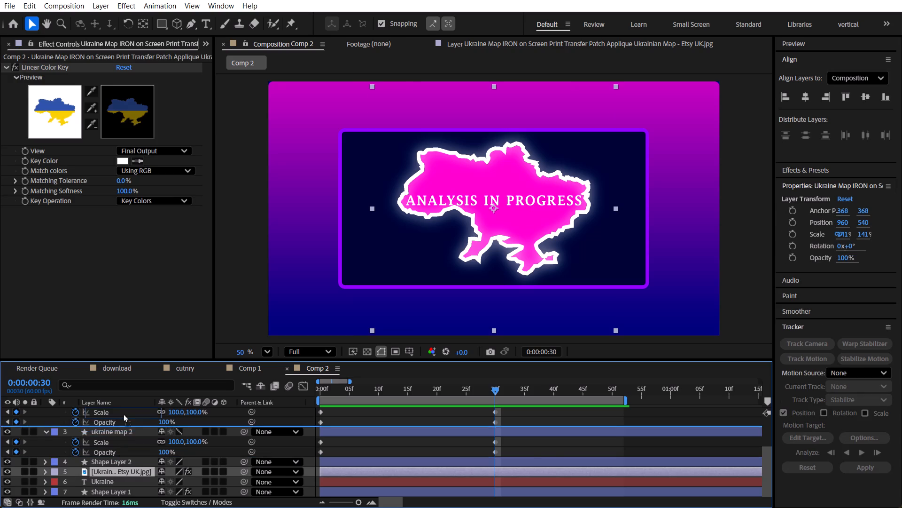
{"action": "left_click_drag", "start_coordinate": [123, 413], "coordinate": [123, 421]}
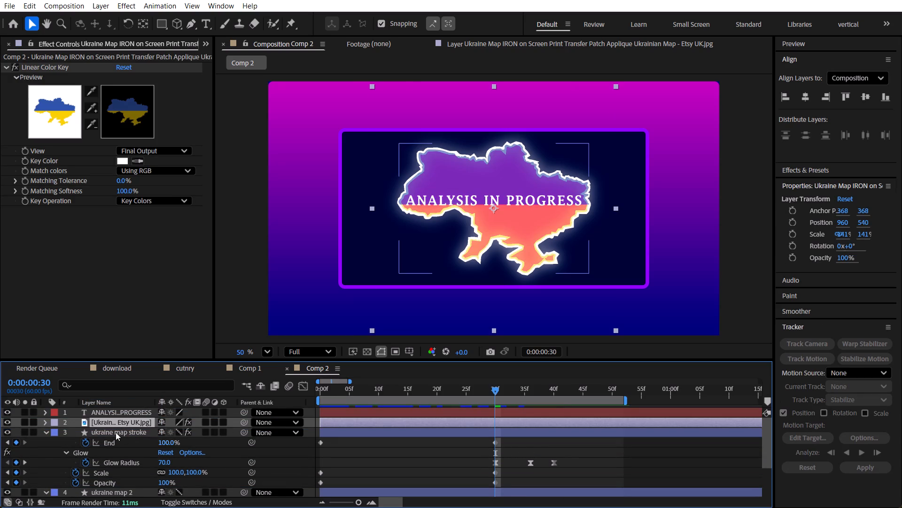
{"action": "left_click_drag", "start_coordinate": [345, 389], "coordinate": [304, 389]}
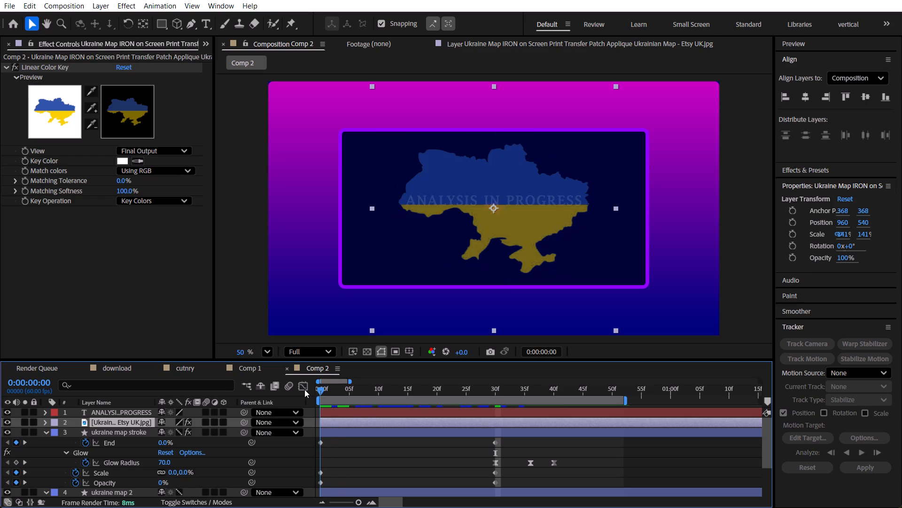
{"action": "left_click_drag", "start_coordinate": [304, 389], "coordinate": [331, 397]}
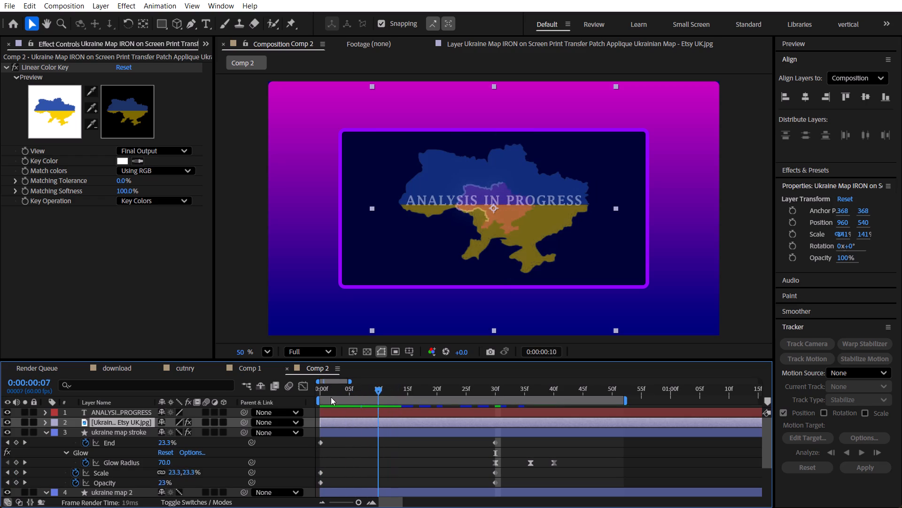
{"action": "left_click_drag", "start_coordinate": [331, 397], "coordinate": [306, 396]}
Move the Ukraine flag map image layer between ukraine map stroke and ukraine map 2 in the stacking order.
{"action": "left_click", "coordinate": [124, 433]}
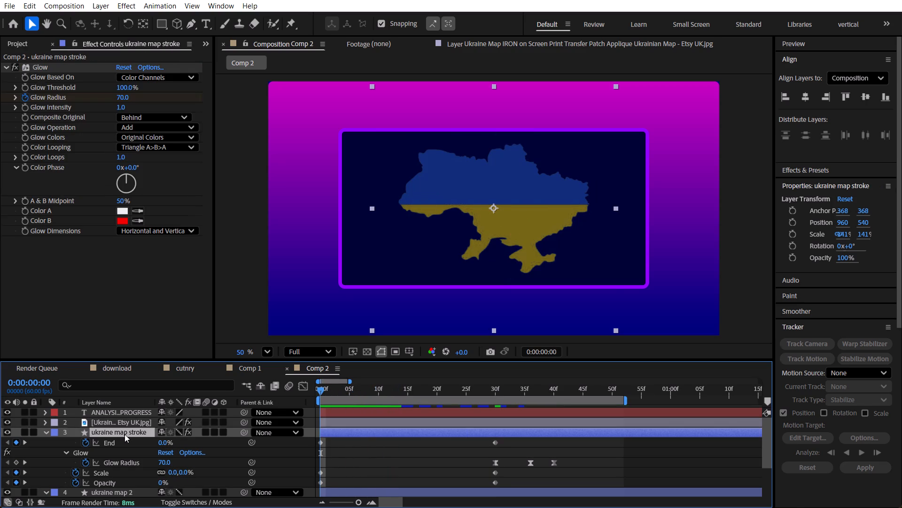
{"action": "left_click", "coordinate": [124, 421]}
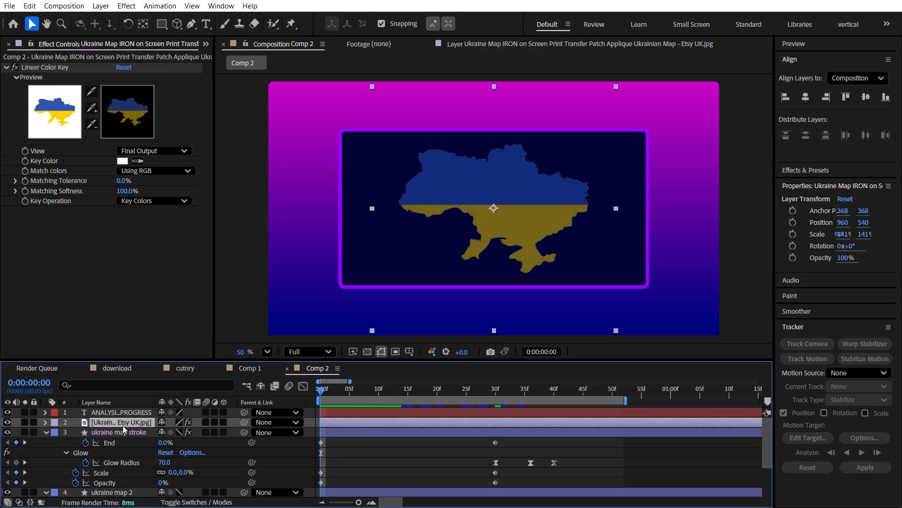
{"action": "left_click_drag", "start_coordinate": [123, 426], "coordinate": [124, 493], "text": "alt"}
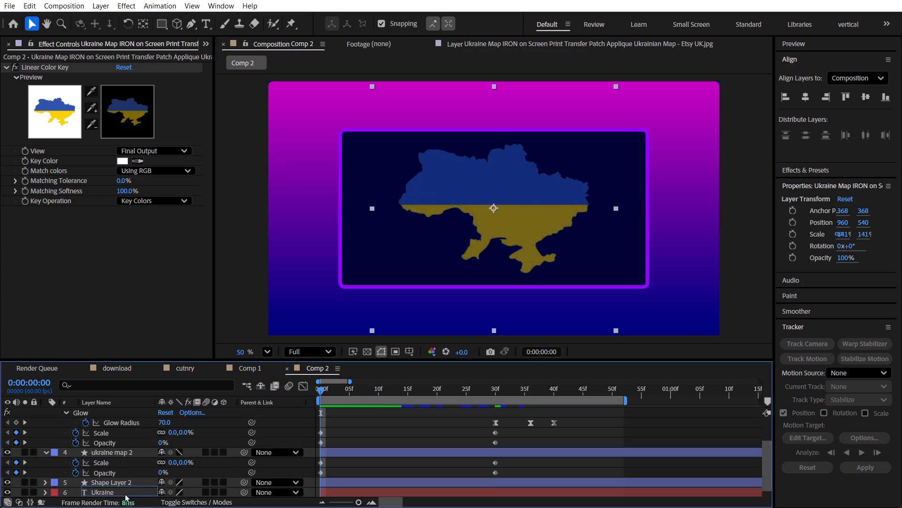
{"action": "left_click_drag", "start_coordinate": [124, 493], "coordinate": [120, 440], "text": "alt"}
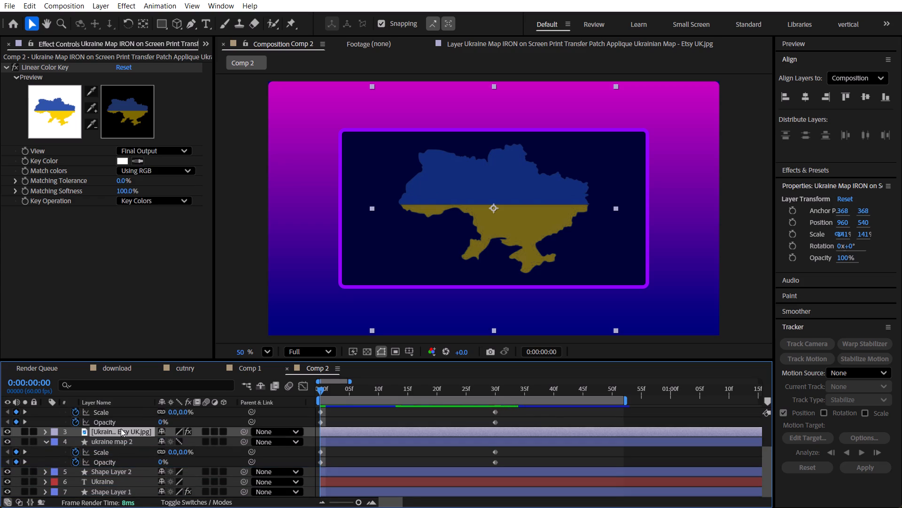
{"action": "left_click", "coordinate": [121, 429], "text": "alt"}
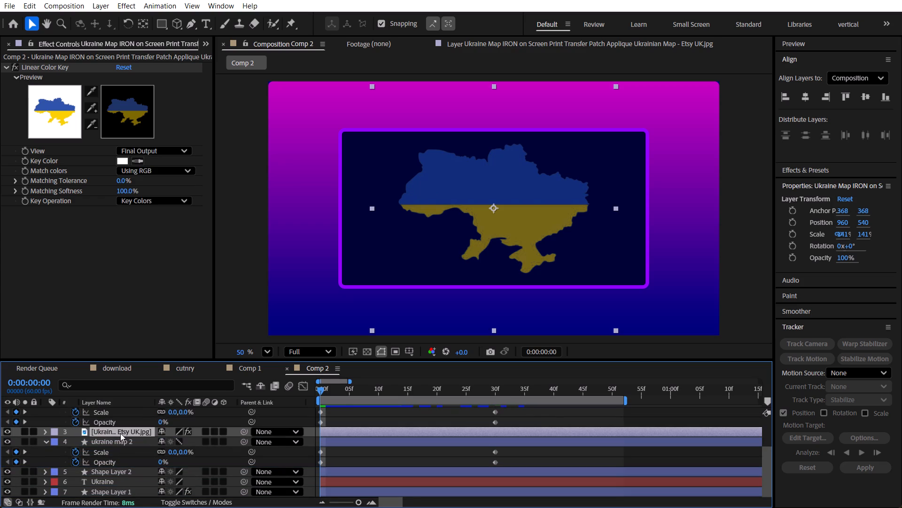
{"action": "left_click", "coordinate": [120, 433], "text": "alt"}
{"action": "left_click_drag", "start_coordinate": [121, 432], "coordinate": [123, 436]}
{"action": "left_click_drag", "start_coordinate": [123, 436], "coordinate": [123, 441]}
{"action": "left_click_drag", "start_coordinate": [123, 431], "coordinate": [123, 439]}
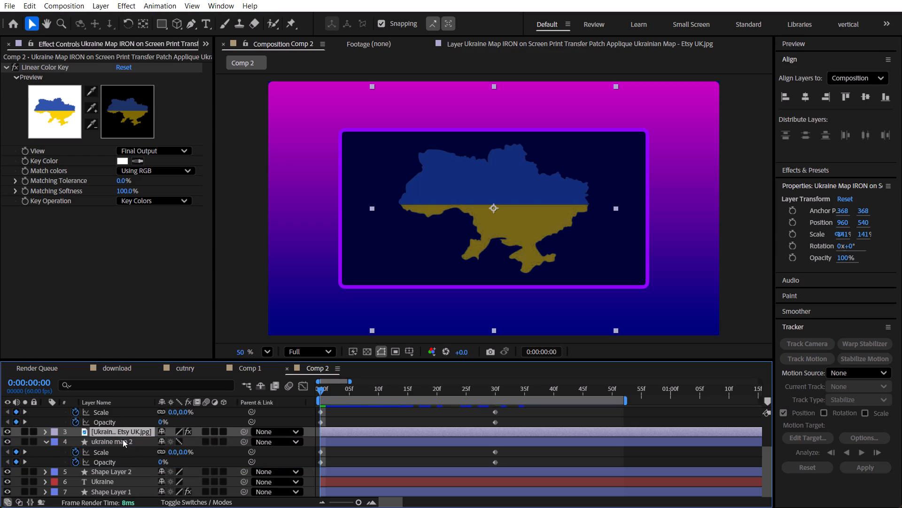
{"action": "left_click", "coordinate": [123, 433]}
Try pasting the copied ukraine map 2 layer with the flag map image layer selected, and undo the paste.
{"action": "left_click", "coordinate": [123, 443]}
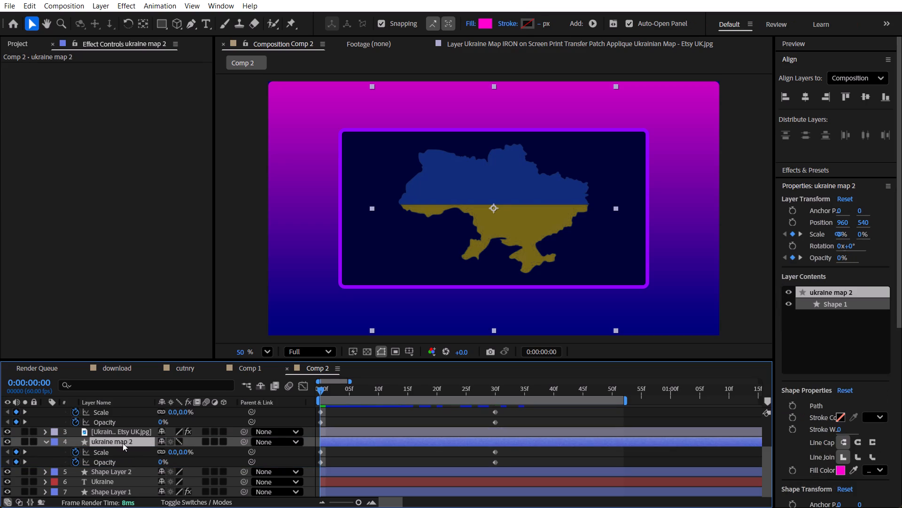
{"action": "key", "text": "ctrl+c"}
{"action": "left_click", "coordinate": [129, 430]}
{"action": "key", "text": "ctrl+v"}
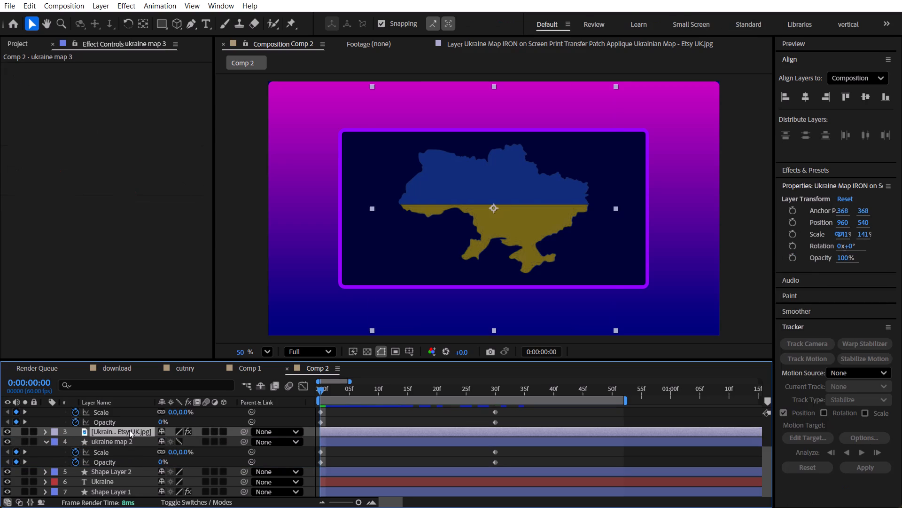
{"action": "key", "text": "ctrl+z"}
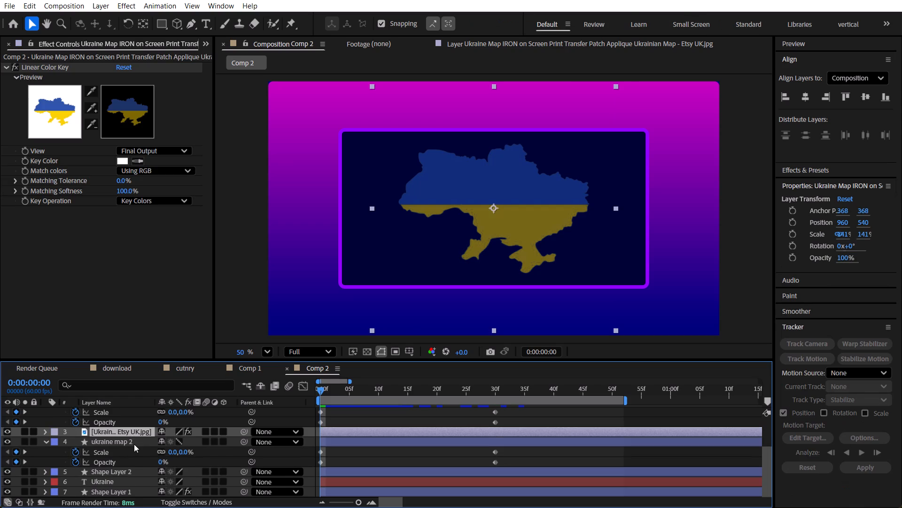
Copy the Scale and Opacity keyframes of ukraine map 2 onto the Ukraine flag map image layer, starting at 0:00:00:00.
{"action": "left_click", "coordinate": [134, 444]}
{"action": "left_click", "coordinate": [53, 452]}
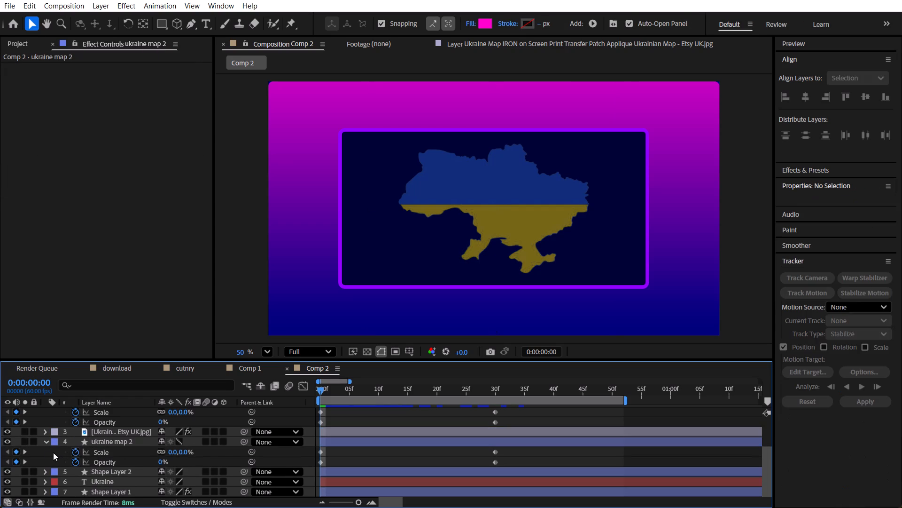
{"action": "left_click", "coordinate": [97, 450]}
{"action": "left_click", "coordinate": [103, 464], "text": "shift"}
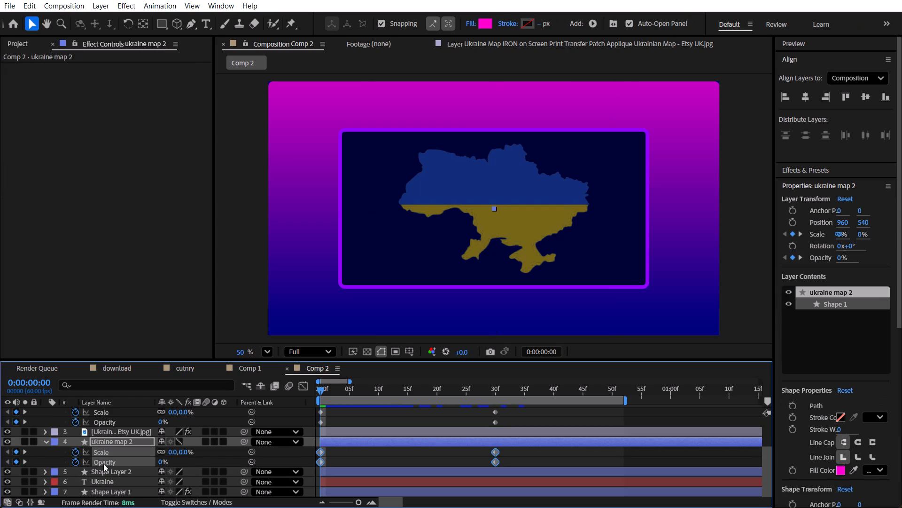
{"action": "key", "text": "ctrl+c"}
{"action": "left_click", "coordinate": [118, 435]}
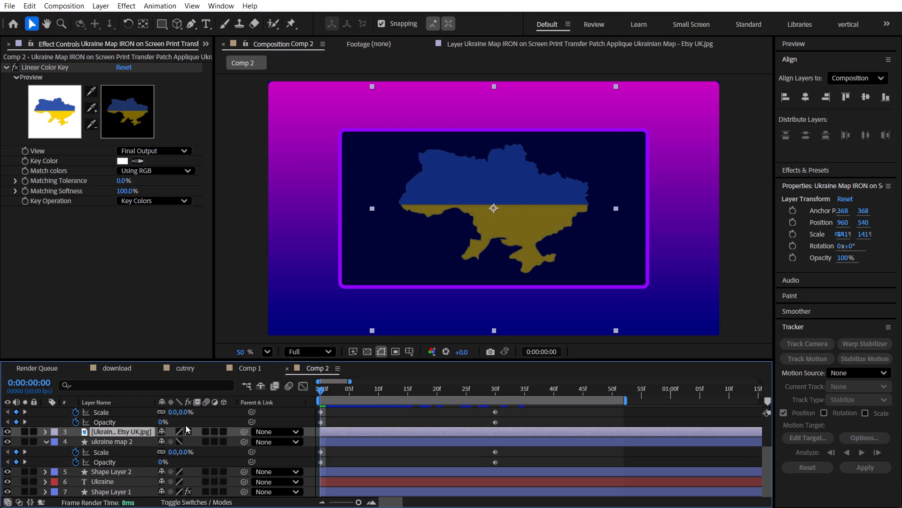
{"action": "key", "text": "ctrl+v"}
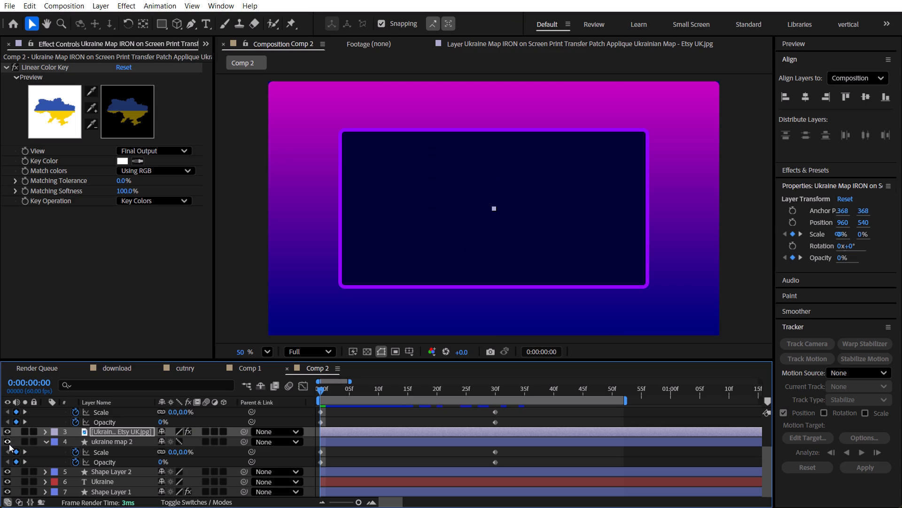
Hide the ukraine map 2 layer and check the flag map image's animation inside the outline up to 0:00:00:31.
{"action": "left_click", "coordinate": [5, 444]}
{"action": "left_click_drag", "start_coordinate": [322, 387], "coordinate": [339, 388]}
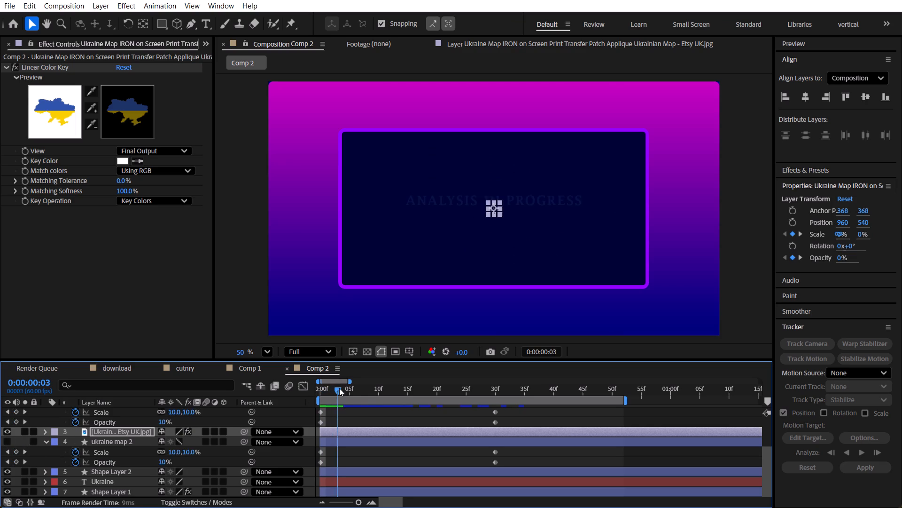
{"action": "left_click_drag", "start_coordinate": [339, 388], "coordinate": [437, 396]}
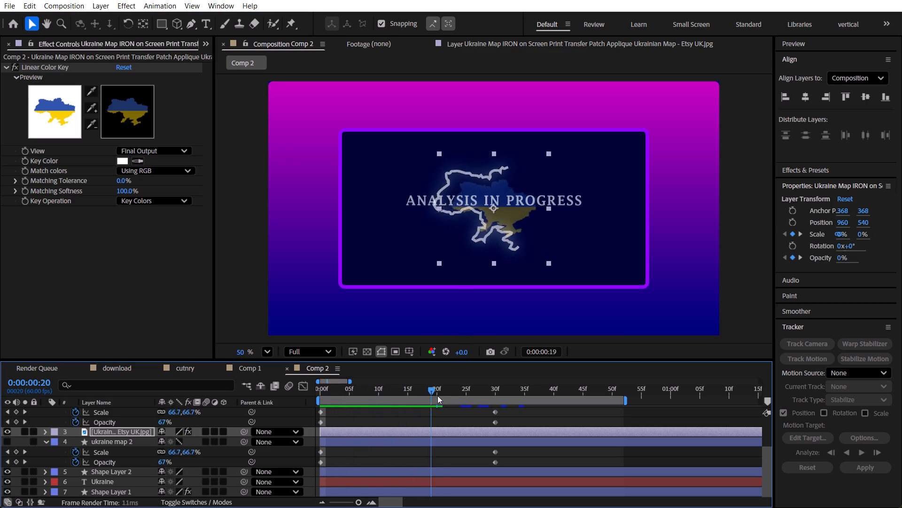
{"action": "left_click_drag", "start_coordinate": [437, 396], "coordinate": [500, 403]}
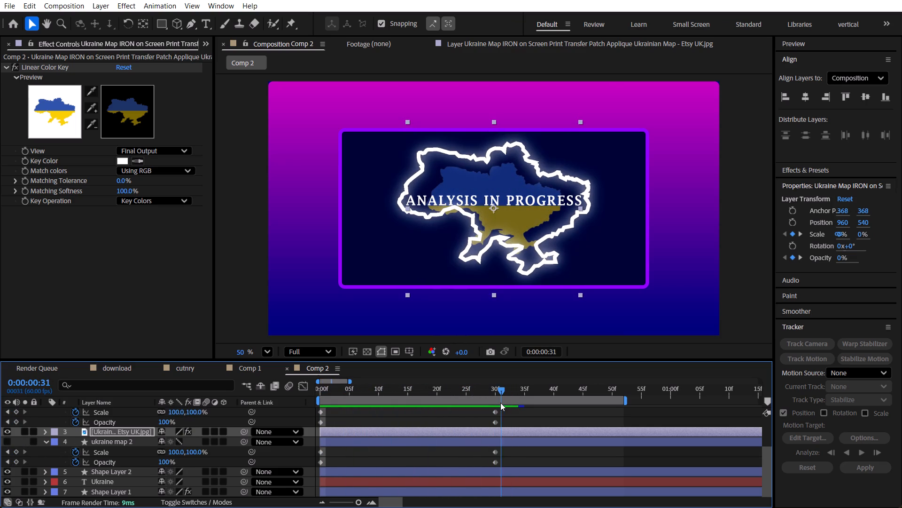
Set the Ukraine flag map image's Scale keyframe at 0:00:00:30 to 139% and check its fit inside the outline from 0:00:00:00.
{"action": "left_click_drag", "start_coordinate": [500, 403], "coordinate": [497, 403]}
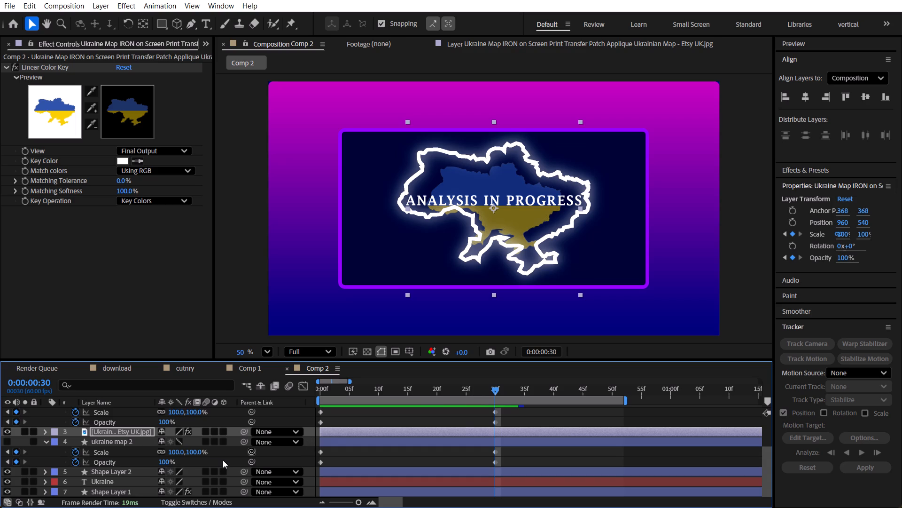
{"action": "left_click", "coordinate": [136, 428]}
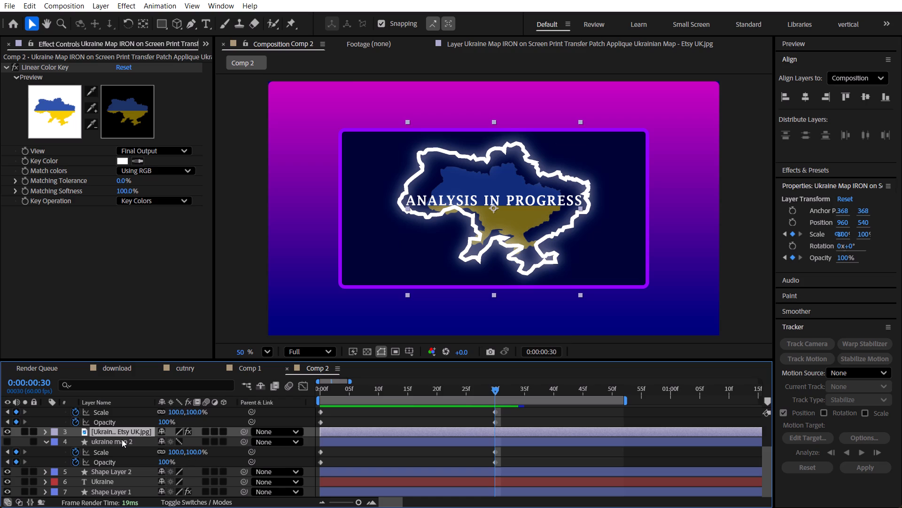
{"action": "key", "text": "u"}
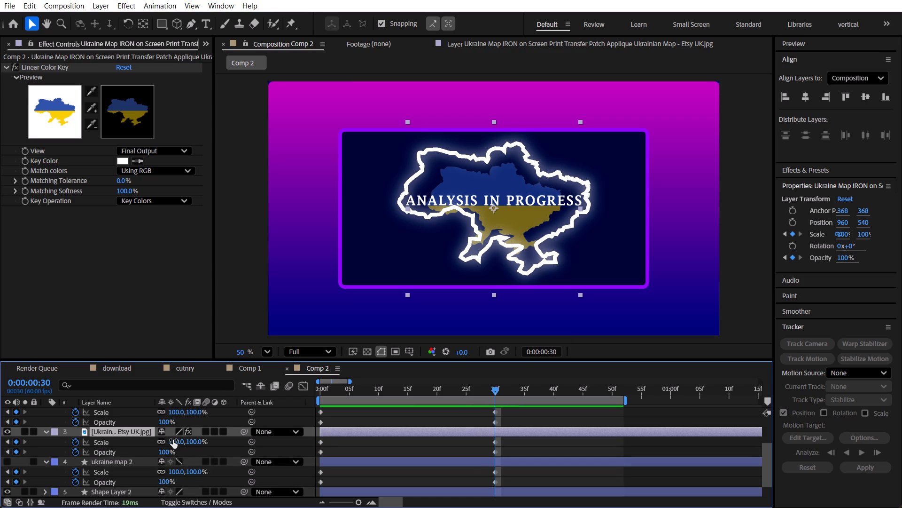
{"action": "left_click_drag", "start_coordinate": [173, 440], "coordinate": [193, 442]}
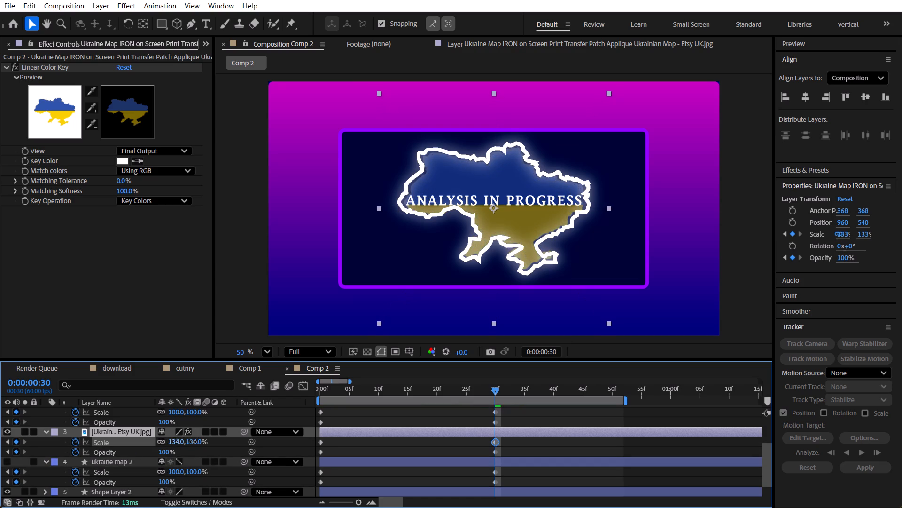
{"action": "left_click_drag", "start_coordinate": [193, 442], "coordinate": [200, 444]}
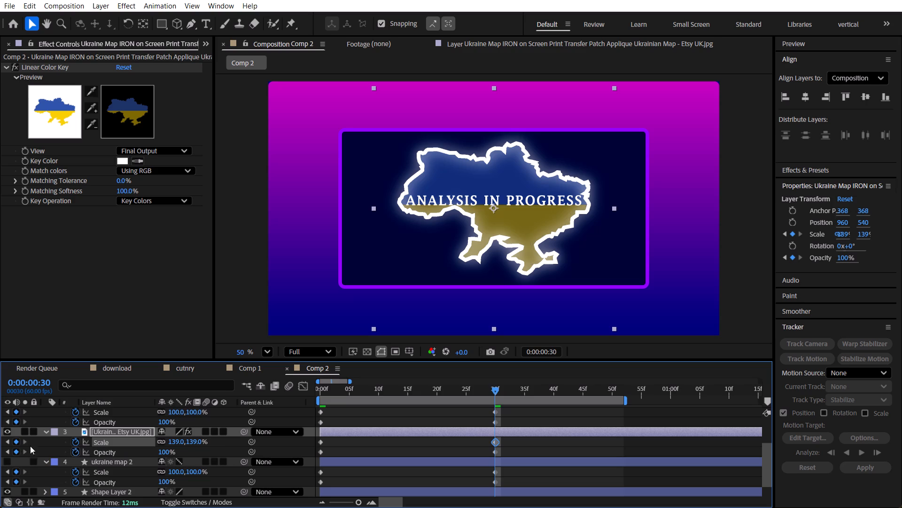
{"action": "left_click", "coordinate": [11, 443]}
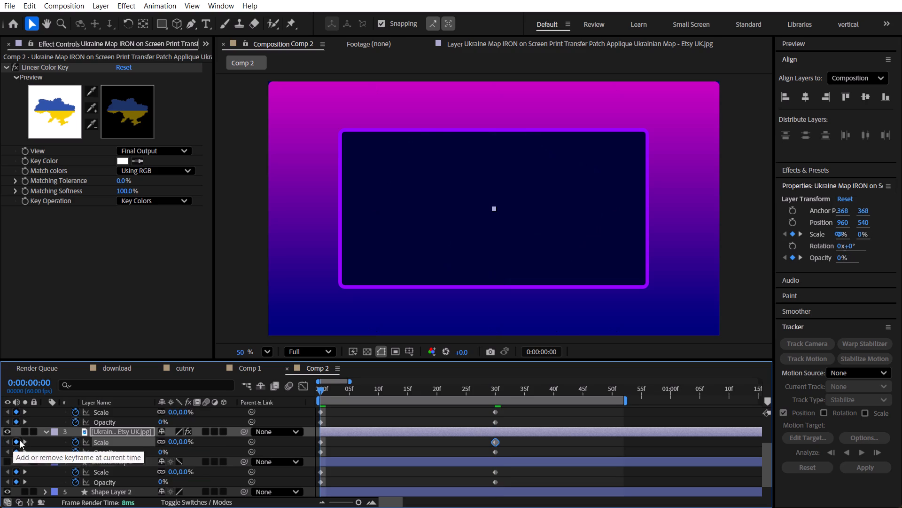
{"action": "left_click_drag", "start_coordinate": [444, 390], "coordinate": [309, 396]}
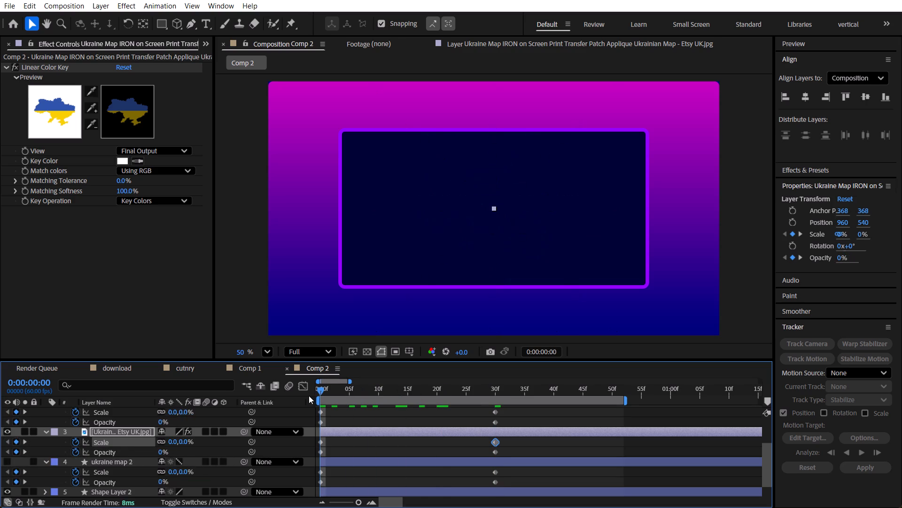
{"action": "left_click_drag", "start_coordinate": [309, 396], "coordinate": [407, 398]}
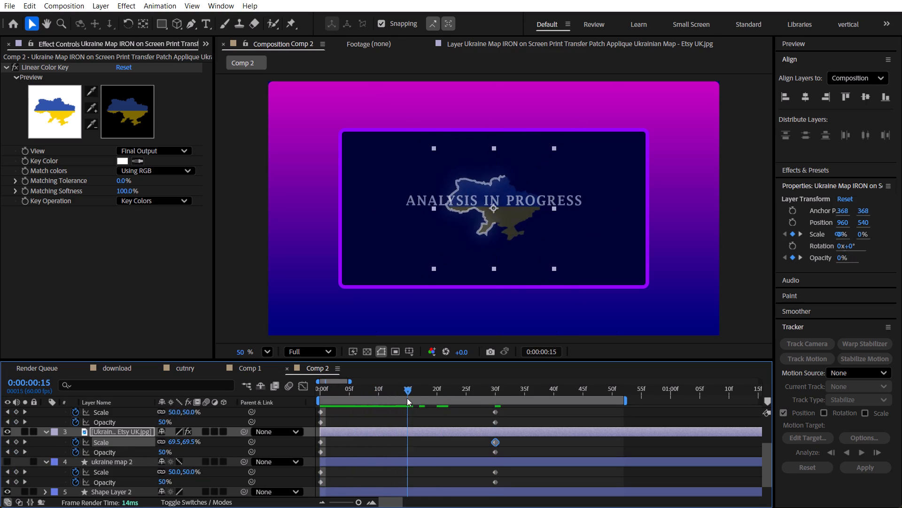
{"action": "left_click_drag", "start_coordinate": [407, 398], "coordinate": [498, 402]}
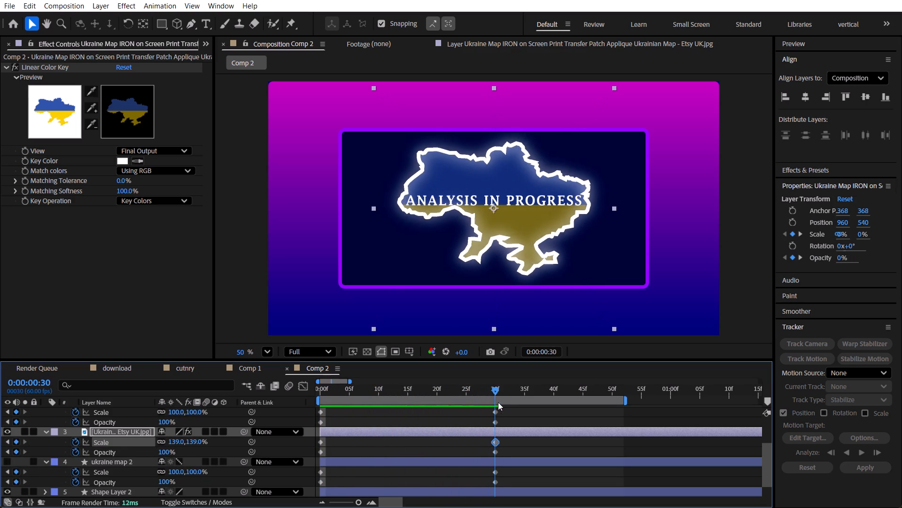
{"action": "left_click_drag", "start_coordinate": [498, 402], "coordinate": [497, 403]}
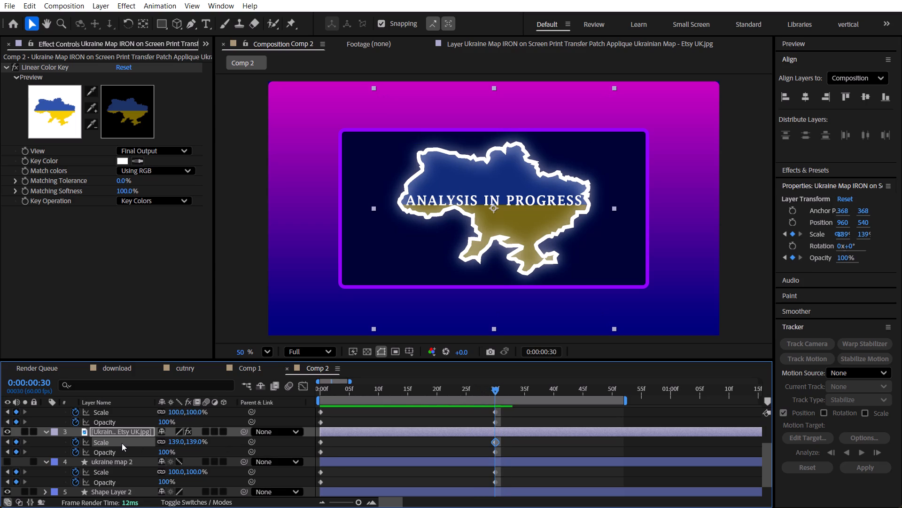
Set the line cap of the ukraine map stroke layer to projecting.
{"action": "left_click", "coordinate": [120, 464]}
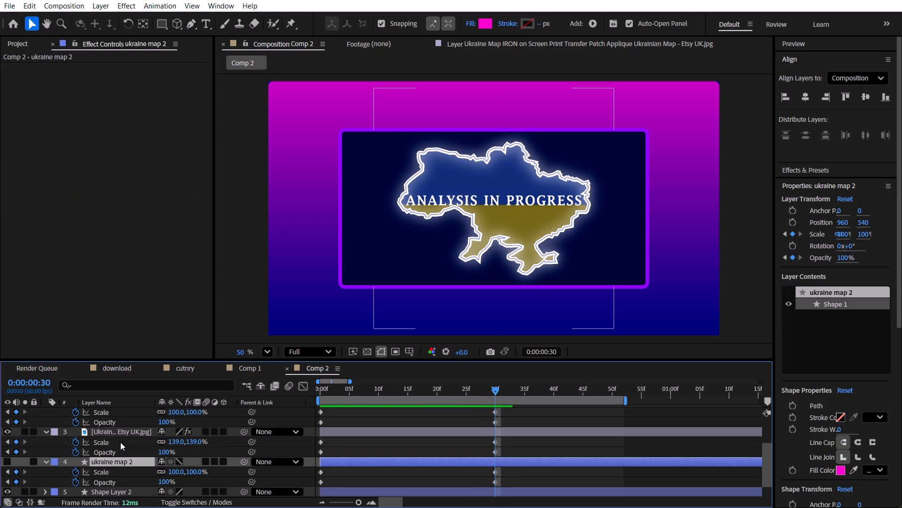
{"action": "scroll", "coordinate": [120, 442], "scroll_direction": "up", "scroll_amount": 2}
{"action": "left_click", "coordinate": [122, 425]}
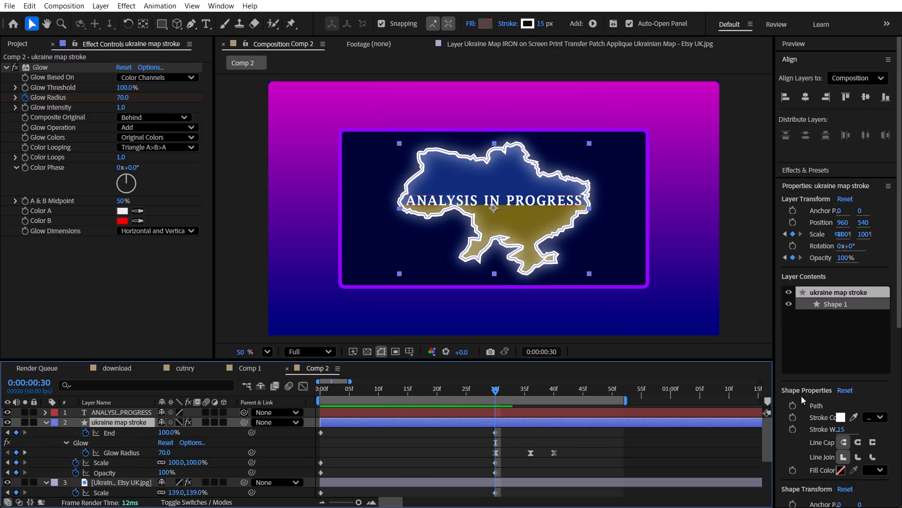
{"action": "scroll", "coordinate": [863, 364], "scroll_direction": "down", "scroll_amount": 1}
{"action": "left_click", "coordinate": [859, 345]}
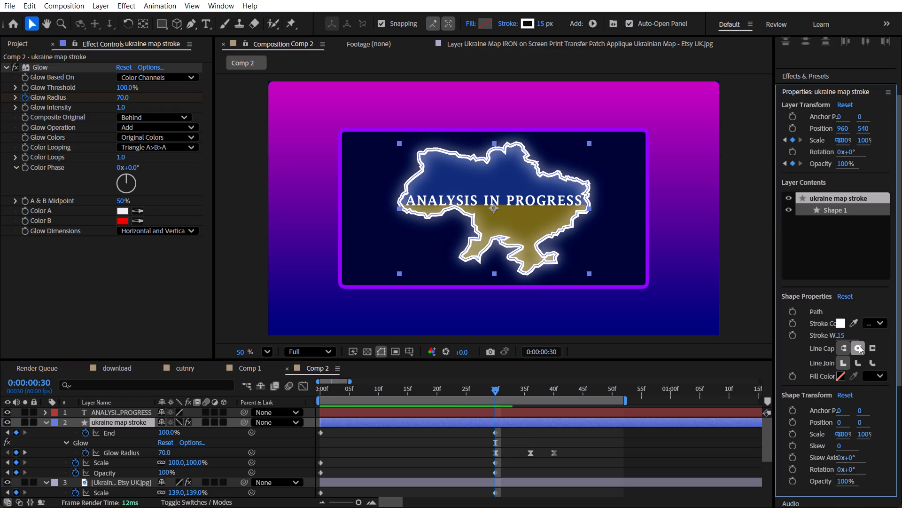
{"action": "left_click", "coordinate": [876, 349]}
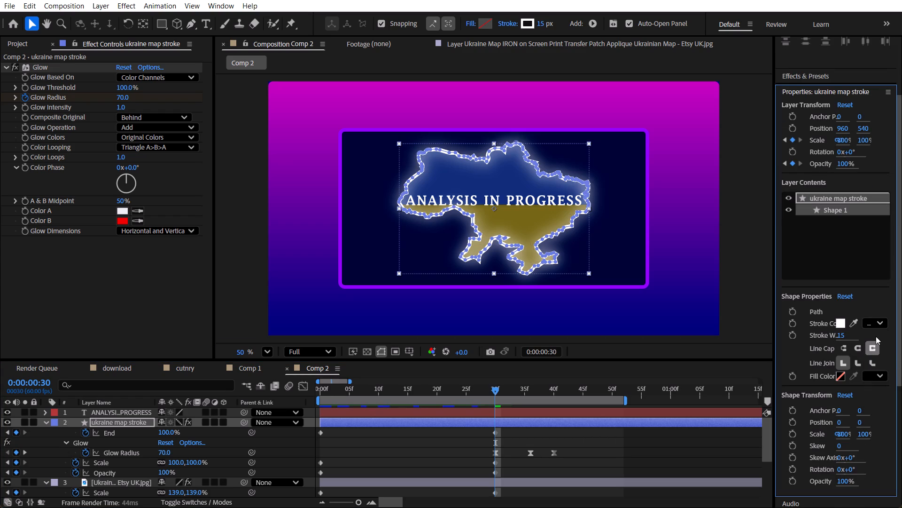
{"action": "left_click", "coordinate": [876, 335]}
{"action": "left_click", "coordinate": [666, 427]}
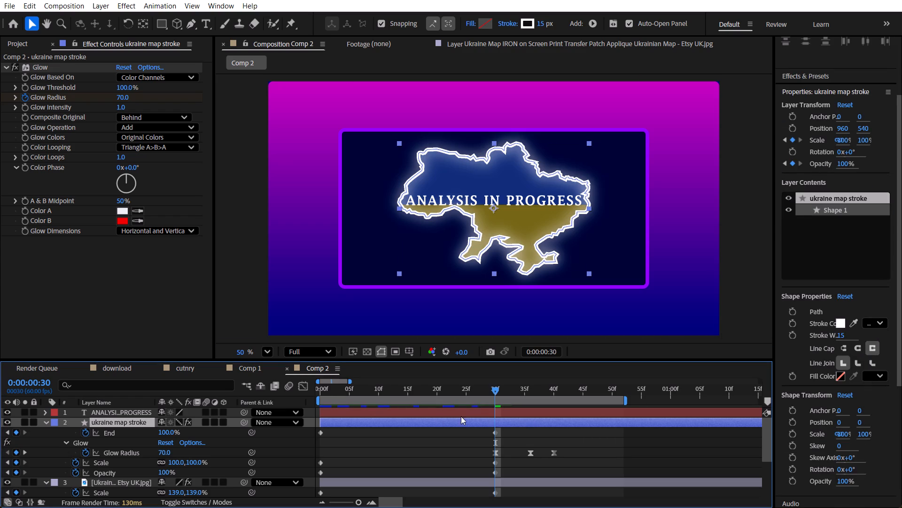
Set the line join of the ukraine map stroke layer to round.
{"action": "left_click", "coordinate": [131, 421]}
{"action": "left_click", "coordinate": [859, 366]}
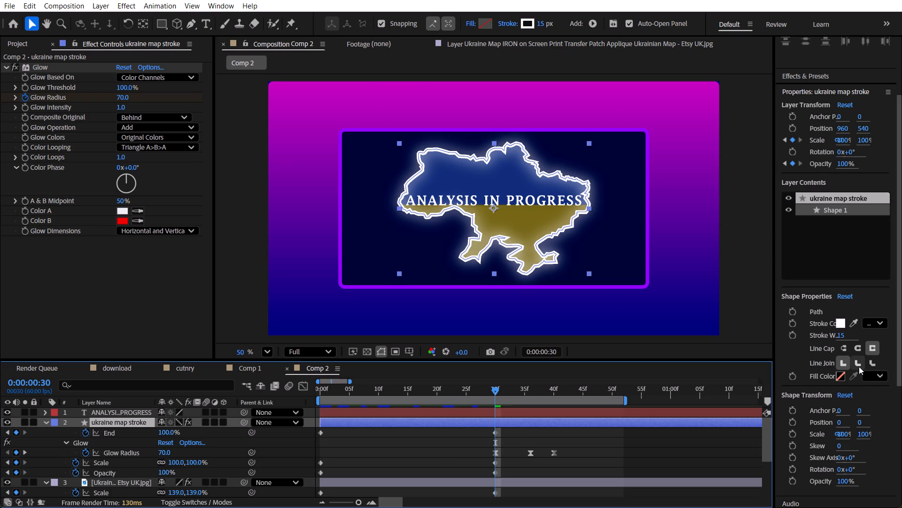
{"action": "left_click", "coordinate": [880, 407]}
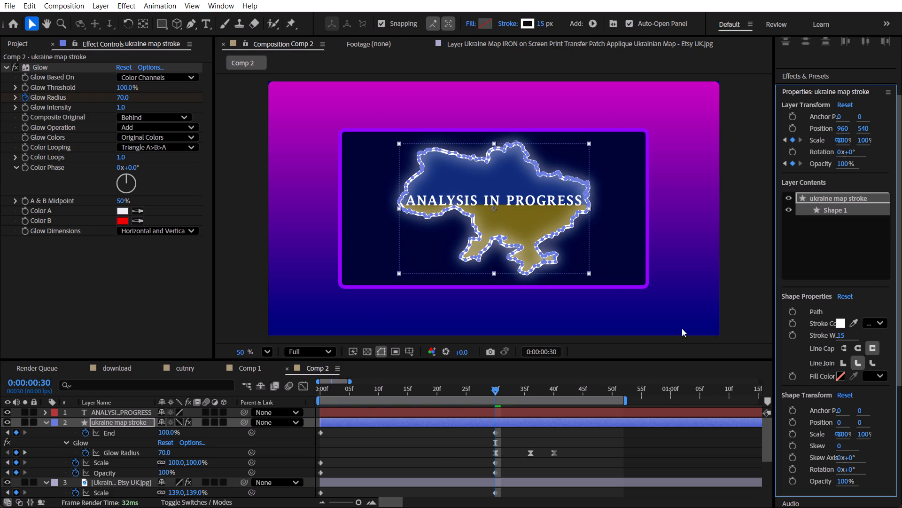
{"action": "left_click", "coordinate": [653, 445]}
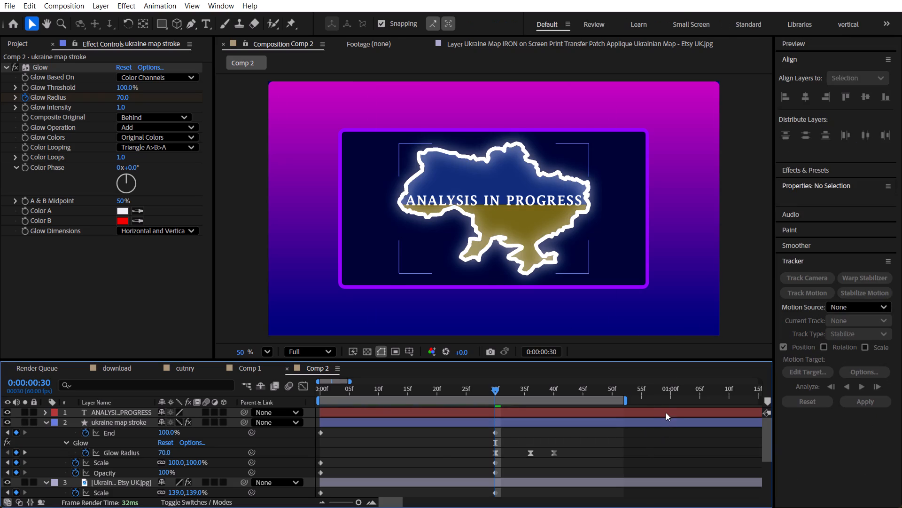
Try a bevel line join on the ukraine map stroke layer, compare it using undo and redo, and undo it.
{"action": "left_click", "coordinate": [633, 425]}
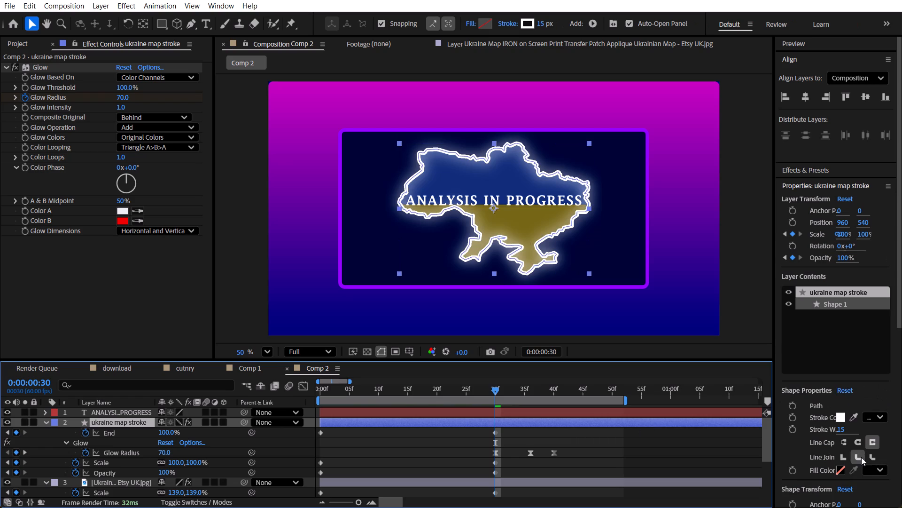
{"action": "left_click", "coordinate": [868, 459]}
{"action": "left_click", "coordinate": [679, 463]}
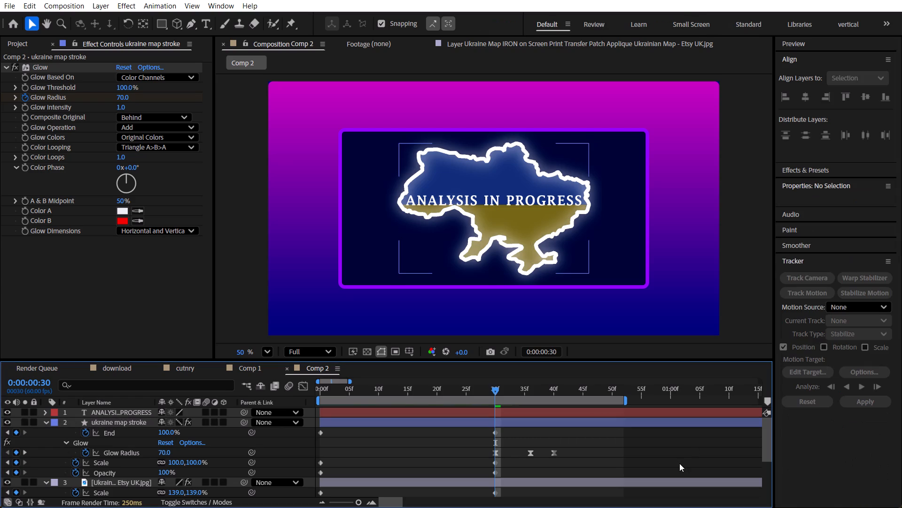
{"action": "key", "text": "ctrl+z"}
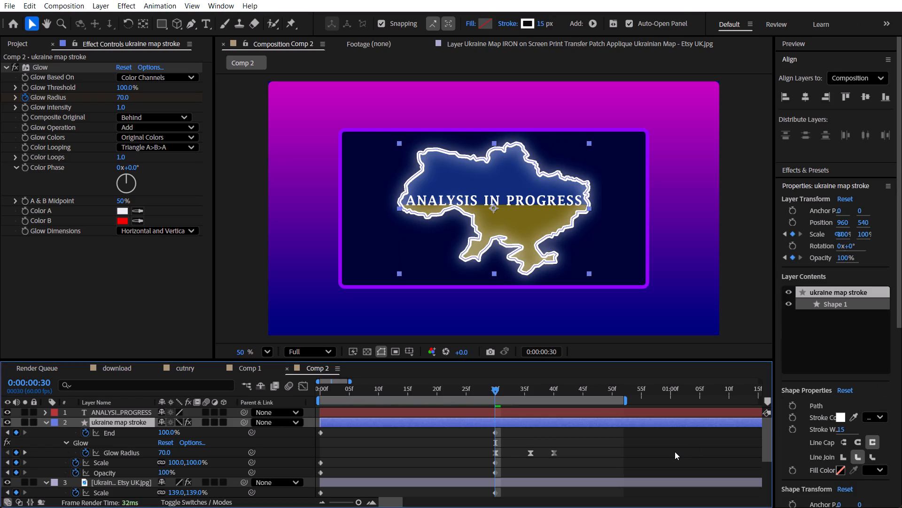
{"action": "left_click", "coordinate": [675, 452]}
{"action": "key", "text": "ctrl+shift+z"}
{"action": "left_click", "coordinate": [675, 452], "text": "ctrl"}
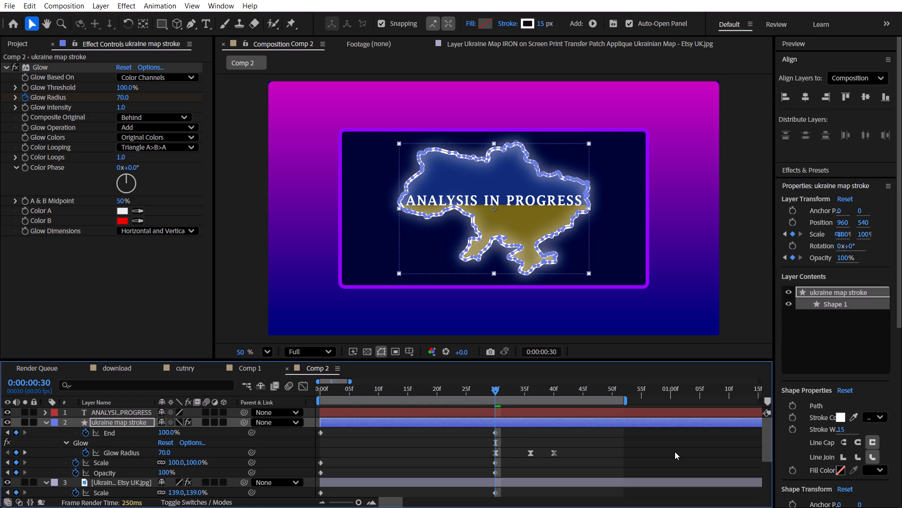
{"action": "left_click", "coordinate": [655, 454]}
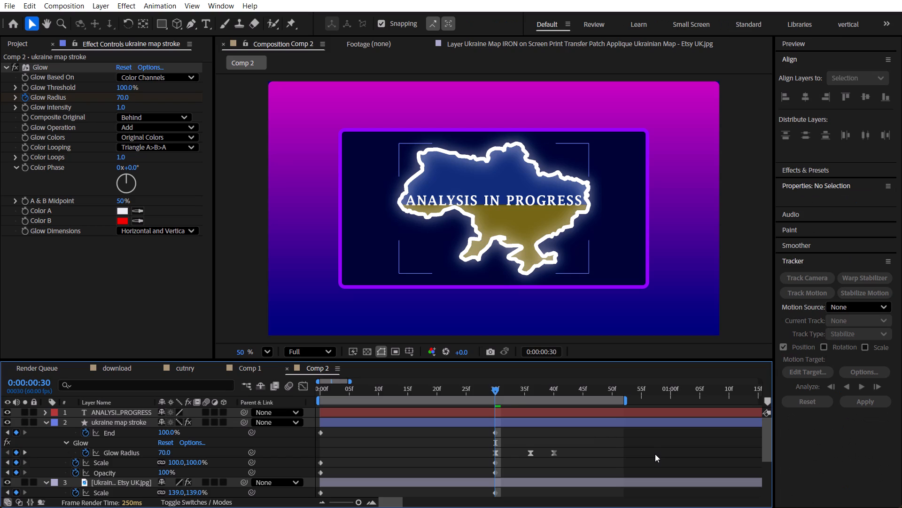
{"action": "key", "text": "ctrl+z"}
Check the map animation up to 0:00:00:30 and collapse the keyframed properties of all Comp 2 layers.
{"action": "left_click_drag", "start_coordinate": [498, 387], "coordinate": [367, 400]}
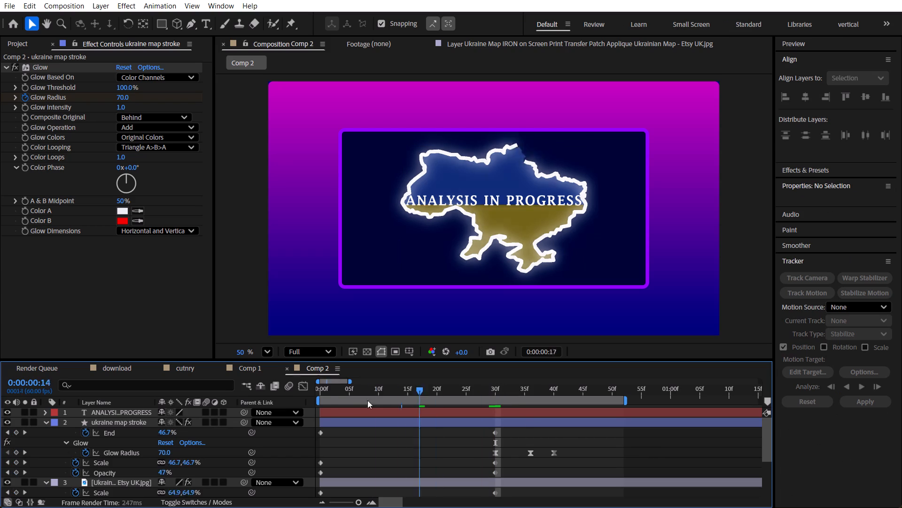
{"action": "left_click_drag", "start_coordinate": [367, 400], "coordinate": [490, 414]}
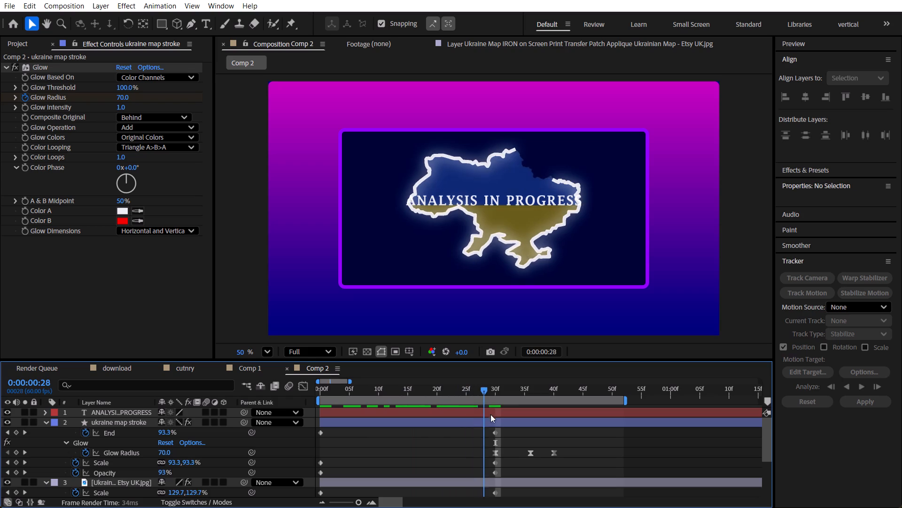
{"action": "left_click_drag", "start_coordinate": [490, 414], "coordinate": [500, 418]}
{"action": "scroll", "coordinate": [123, 445], "scroll_direction": "down", "scroll_amount": 3}
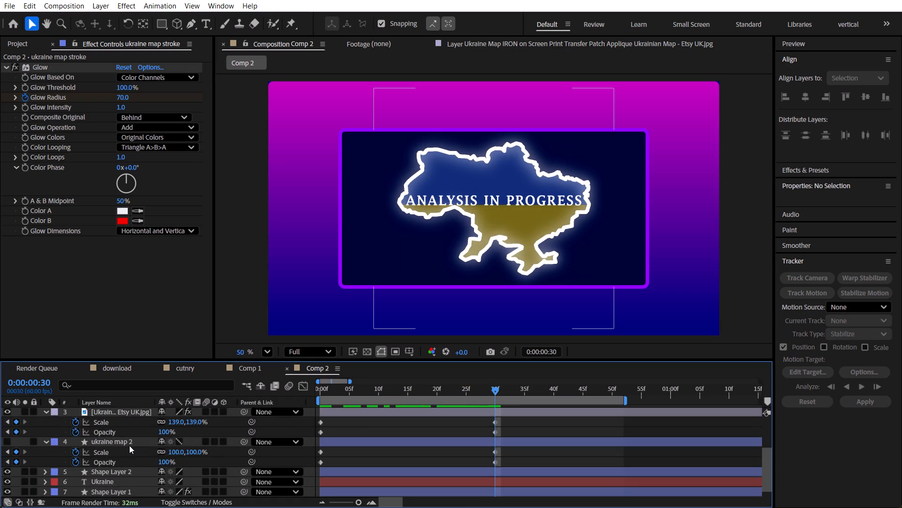
{"action": "scroll", "coordinate": [129, 445], "scroll_direction": "down", "scroll_amount": 7}
{"action": "key", "text": "u"}
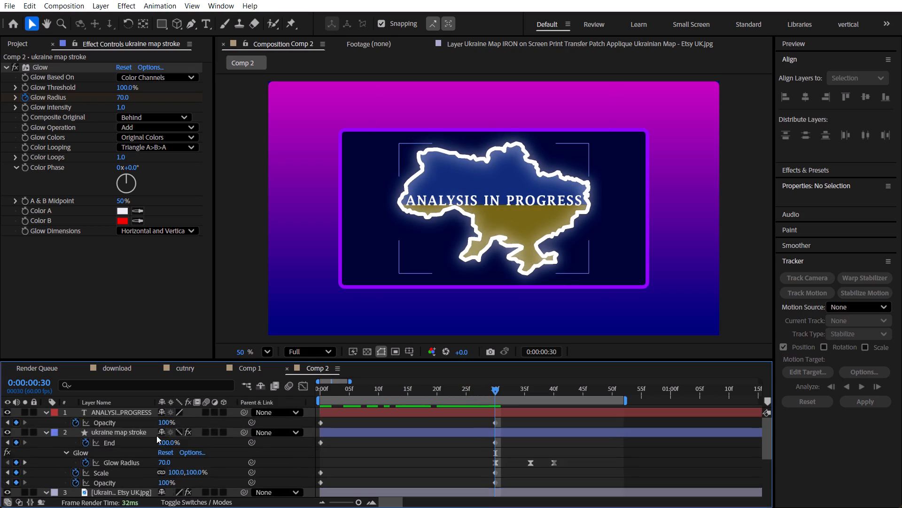
{"action": "key", "text": "u"}
{"action": "key", "text": "u"}
{"action": "left_click", "coordinate": [256, 491]}
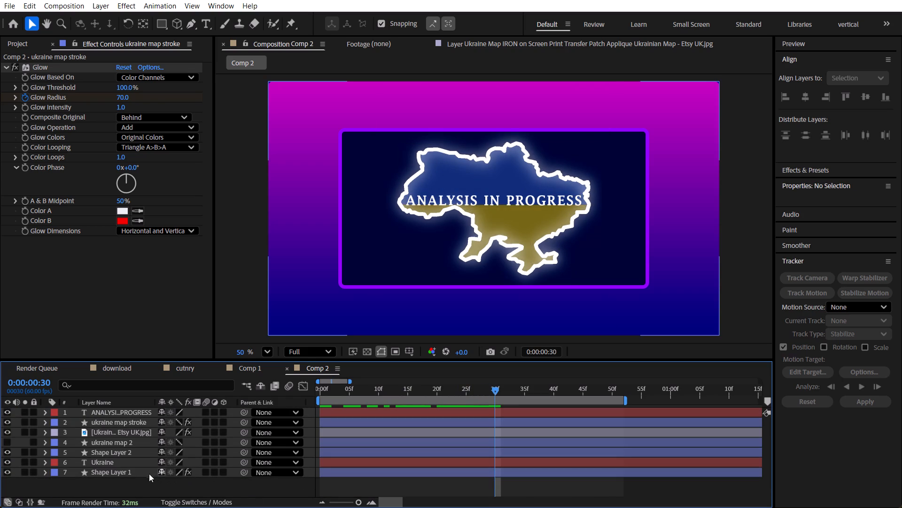
Add a null object to Comp 2 above the ANALYSIS IN PROGRESS text layer.
{"action": "left_click", "coordinate": [132, 470]}
{"action": "left_click", "coordinate": [147, 484]}
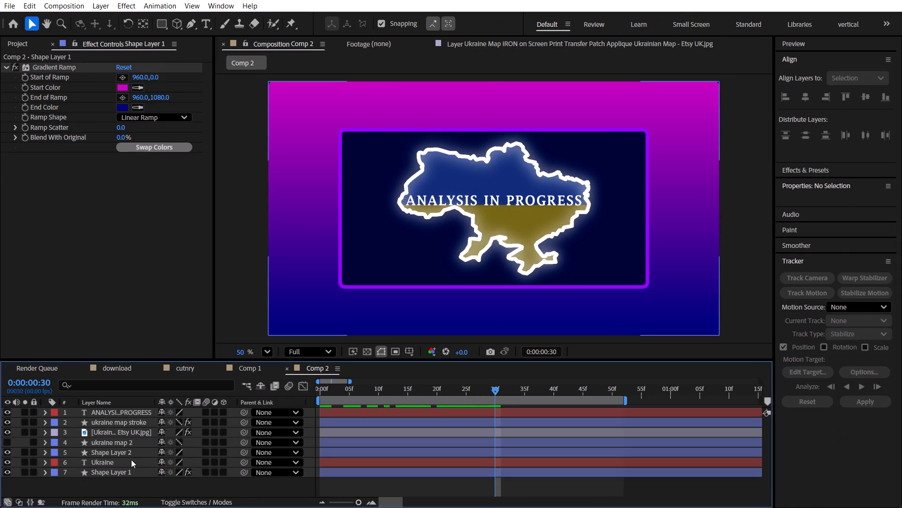
{"action": "left_click", "coordinate": [129, 461]}
{"action": "left_click", "coordinate": [138, 414], "text": "shift"}
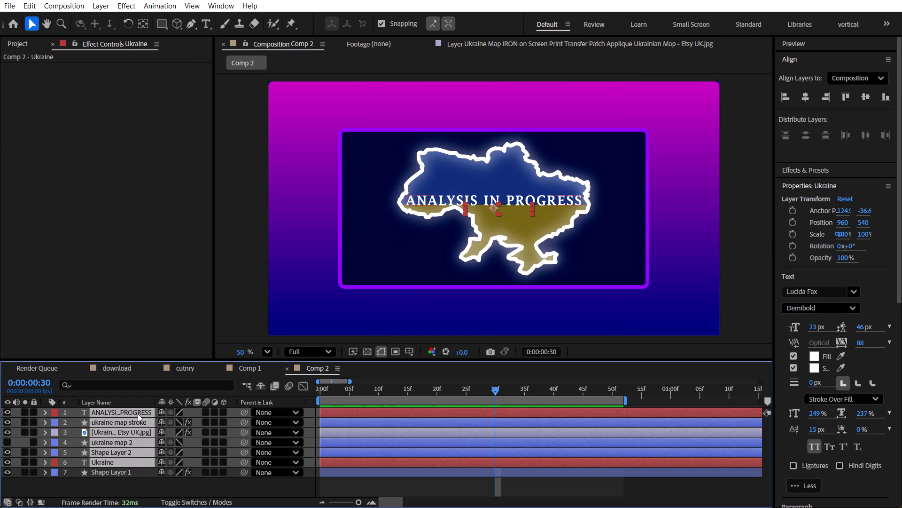
{"action": "right_click", "coordinate": [146, 487]}
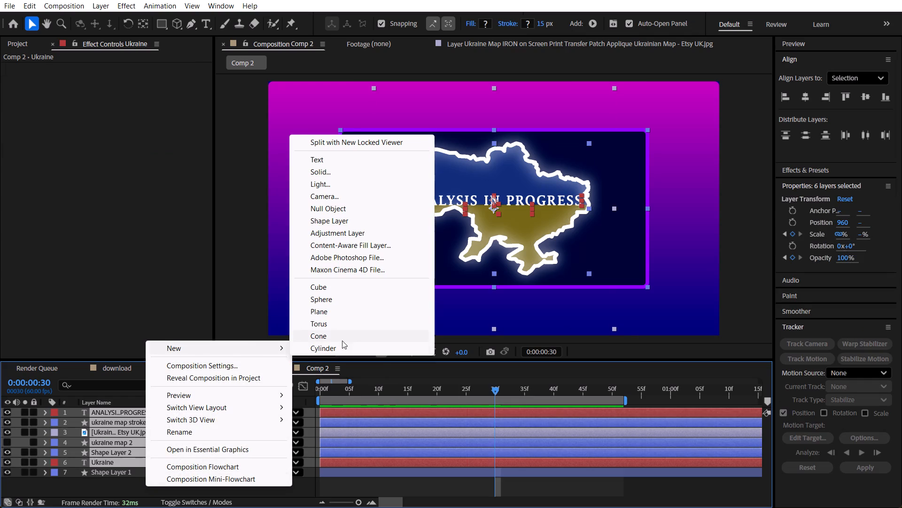
{"action": "left_click", "coordinate": [365, 212]}
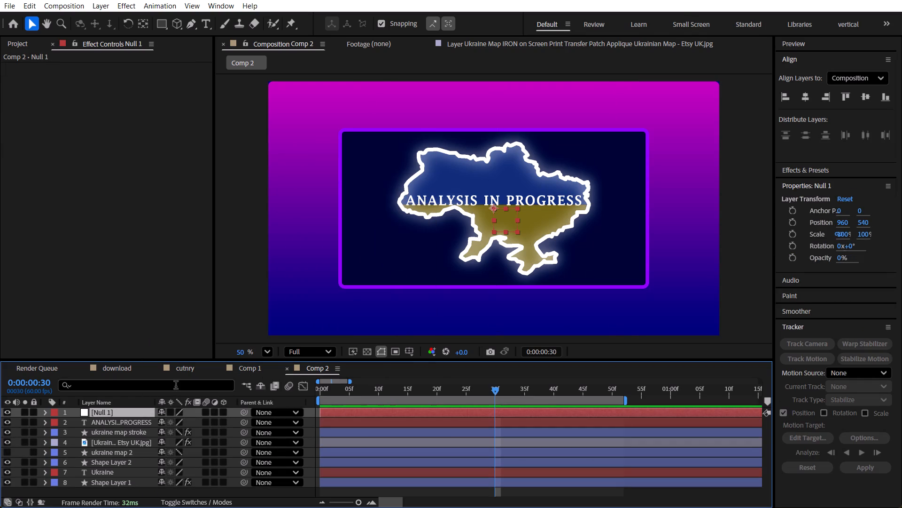
Parent the six layers from the ANALYSIS IN PROGRESS text through the Ukraine text layer to the null object.
{"action": "left_click", "coordinate": [116, 469]}
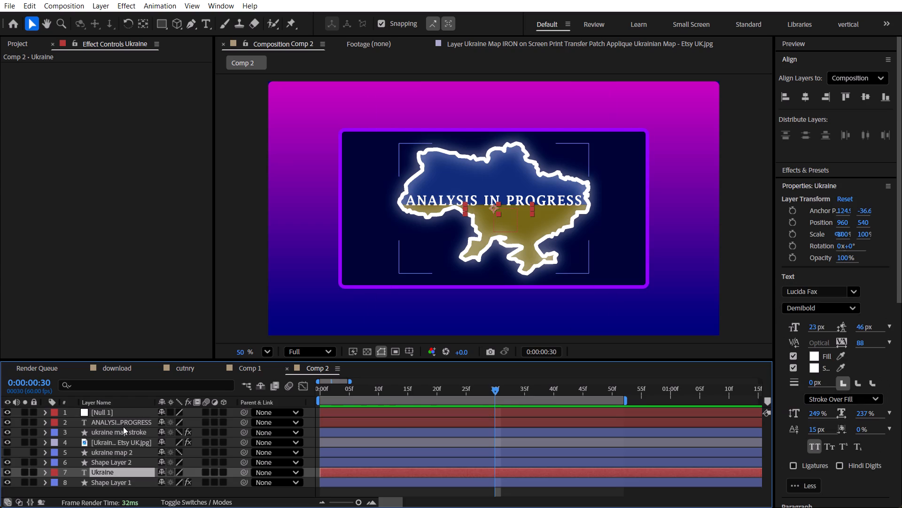
{"action": "left_click", "coordinate": [123, 426], "text": "shift"}
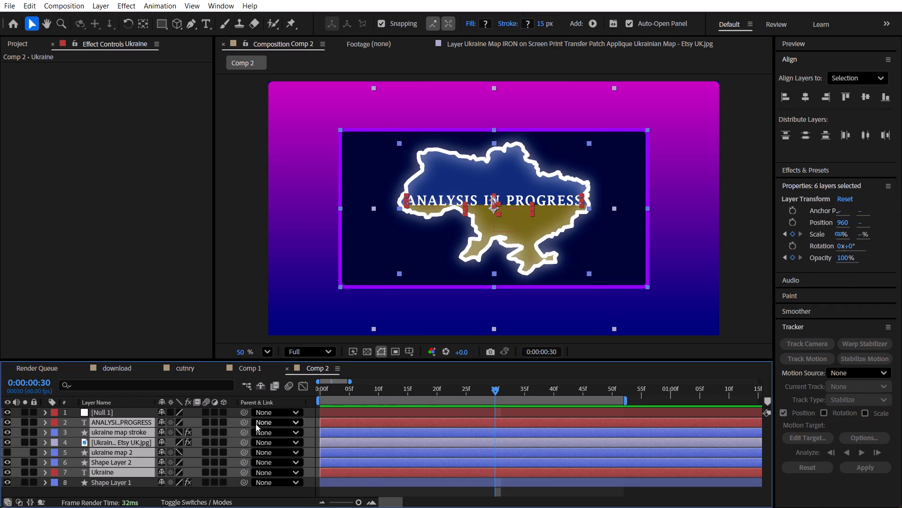
{"action": "left_click_drag", "start_coordinate": [240, 425], "coordinate": [126, 412]}
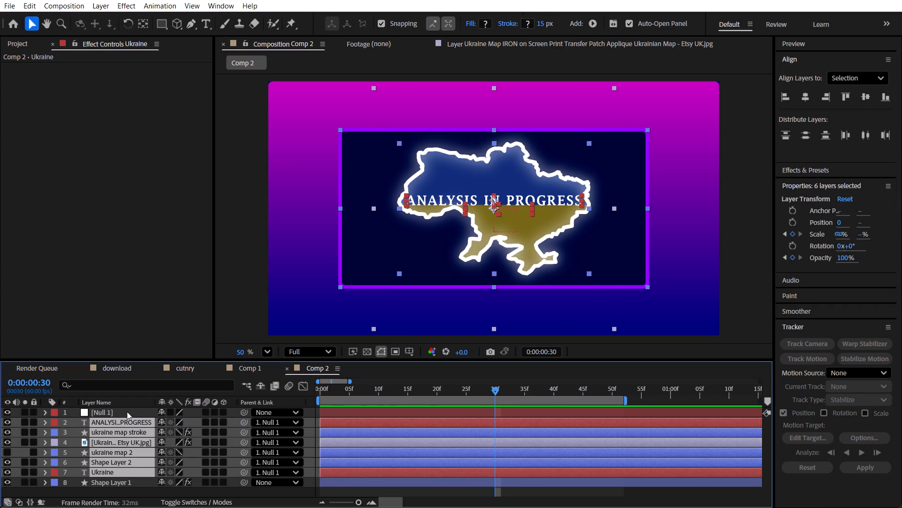
Make the six parented layers and the null object 3D layers, leaving out Shape Layer 1.
{"action": "left_click_drag", "start_coordinate": [221, 424], "coordinate": [221, 440]}
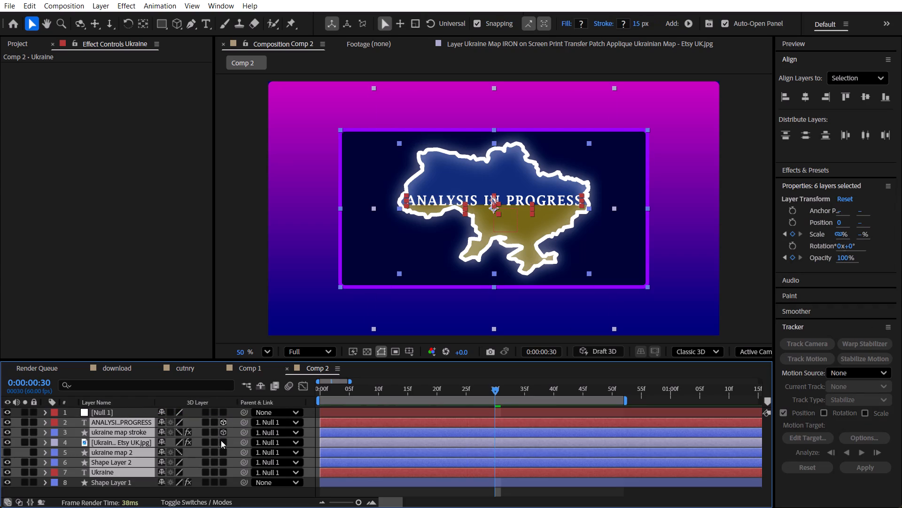
{"action": "left_click_drag", "start_coordinate": [221, 440], "coordinate": [221, 463]}
{"action": "left_click", "coordinate": [220, 413]}
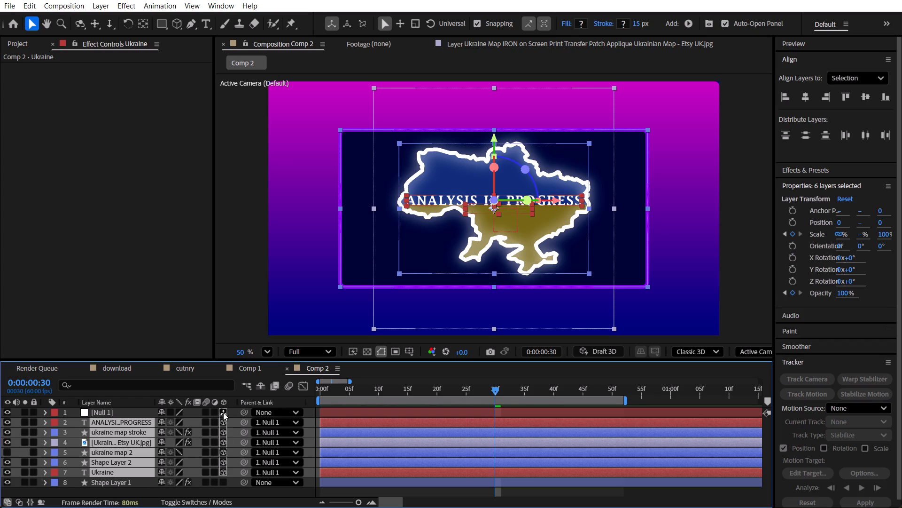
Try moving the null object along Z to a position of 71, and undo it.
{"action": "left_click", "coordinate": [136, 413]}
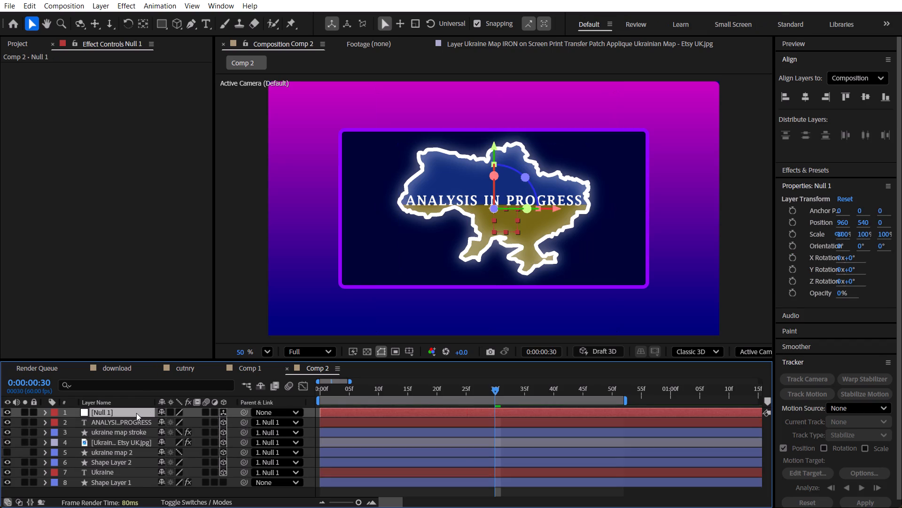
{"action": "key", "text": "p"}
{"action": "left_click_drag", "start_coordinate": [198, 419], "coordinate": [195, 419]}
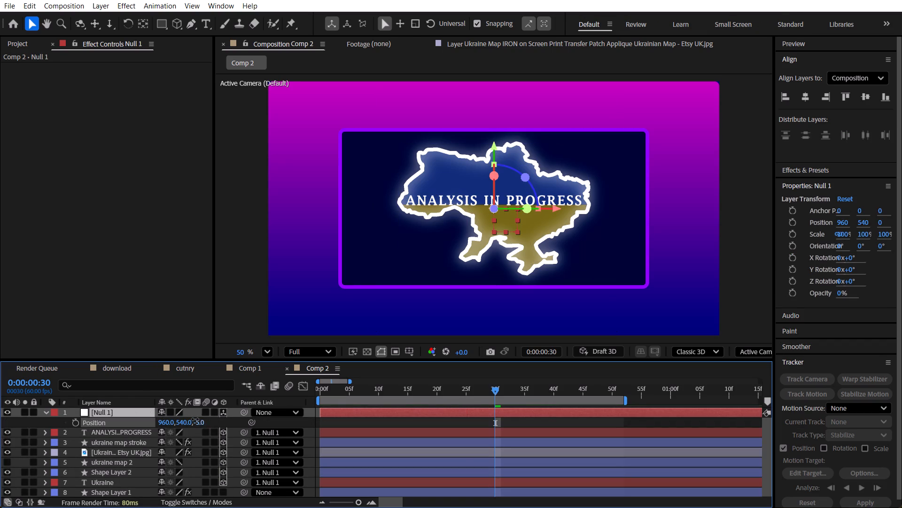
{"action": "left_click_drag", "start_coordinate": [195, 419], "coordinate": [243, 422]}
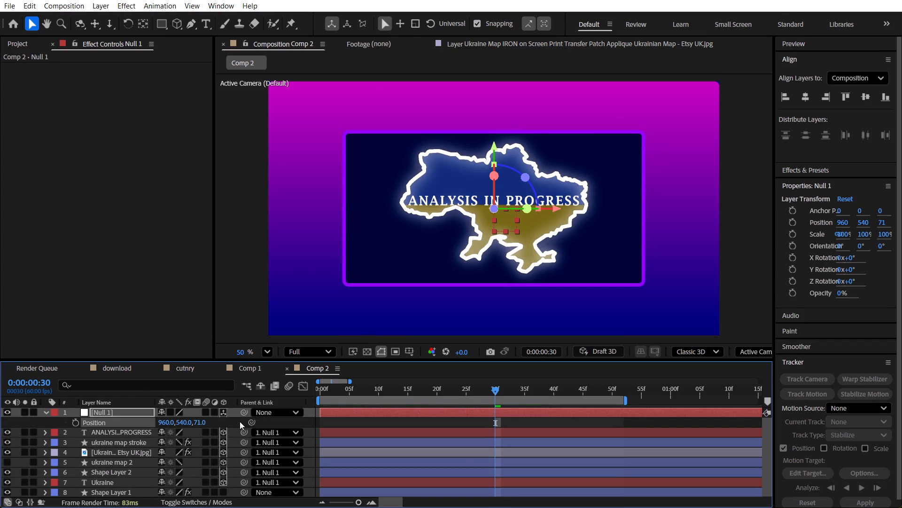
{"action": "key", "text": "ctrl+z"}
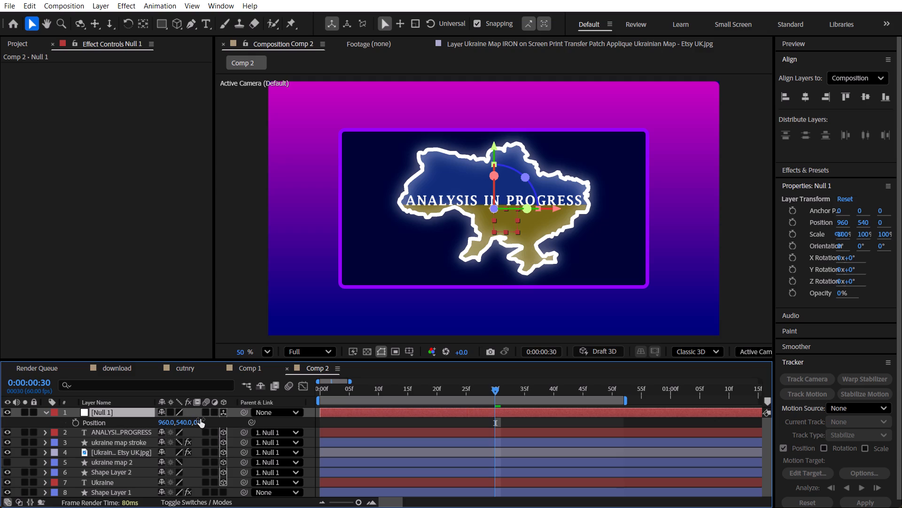
Reveal the null object's rotation properties and tilt it to an X Rotation of -21°.
{"action": "key", "text": "shift+r"}
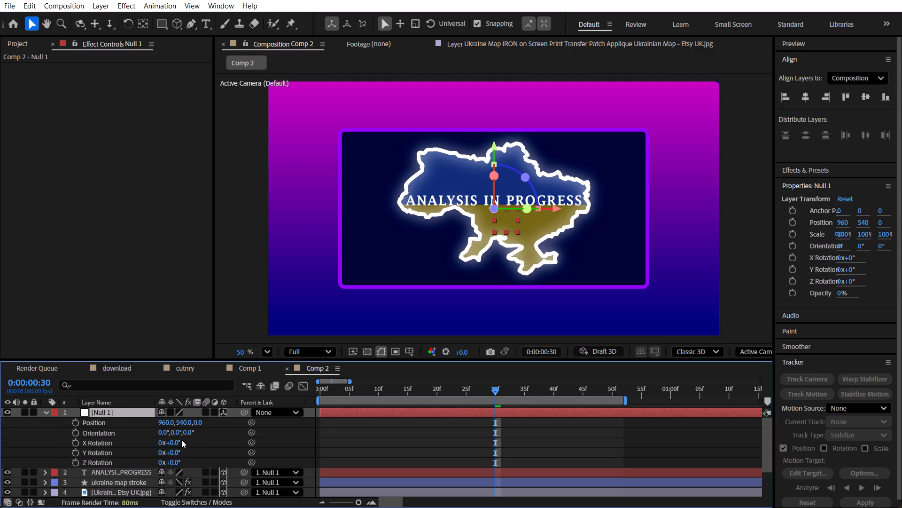
{"action": "left_click_drag", "start_coordinate": [178, 440], "coordinate": [171, 440]}
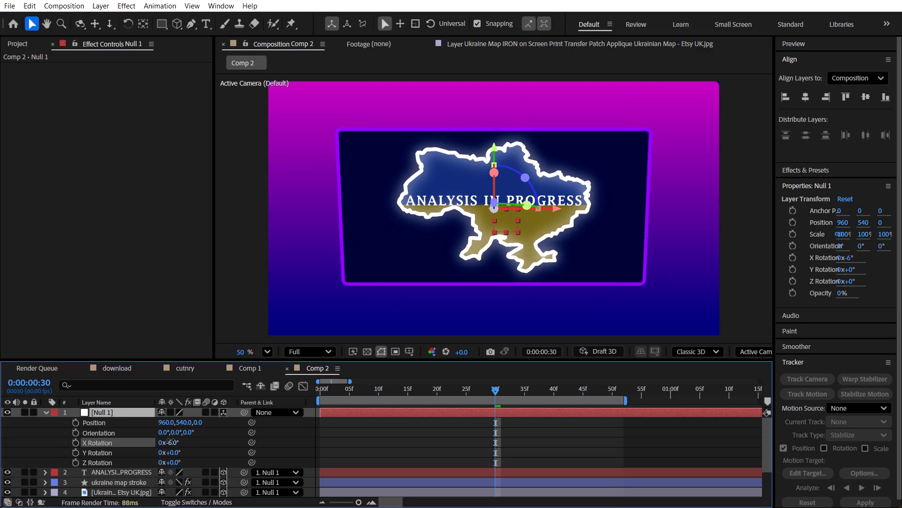
{"action": "left_click_drag", "start_coordinate": [171, 440], "coordinate": [164, 439]}
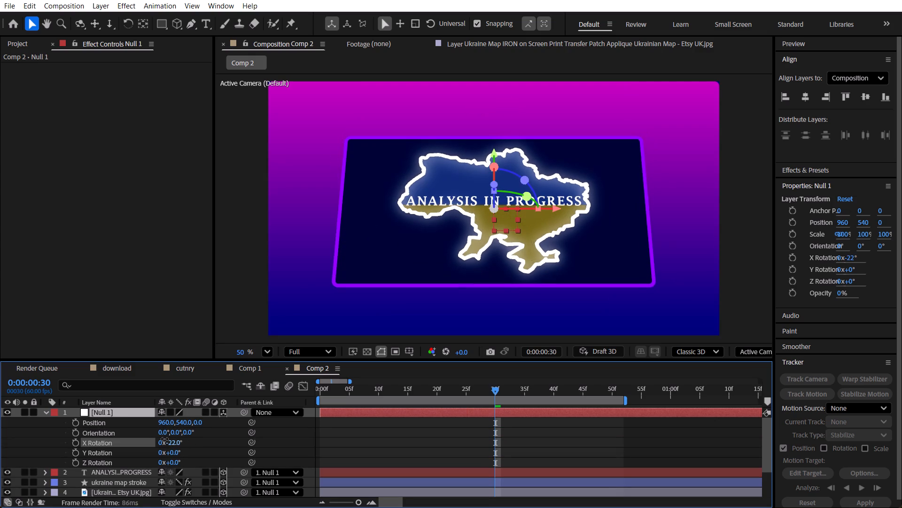
{"action": "left_click_drag", "start_coordinate": [164, 439], "coordinate": [164, 438]}
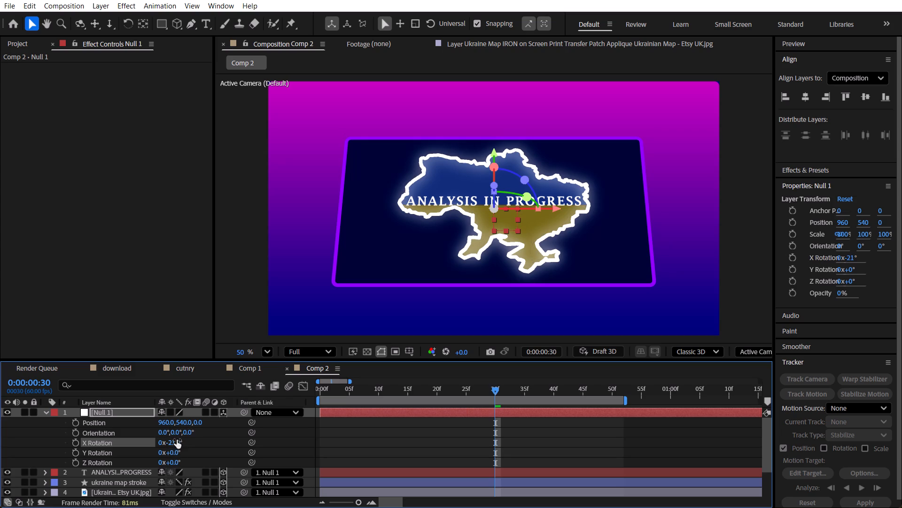
Add a scale keyframe of 50% to the null object at 0:00:00:00.
{"action": "left_click_drag", "start_coordinate": [382, 388], "coordinate": [310, 387]}
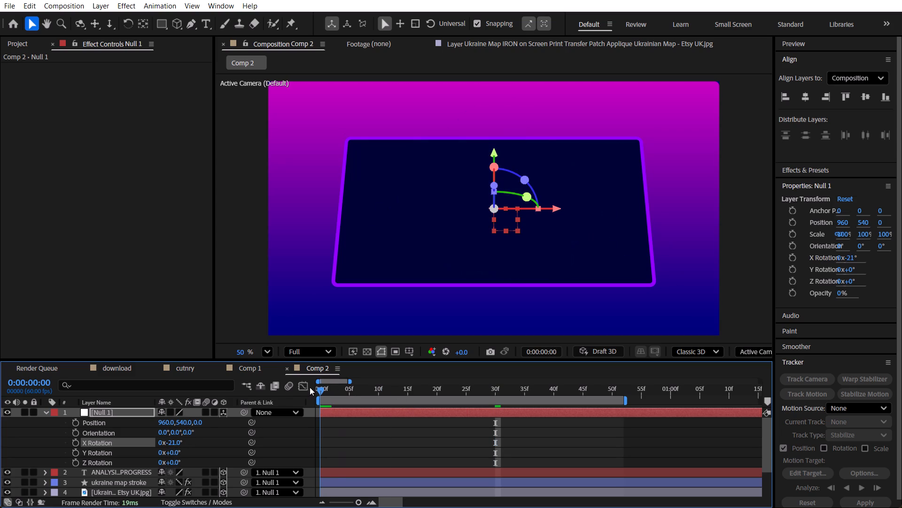
{"action": "left_click_drag", "start_coordinate": [310, 387], "coordinate": [287, 388]}
{"action": "left_click_drag", "start_coordinate": [287, 388], "coordinate": [287, 385]}
{"action": "key", "text": "shift+s"}
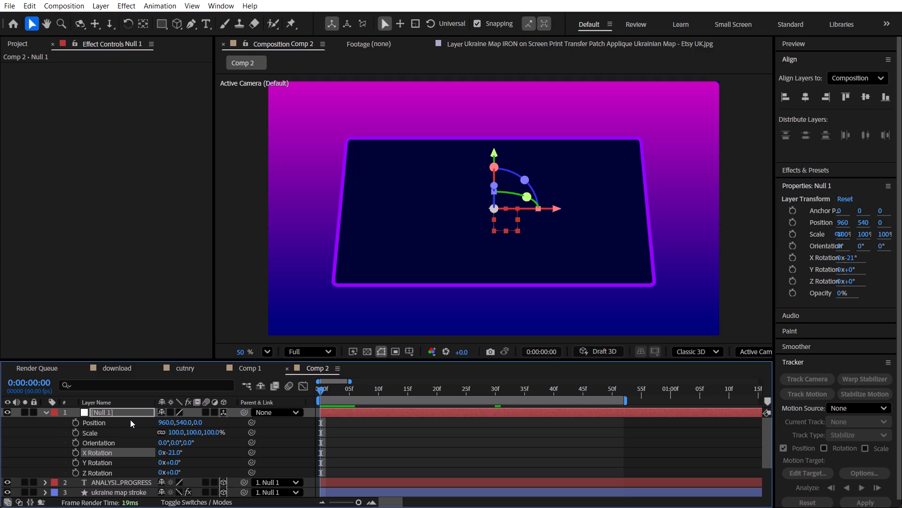
{"action": "left_click", "coordinate": [77, 433]}
{"action": "left_click", "coordinate": [174, 436]}
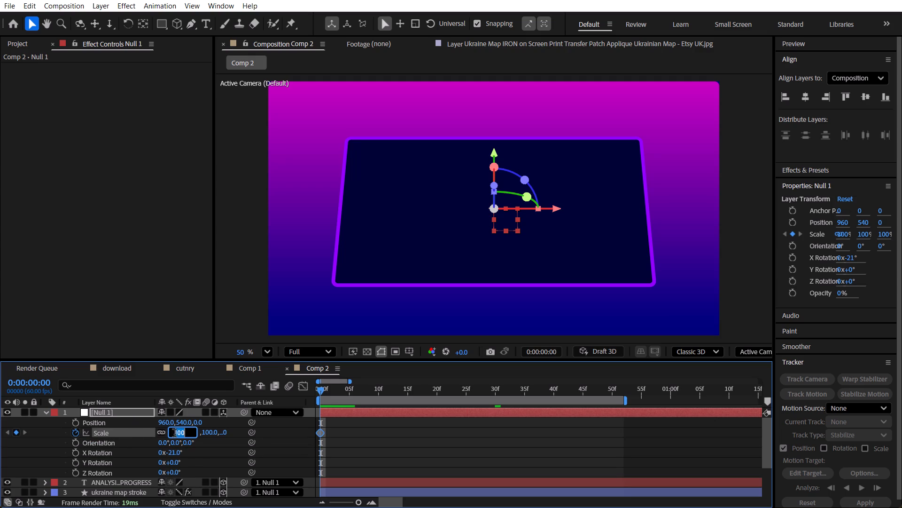
{"action": "type", "text": "50"}
{"action": "key", "text": "Return"}
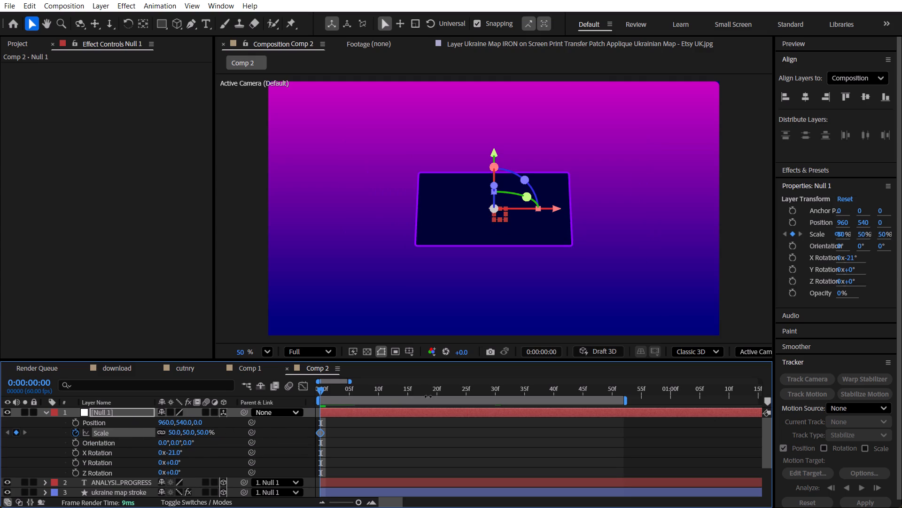
Move the current time to 0:00:00:30 for the null object's second scale keyframe.
{"action": "left_click", "coordinate": [495, 391]}
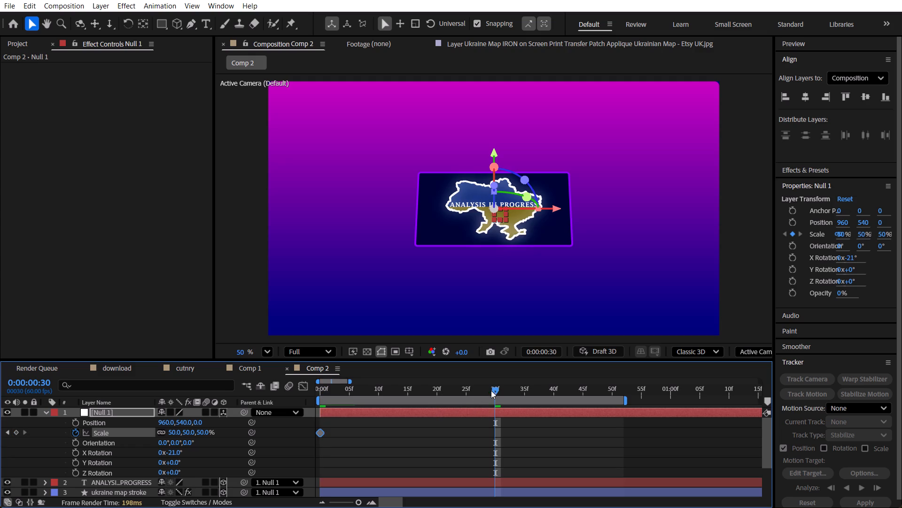
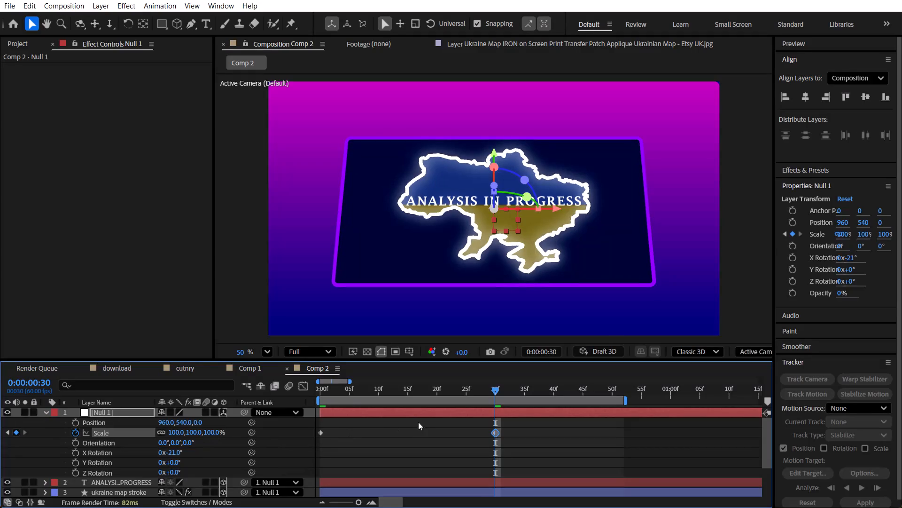
Start keyframing the null object's X Rotation and Position at 0:00:00:30.
{"action": "left_click_drag", "start_coordinate": [369, 392], "coordinate": [293, 392]}
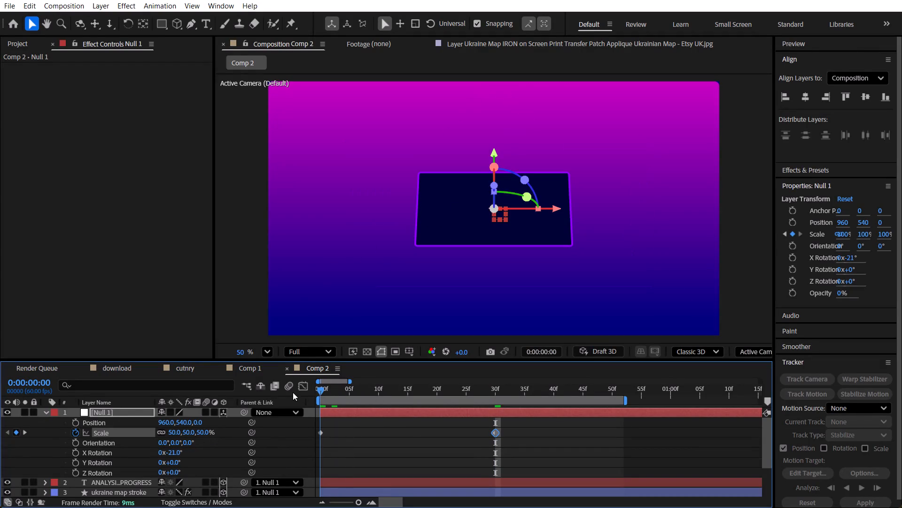
{"action": "left_click_drag", "start_coordinate": [293, 392], "coordinate": [498, 409]}
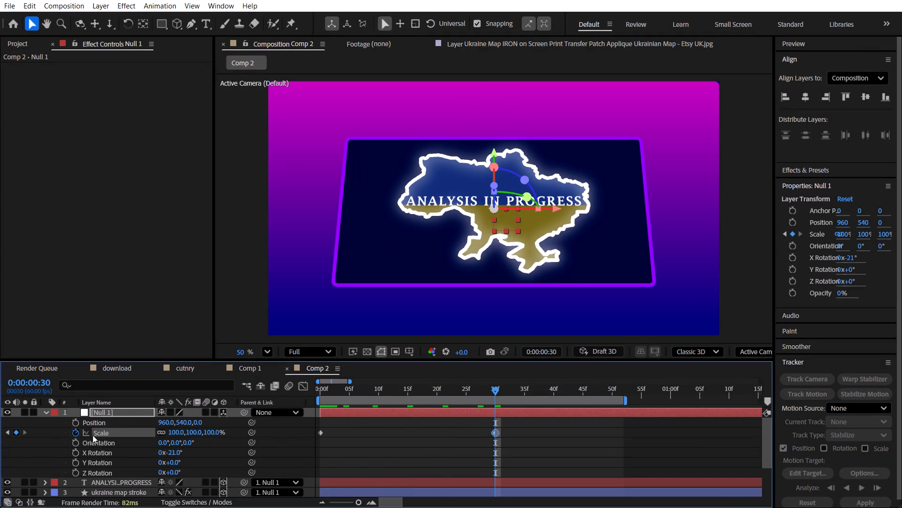
{"action": "left_click", "coordinate": [76, 453]}
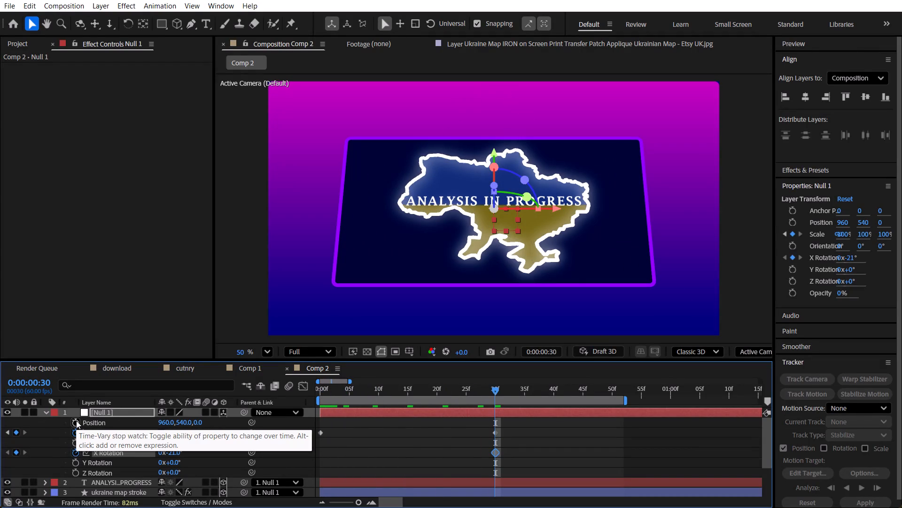
{"action": "left_click", "coordinate": [76, 421]}
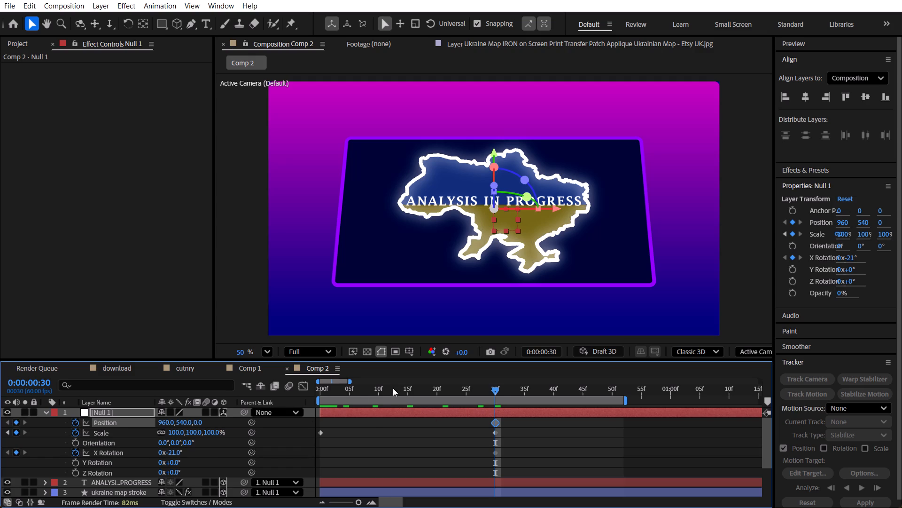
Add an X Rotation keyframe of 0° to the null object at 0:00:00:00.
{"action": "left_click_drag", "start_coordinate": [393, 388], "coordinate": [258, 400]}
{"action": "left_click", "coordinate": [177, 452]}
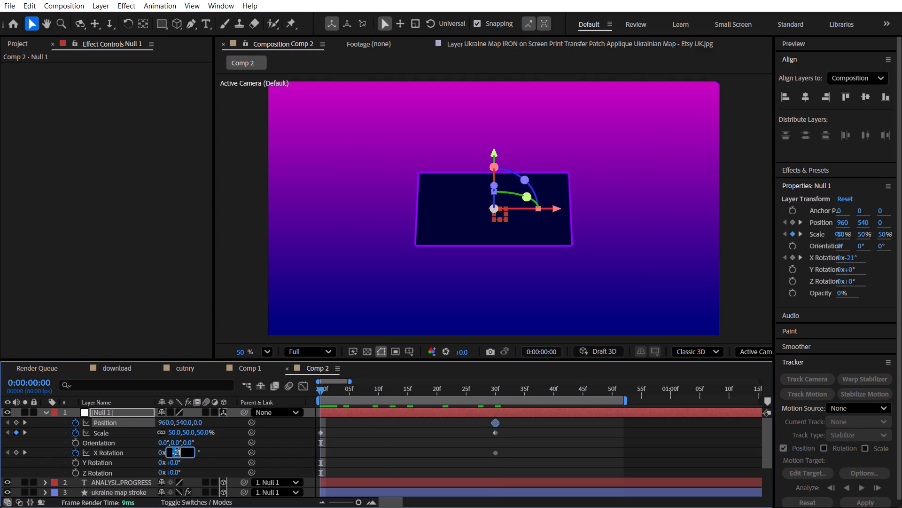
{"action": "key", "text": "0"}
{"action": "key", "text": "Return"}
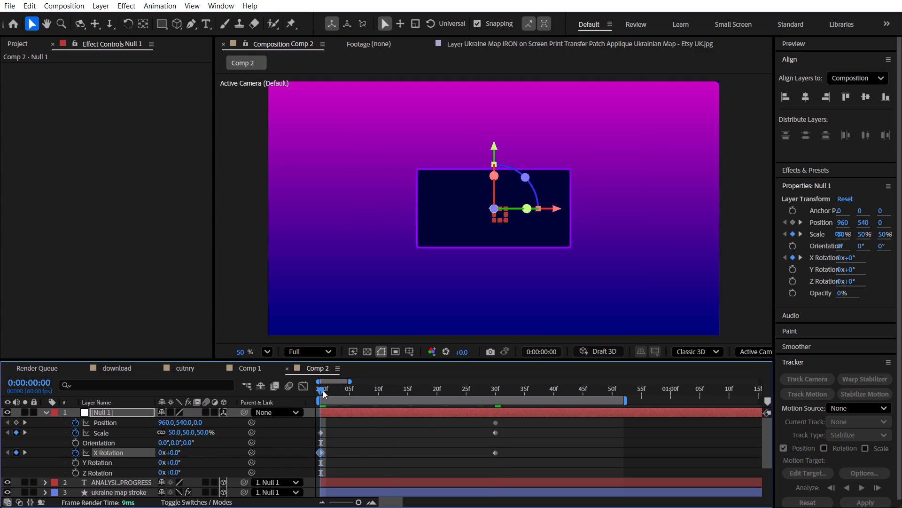
Set the null object's X Rotation keyframe at 0:00:00:30 to -30° and deselect the layer.
{"action": "left_click_drag", "start_coordinate": [323, 391], "coordinate": [483, 404]}
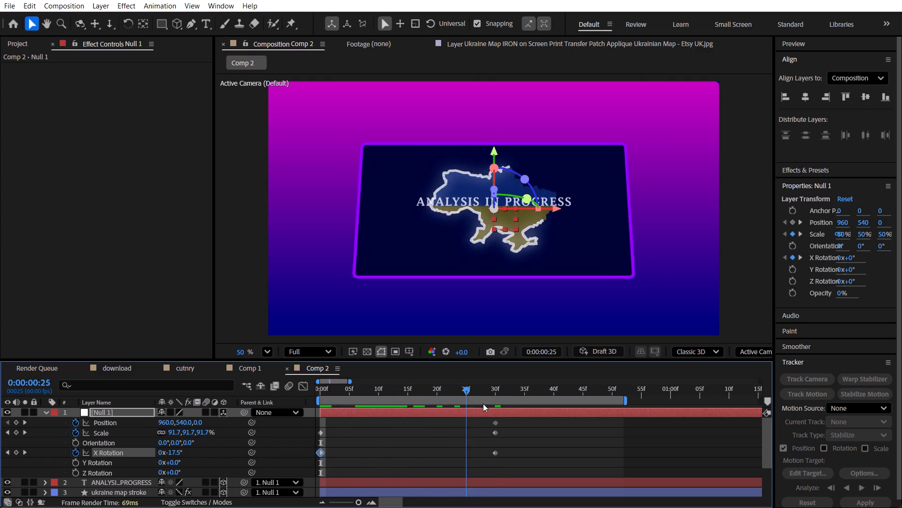
{"action": "left_click_drag", "start_coordinate": [483, 404], "coordinate": [426, 408]}
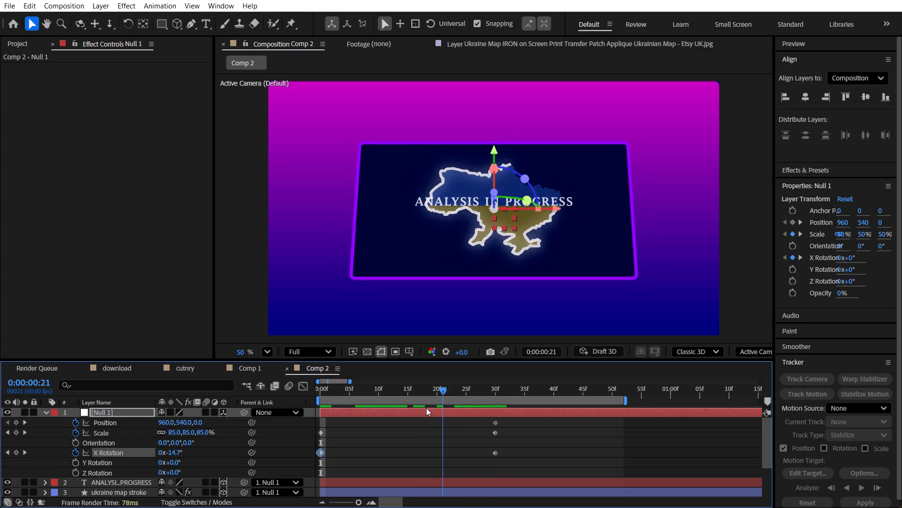
{"action": "left_click_drag", "start_coordinate": [426, 408], "coordinate": [405, 404]}
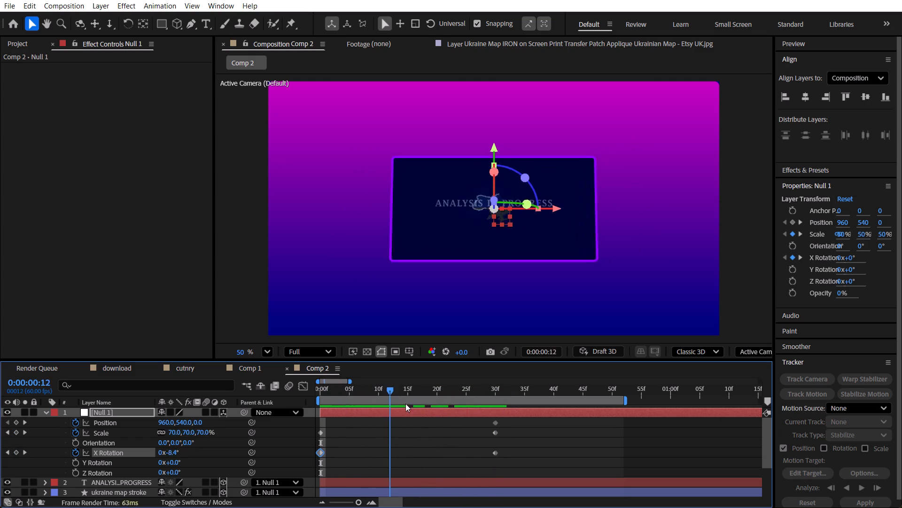
{"action": "left_click_drag", "start_coordinate": [405, 404], "coordinate": [491, 413]}
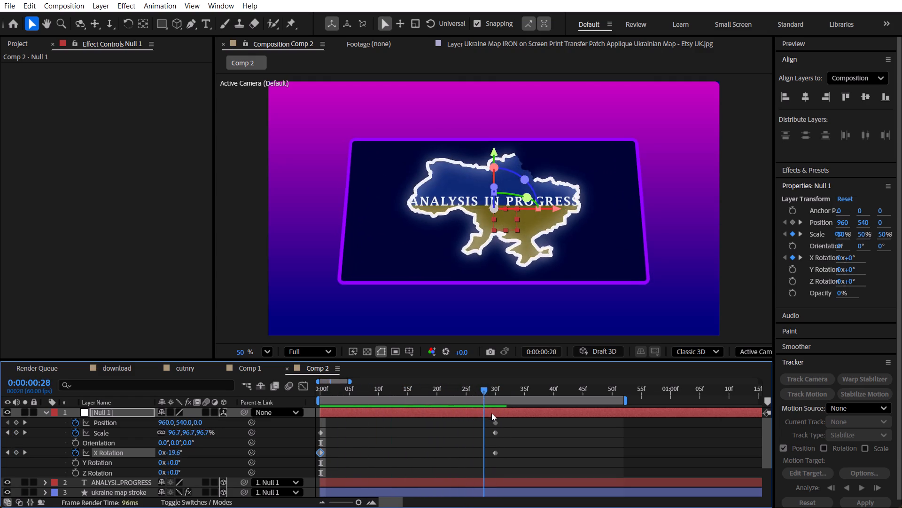
{"action": "left_click_drag", "start_coordinate": [491, 413], "coordinate": [499, 416]}
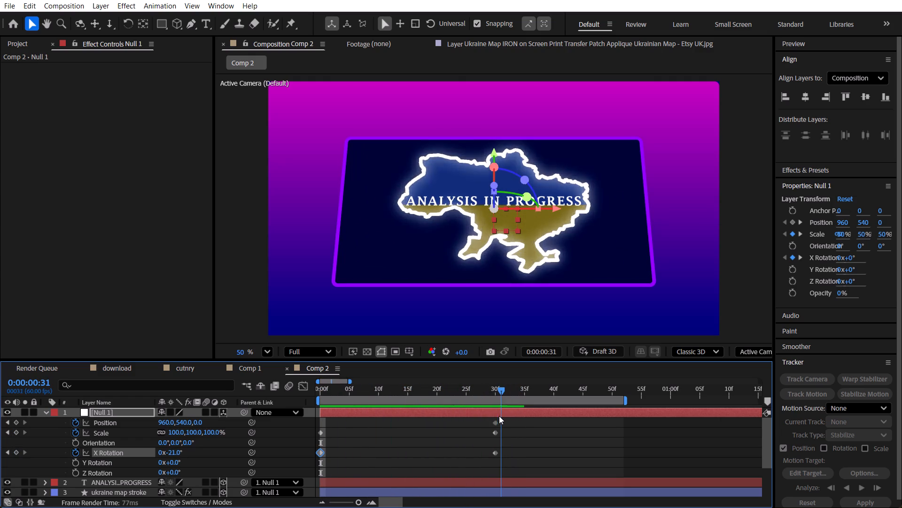
{"action": "left_click_drag", "start_coordinate": [499, 416], "coordinate": [355, 405]}
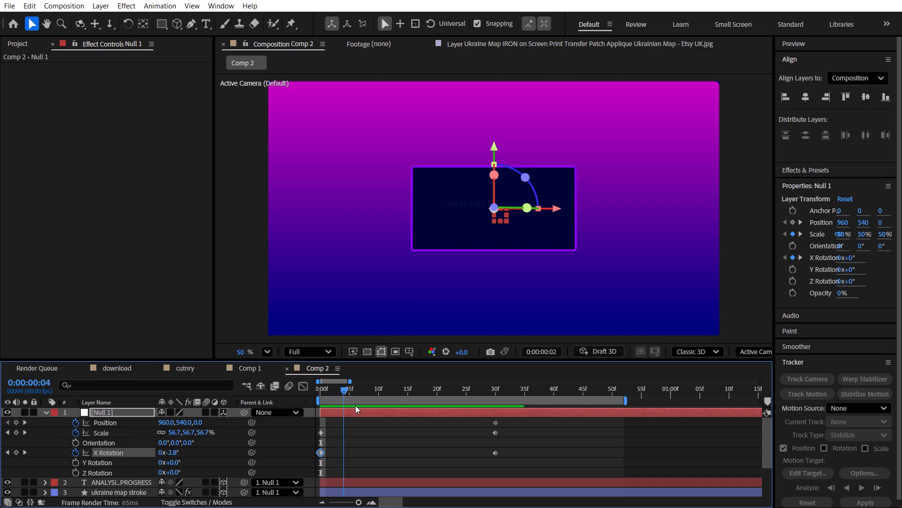
{"action": "left_click_drag", "start_coordinate": [355, 405], "coordinate": [498, 402]}
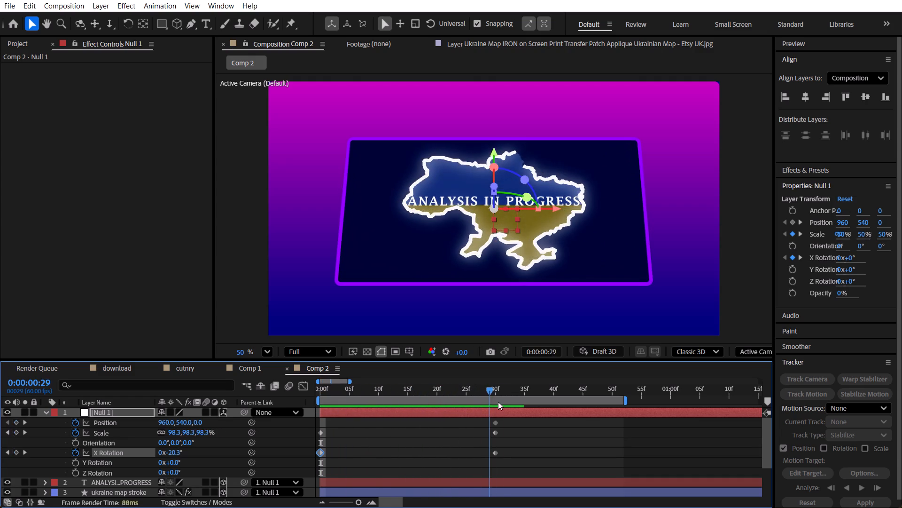
{"action": "left_click_drag", "start_coordinate": [498, 402], "coordinate": [499, 399]}
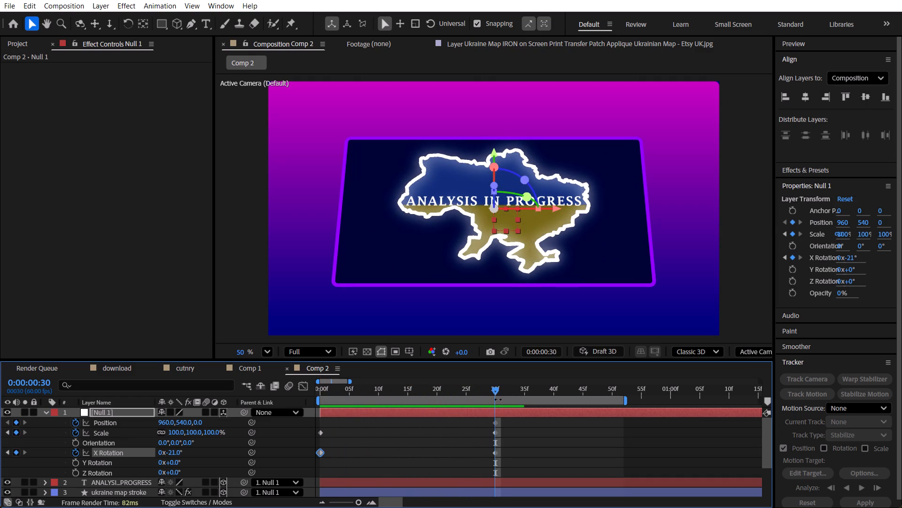
{"action": "left_click", "coordinate": [175, 451]}
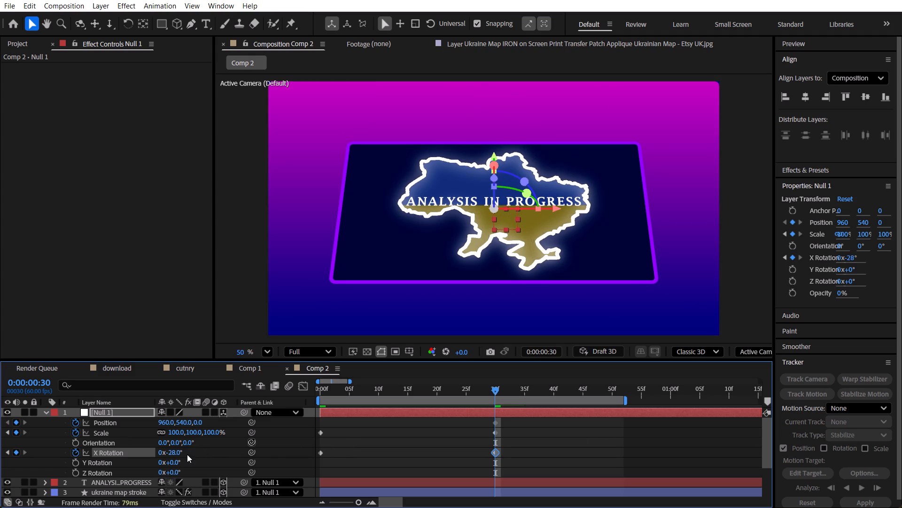
{"action": "left_click", "coordinate": [176, 451]}
{"action": "type", "text": "-30"}
{"action": "key", "text": "Return"}
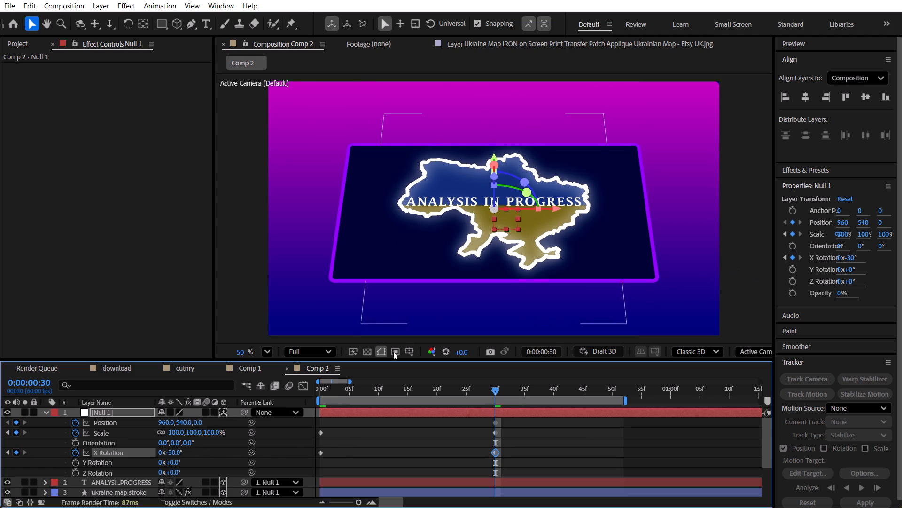
{"action": "left_click", "coordinate": [342, 444]}
Set the null object's X Rotation keyframe at 0:00:00:00 to -90° and deselect the layer.
{"action": "left_click_drag", "start_coordinate": [335, 391], "coordinate": [345, 397]}
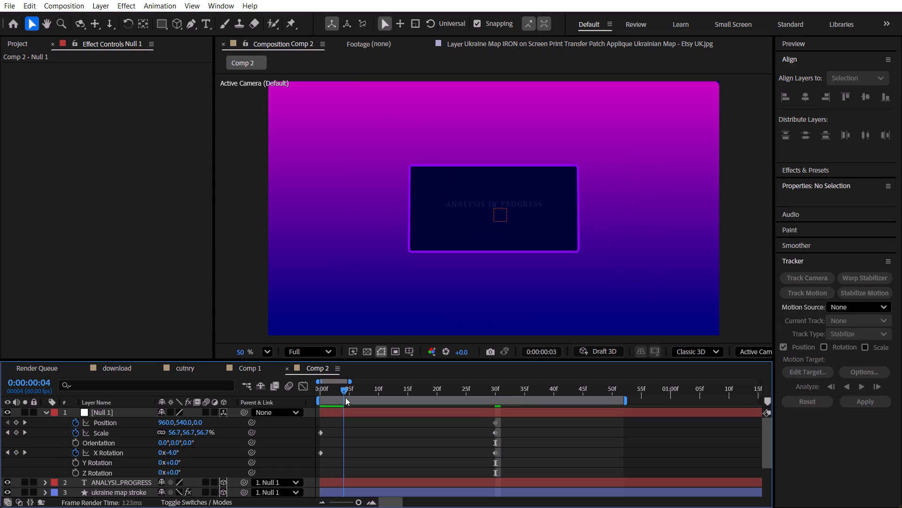
{"action": "left_click_drag", "start_coordinate": [345, 397], "coordinate": [488, 440]}
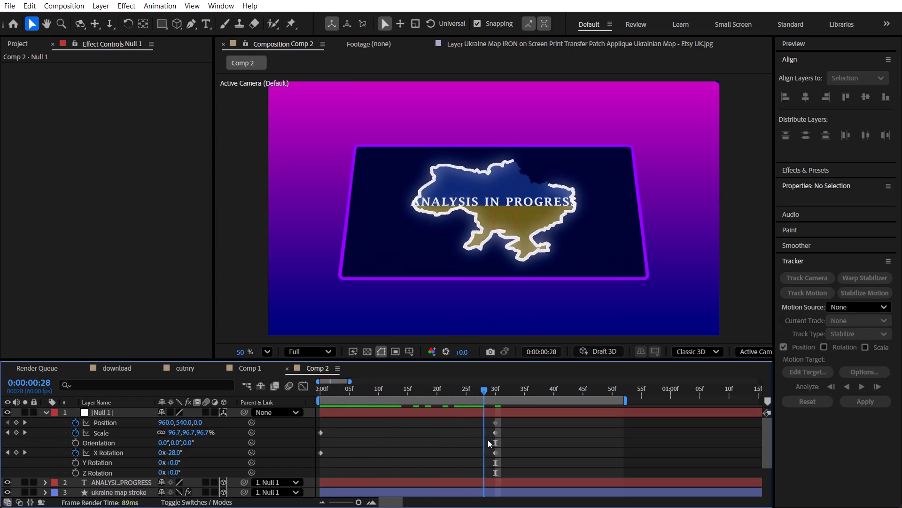
{"action": "left_click_drag", "start_coordinate": [488, 440], "coordinate": [313, 431]}
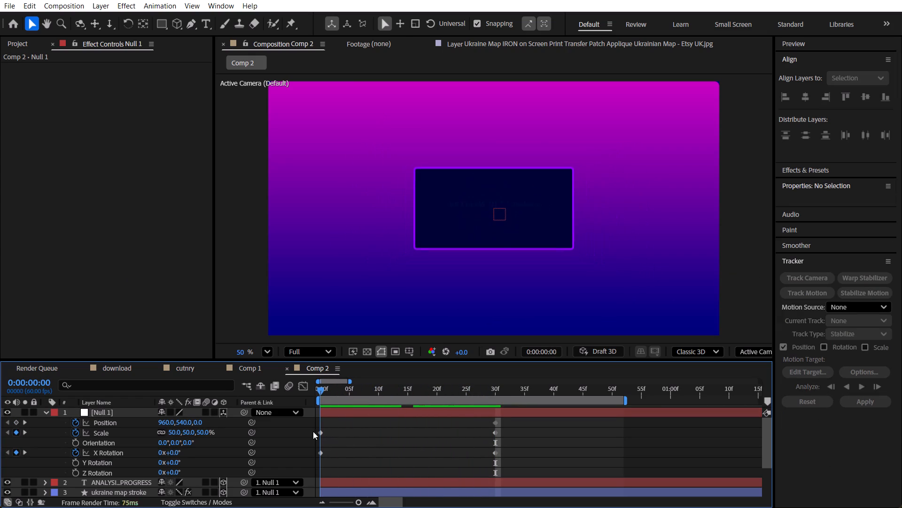
{"action": "left_click_drag", "start_coordinate": [313, 431], "coordinate": [311, 430]}
{"action": "left_click", "coordinate": [179, 452]}
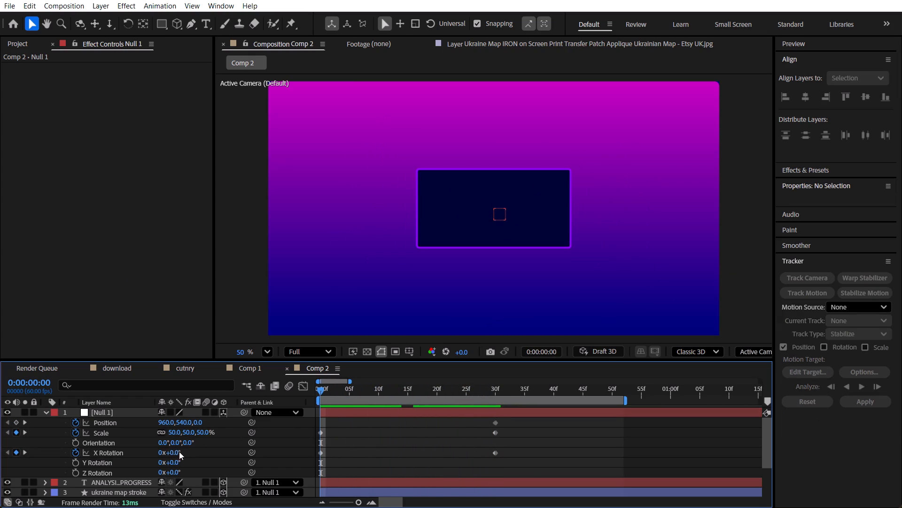
{"action": "left_click", "coordinate": [174, 452]}
{"action": "type", "text": "-90"}
{"action": "key", "text": "Return"}
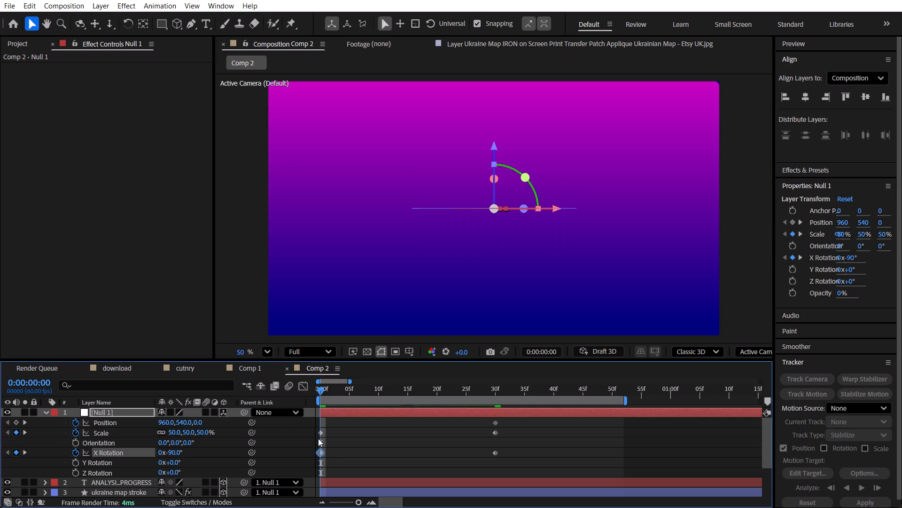
{"action": "left_click", "coordinate": [343, 452]}
Add an X Rotation keyframe of 0° to the null object at 0:00:00:40 and deselect the layer.
{"action": "left_click_drag", "start_coordinate": [323, 391], "coordinate": [373, 406]}
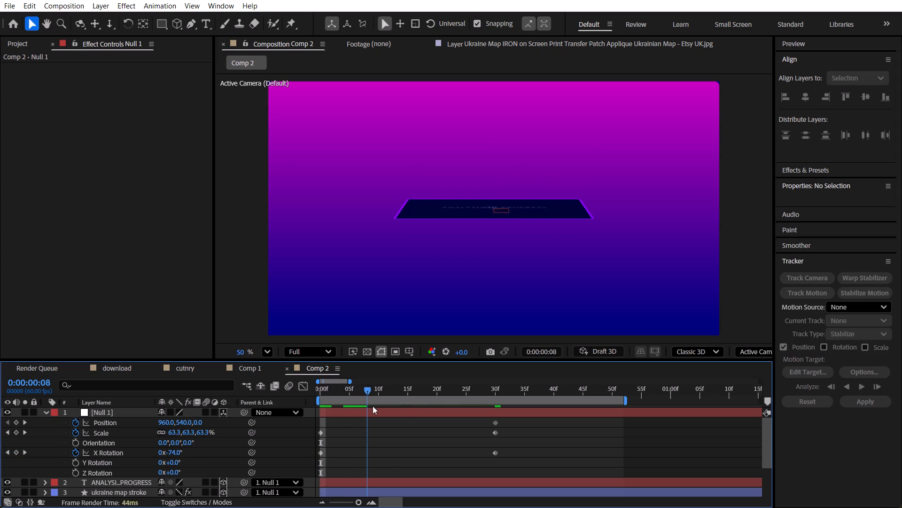
{"action": "left_click_drag", "start_coordinate": [373, 406], "coordinate": [499, 415]}
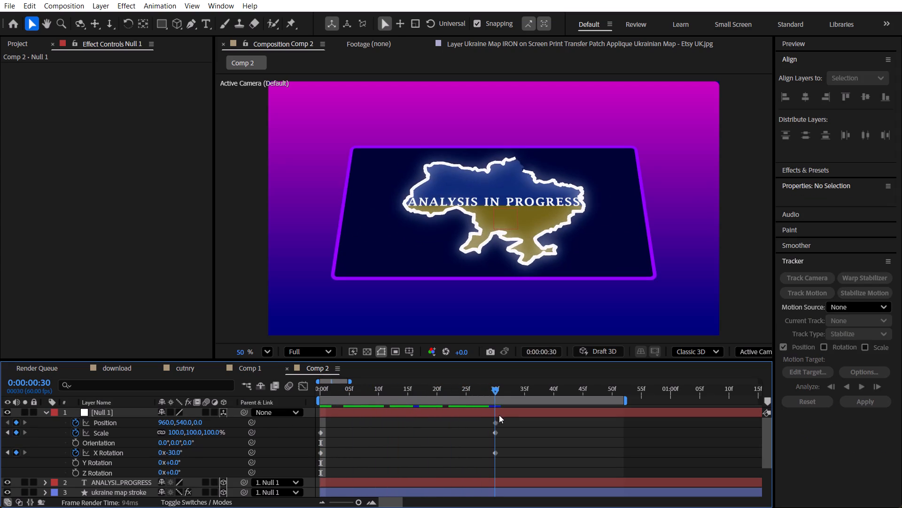
{"action": "left_click_drag", "start_coordinate": [499, 415], "coordinate": [513, 414]}
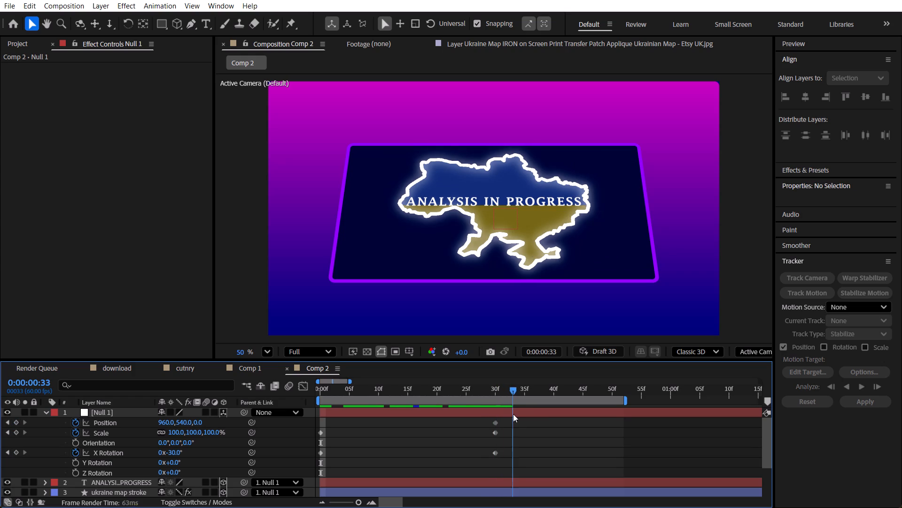
{"action": "left_click_drag", "start_coordinate": [513, 414], "coordinate": [560, 412]}
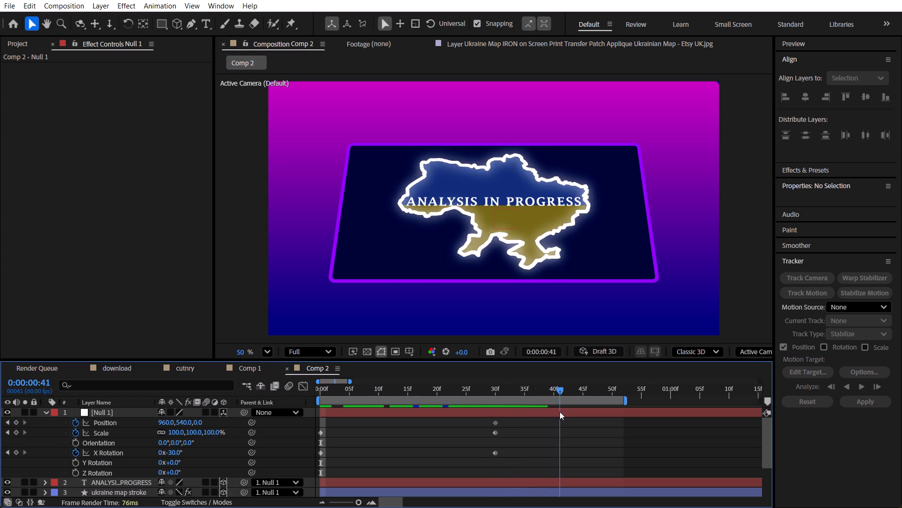
{"action": "left_click_drag", "start_coordinate": [560, 412], "coordinate": [559, 411]}
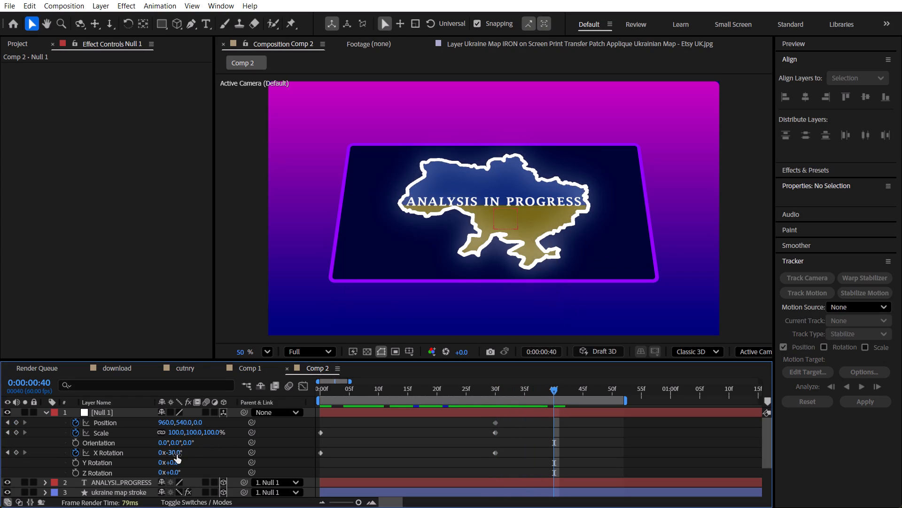
{"action": "left_click", "coordinate": [177, 456]}
{"action": "key", "text": "0"}
{"action": "key", "text": "Return"}
{"action": "left_click", "coordinate": [397, 438]}
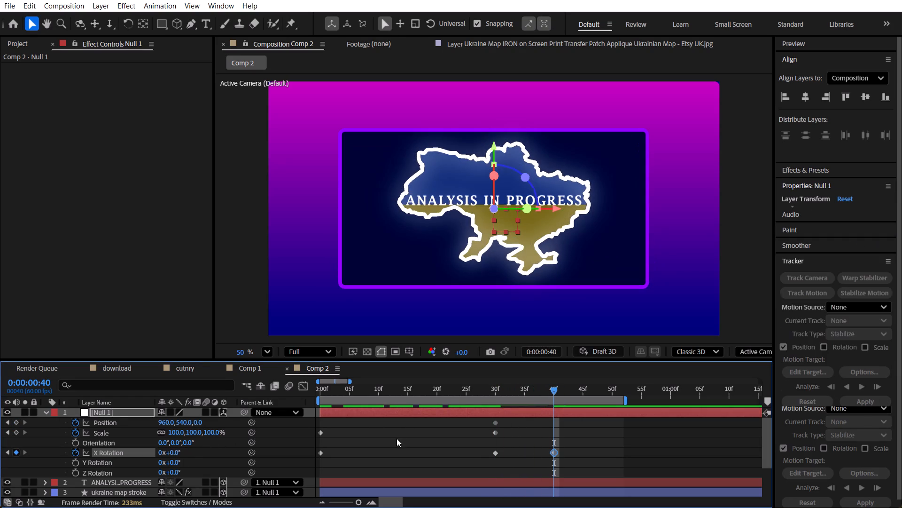
Add Position and Scale keyframes with their current values to the null object at 0:00:00:40.
{"action": "left_click_drag", "start_coordinate": [332, 389], "coordinate": [385, 395]}
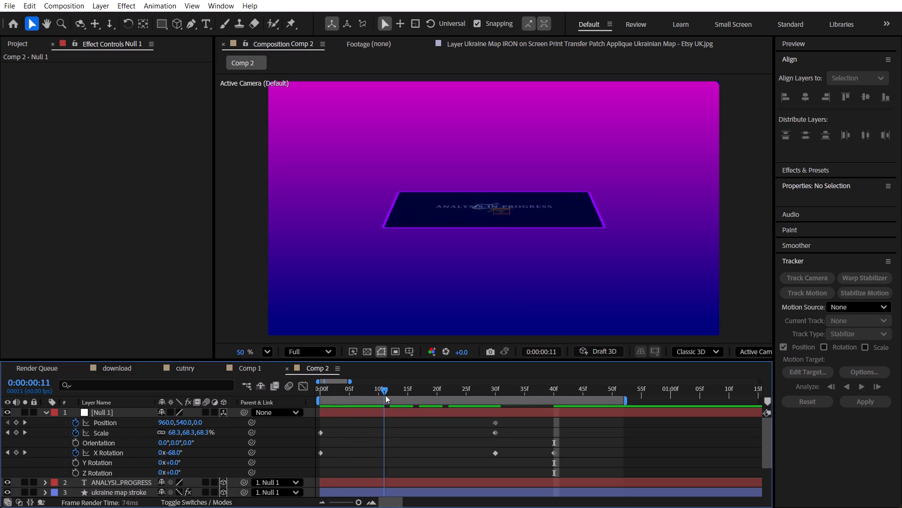
{"action": "left_click_drag", "start_coordinate": [385, 395], "coordinate": [511, 409]}
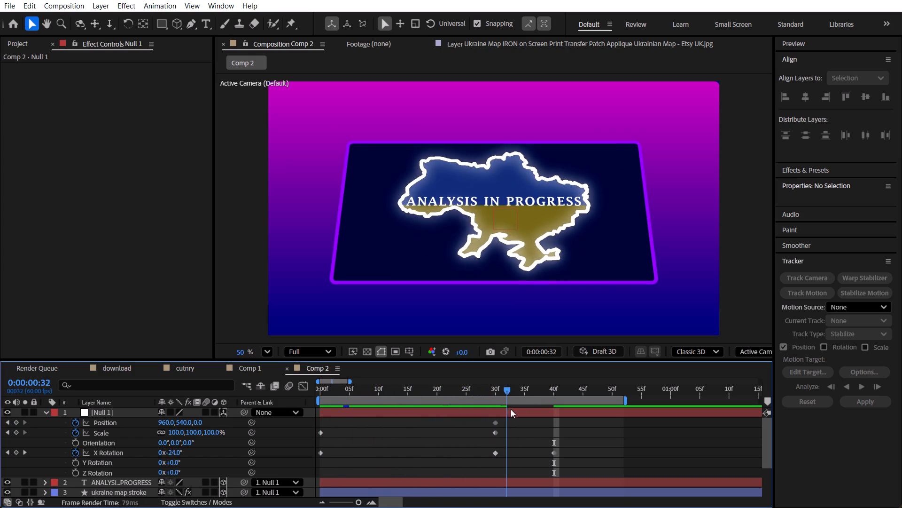
{"action": "left_click_drag", "start_coordinate": [511, 409], "coordinate": [438, 413]}
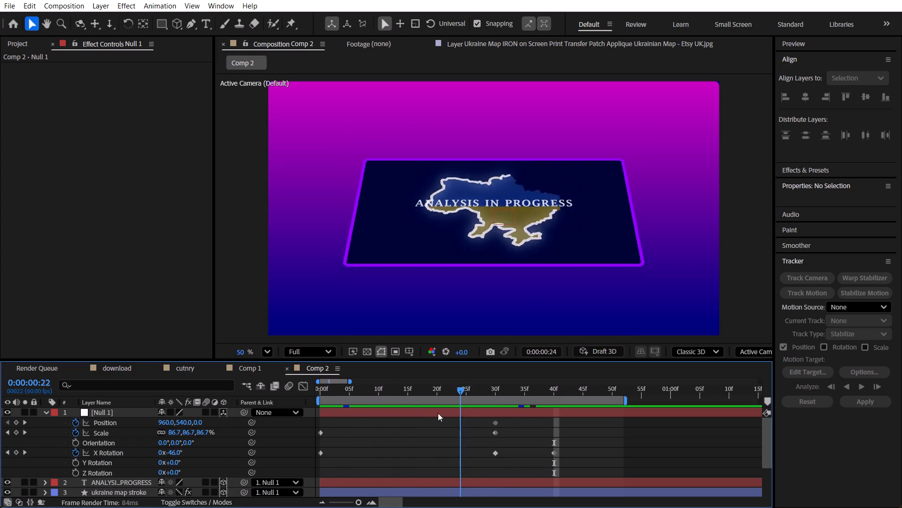
{"action": "left_click_drag", "start_coordinate": [438, 413], "coordinate": [436, 428]}
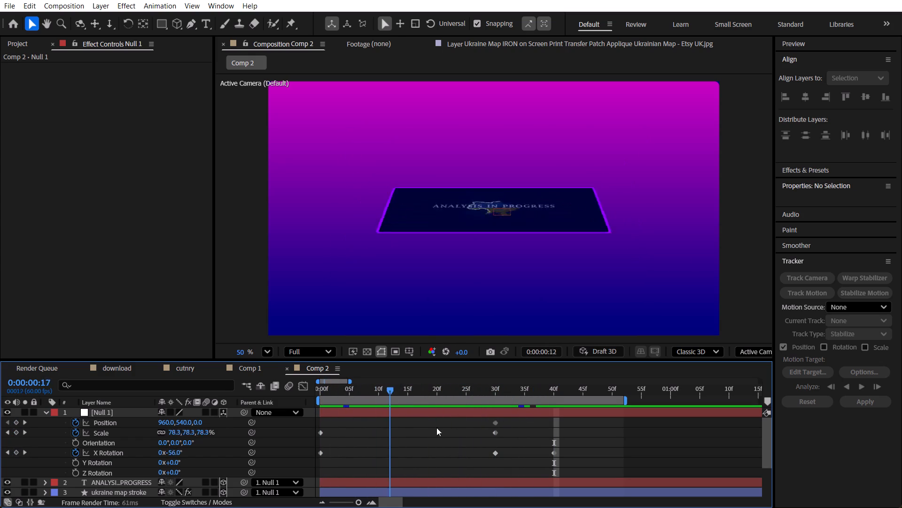
{"action": "left_click_drag", "start_coordinate": [436, 428], "coordinate": [552, 439]}
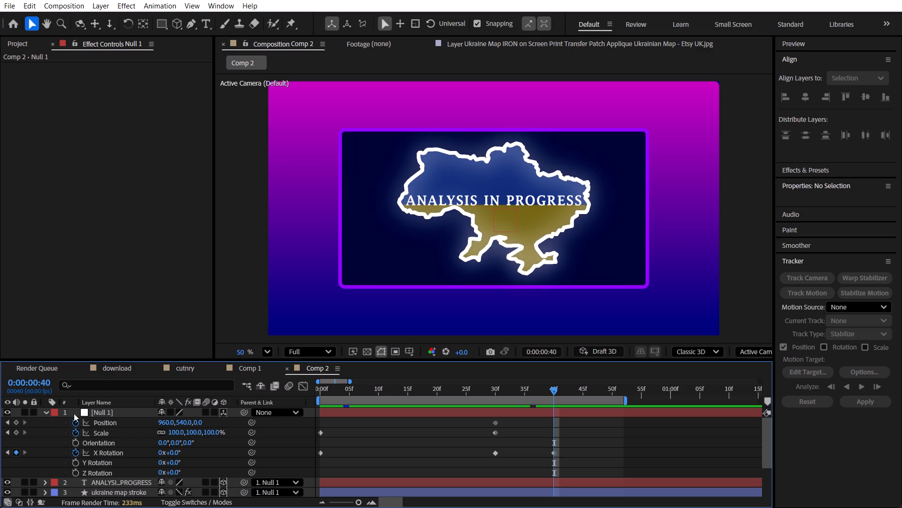
{"action": "left_click", "coordinate": [15, 421], "text": "shift"}
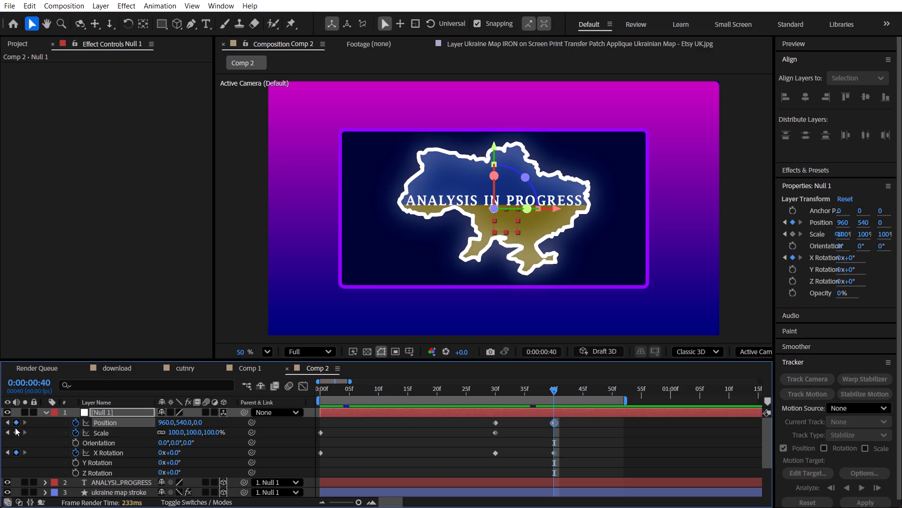
{"action": "left_click", "coordinate": [16, 432], "text": "shift"}
{"action": "left_click", "coordinate": [371, 454]}
Set the null object's Y Position to 1128 at 0:00:00:00, leaving its Z Position at 0.
{"action": "left_click_drag", "start_coordinate": [334, 392], "coordinate": [334, 391]}
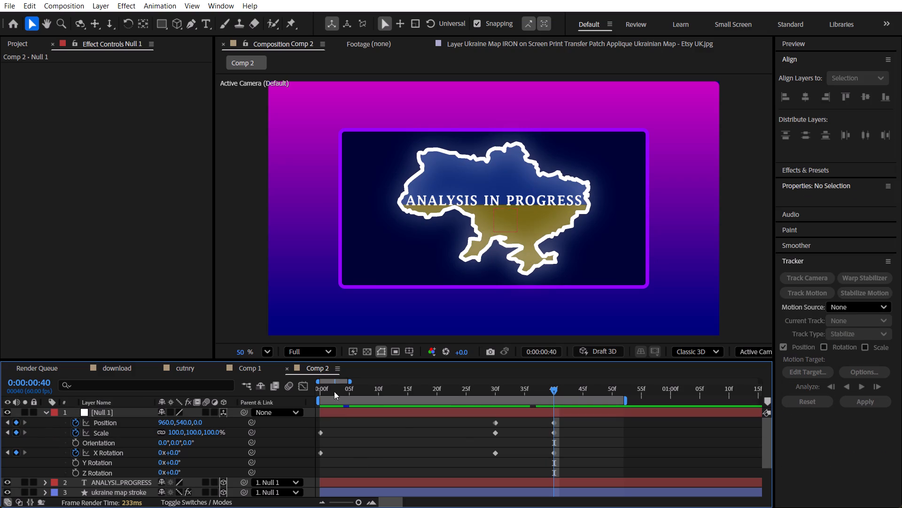
{"action": "left_click_drag", "start_coordinate": [334, 391], "coordinate": [303, 400]}
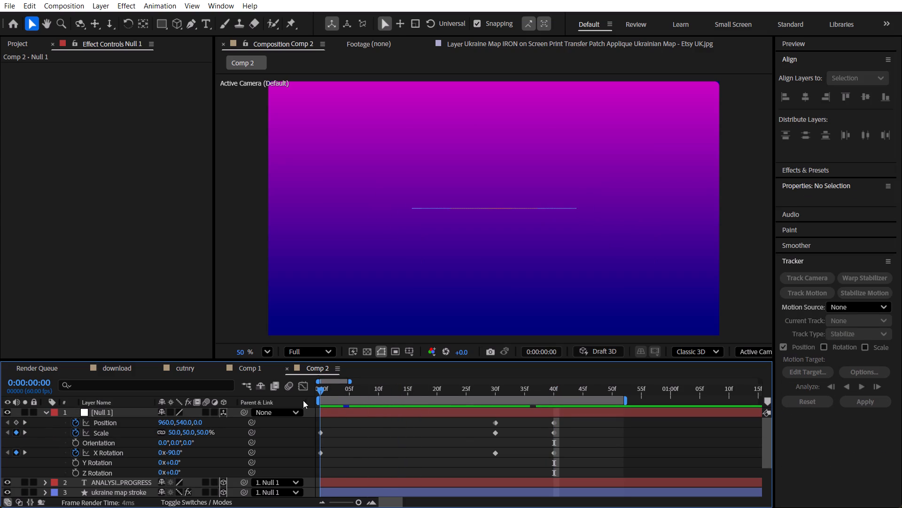
{"action": "left_click_drag", "start_coordinate": [303, 400], "coordinate": [302, 399]}
{"action": "left_click", "coordinate": [226, 444]}
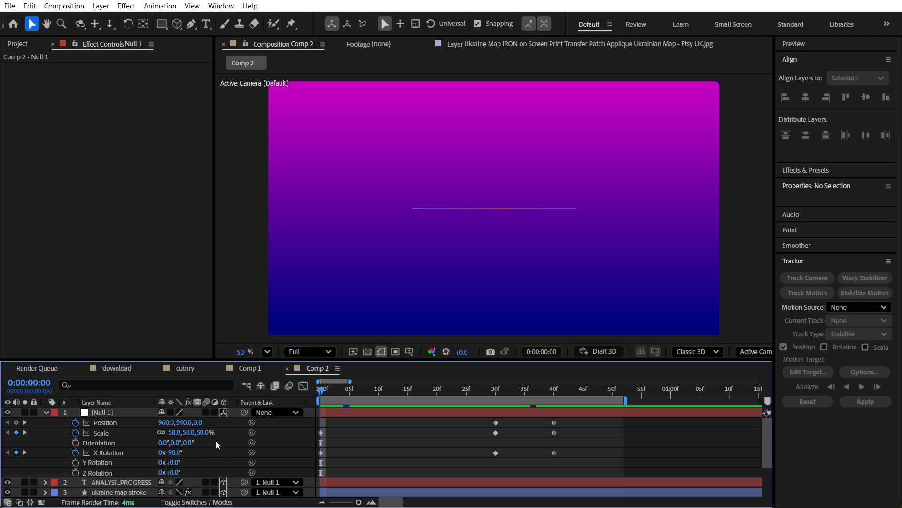
{"action": "left_click_drag", "start_coordinate": [198, 423], "coordinate": [193, 426]}
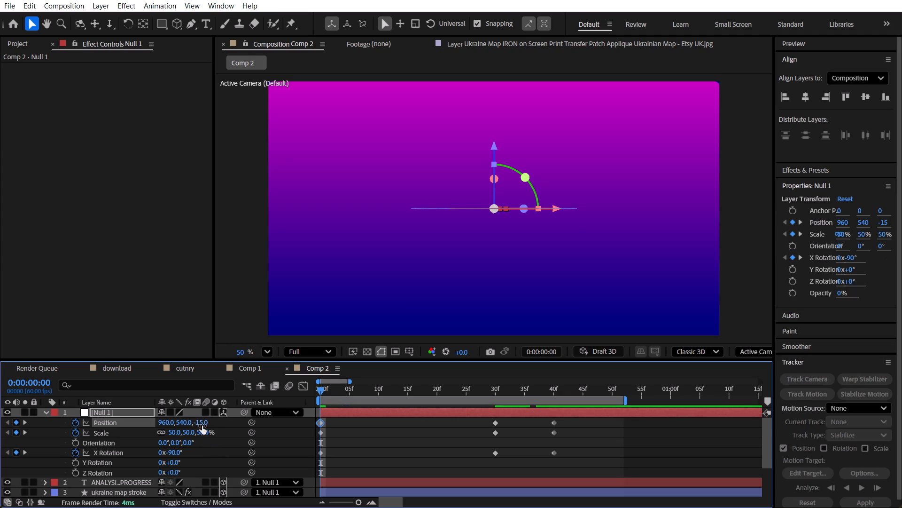
{"action": "key", "text": "ctrl+z"}
{"action": "left_click_drag", "start_coordinate": [182, 422], "coordinate": [374, 432]}
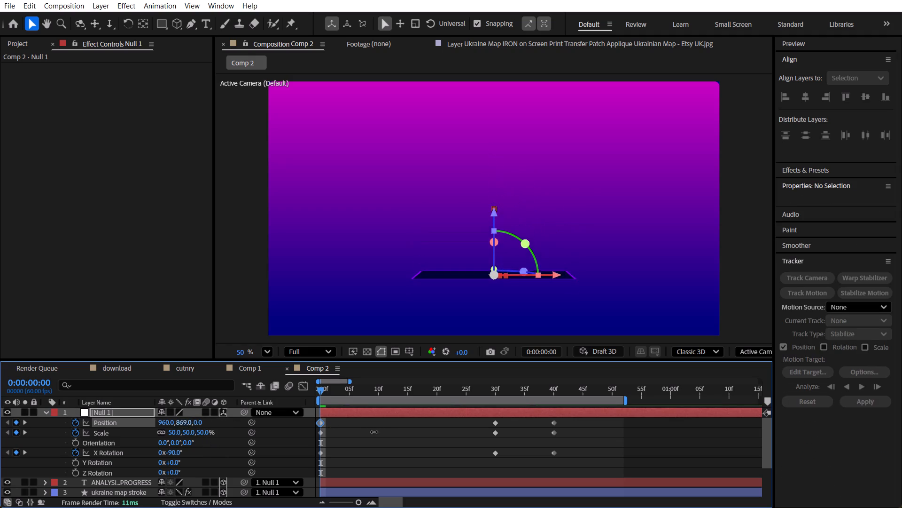
{"action": "left_click_drag", "start_coordinate": [374, 432], "coordinate": [499, 451]}
Set the null object's X Rotation keyframe at 0:00:00:40 to -20° and deselect the layer.
{"action": "left_click_drag", "start_coordinate": [322, 388], "coordinate": [357, 390]}
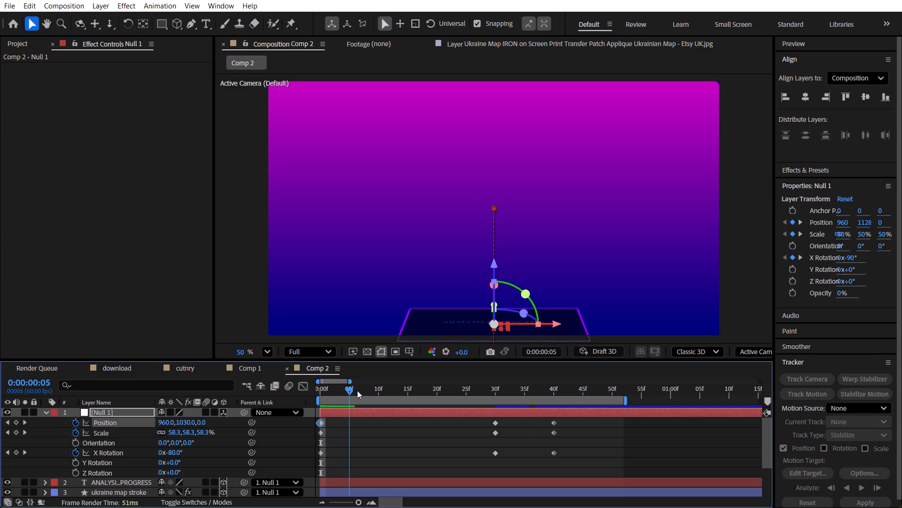
{"action": "left_click_drag", "start_coordinate": [357, 390], "coordinate": [468, 396]}
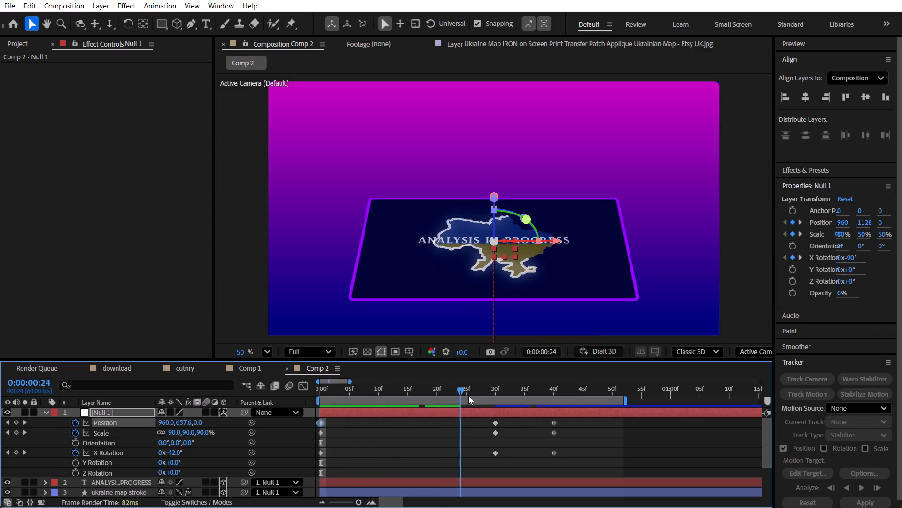
{"action": "left_click_drag", "start_coordinate": [468, 396], "coordinate": [543, 400]}
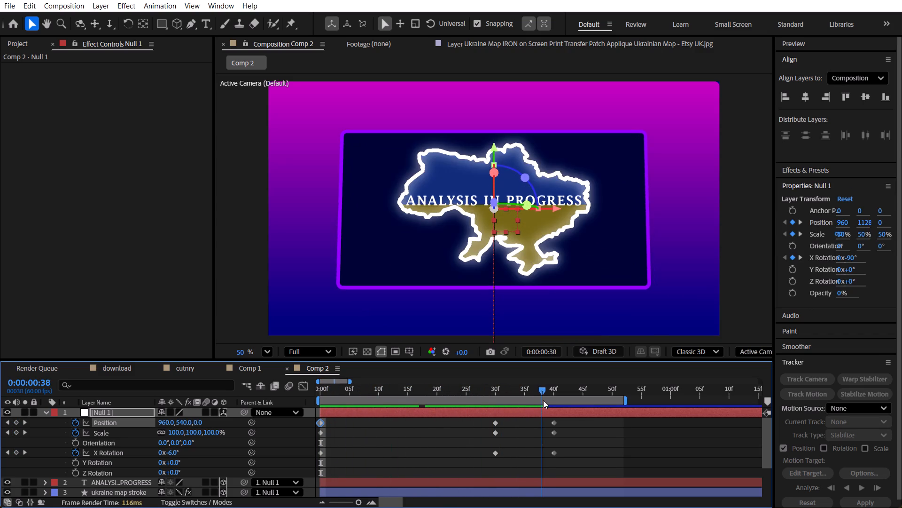
{"action": "left_click_drag", "start_coordinate": [543, 400], "coordinate": [503, 405]}
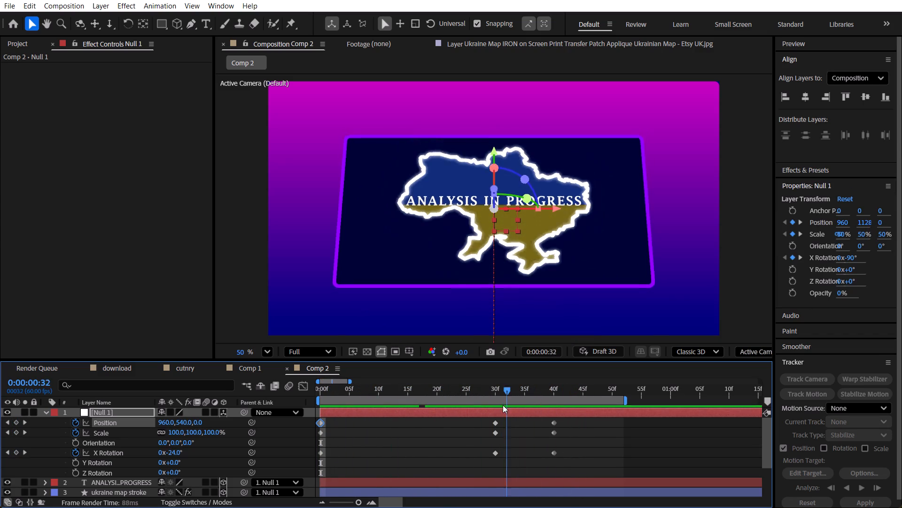
{"action": "left_click_drag", "start_coordinate": [503, 405], "coordinate": [517, 405]}
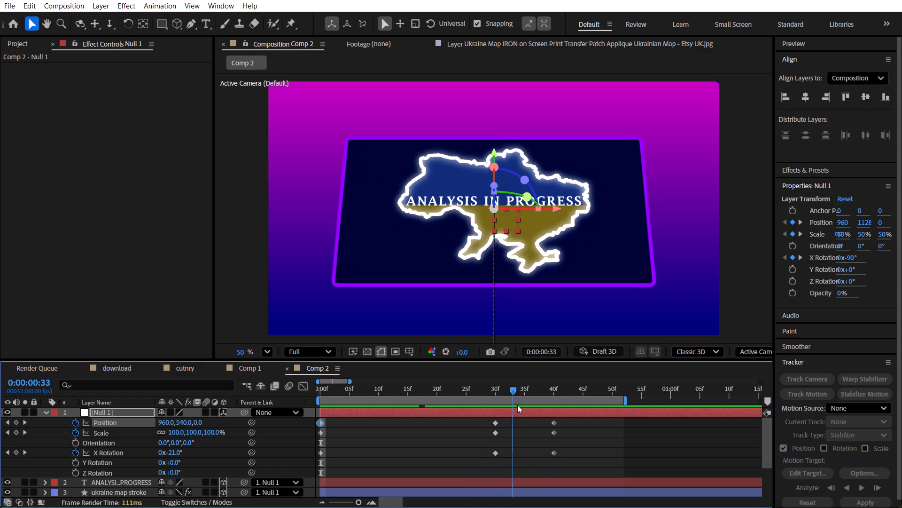
{"action": "left_click_drag", "start_coordinate": [517, 405], "coordinate": [555, 406]}
{"action": "left_click", "coordinate": [174, 453]}
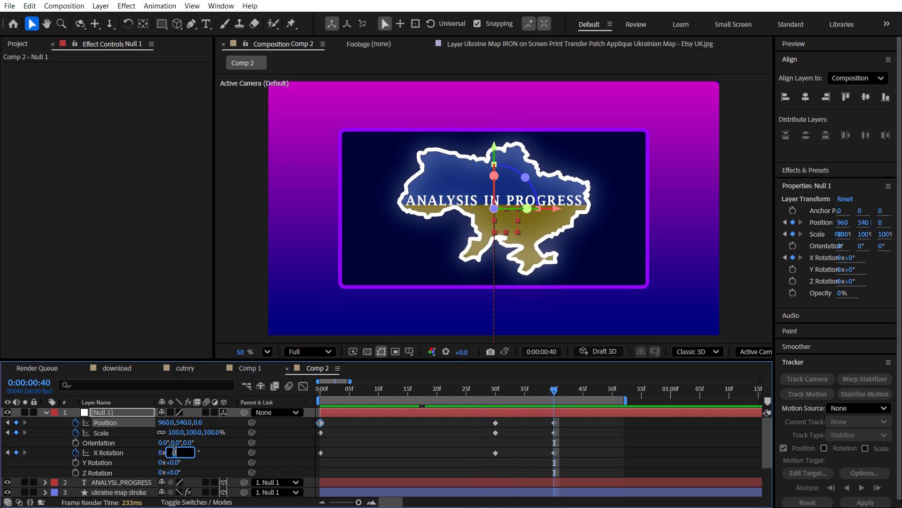
{"action": "key", "text": "minus"}
{"action": "type", "text": "20"}
{"action": "key", "text": "Return"}
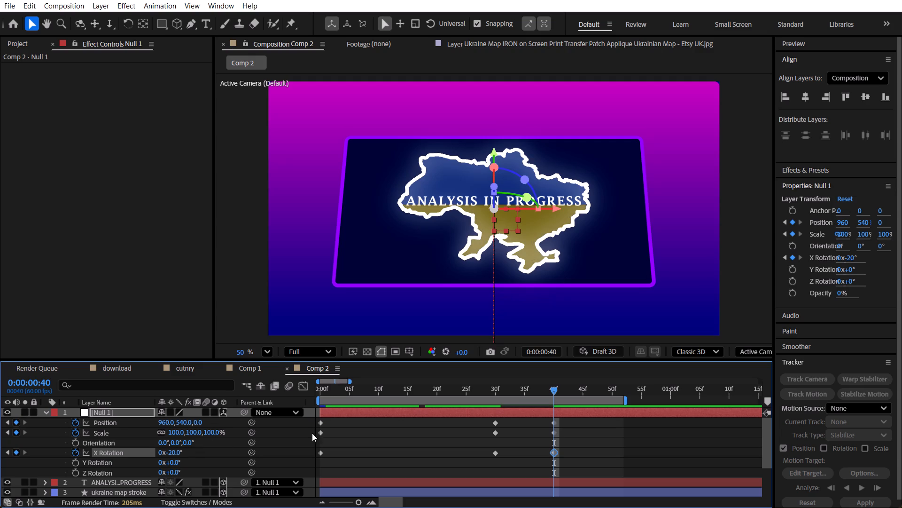
{"action": "left_click", "coordinate": [342, 450]}
Play back the panel animation from 0:00:00:00 to check the motion.
{"action": "left_click_drag", "start_coordinate": [327, 385], "coordinate": [369, 389]}
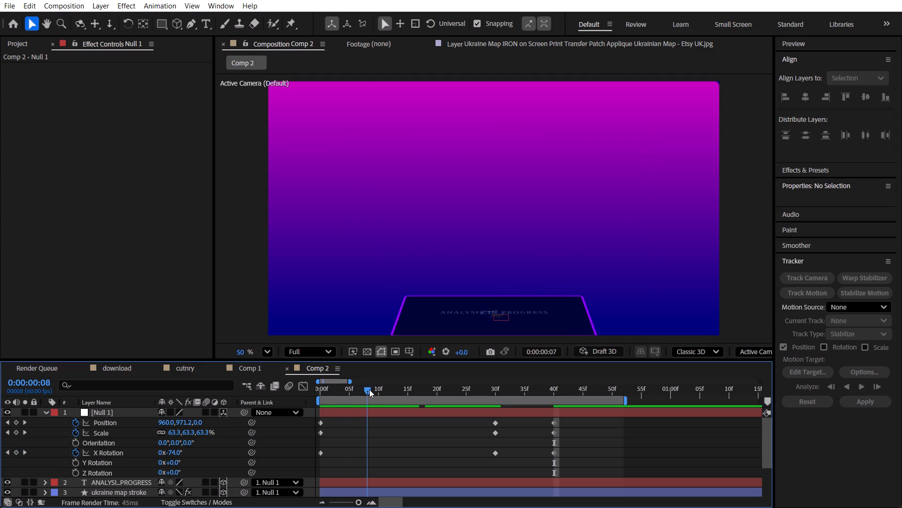
{"action": "left_click_drag", "start_coordinate": [369, 389], "coordinate": [300, 395]}
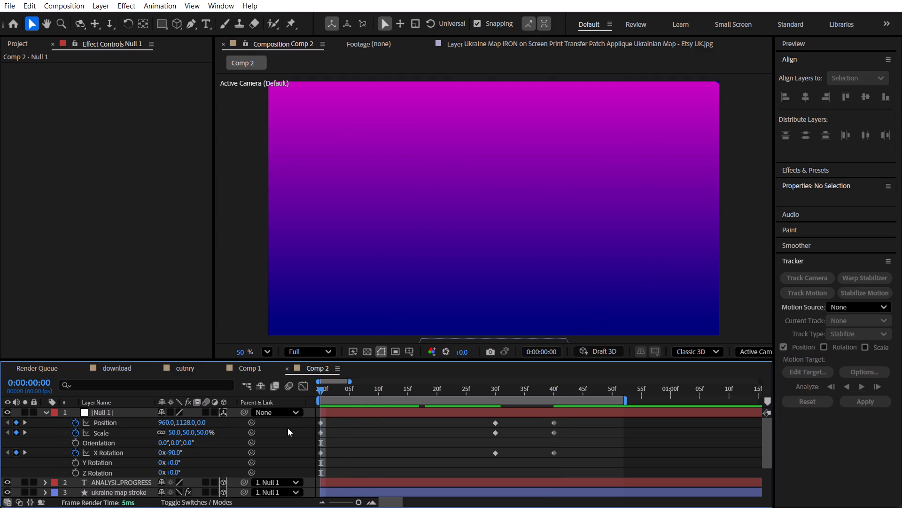
{"action": "left_click", "coordinate": [288, 431]}
{"action": "key", "text": "space"}
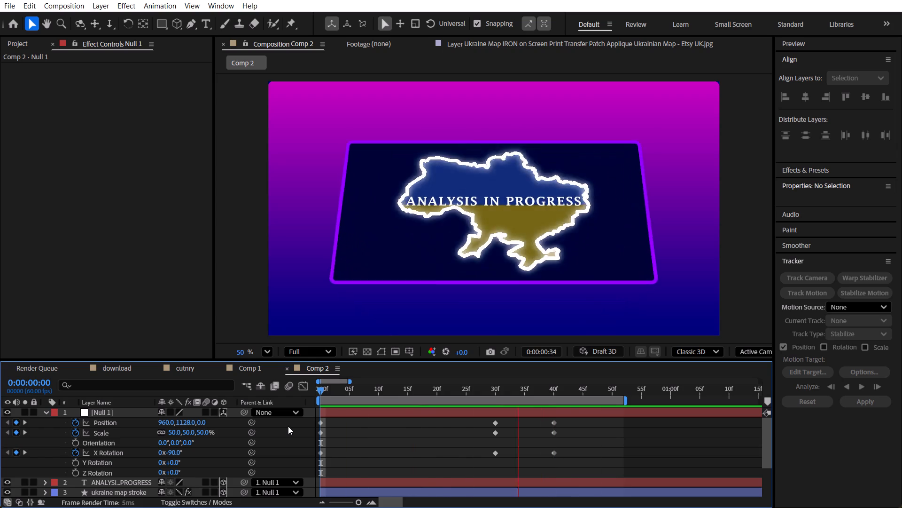
{"action": "key", "text": "space"}
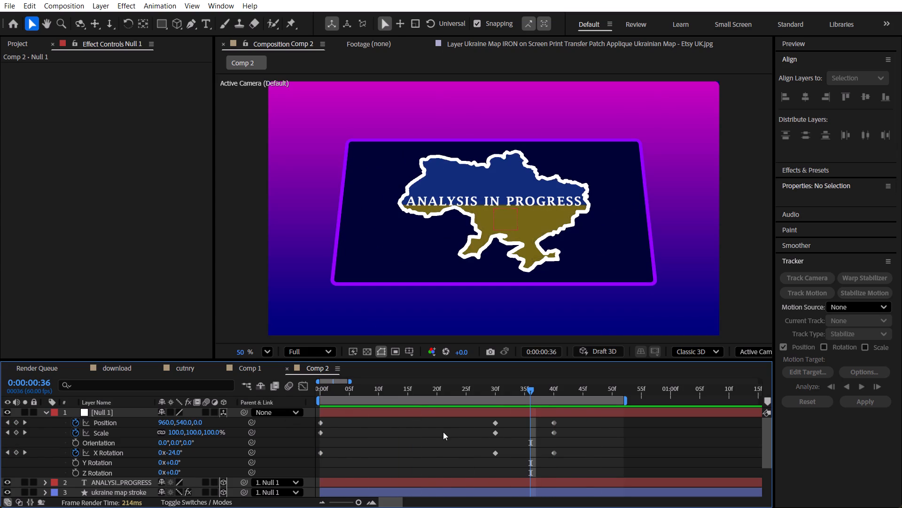
Reveal only the keyframed properties of all layers in the Comp 2 timeline.
{"action": "left_click", "coordinate": [443, 432]}
{"action": "key", "text": "u"}
{"action": "key", "text": "u"}
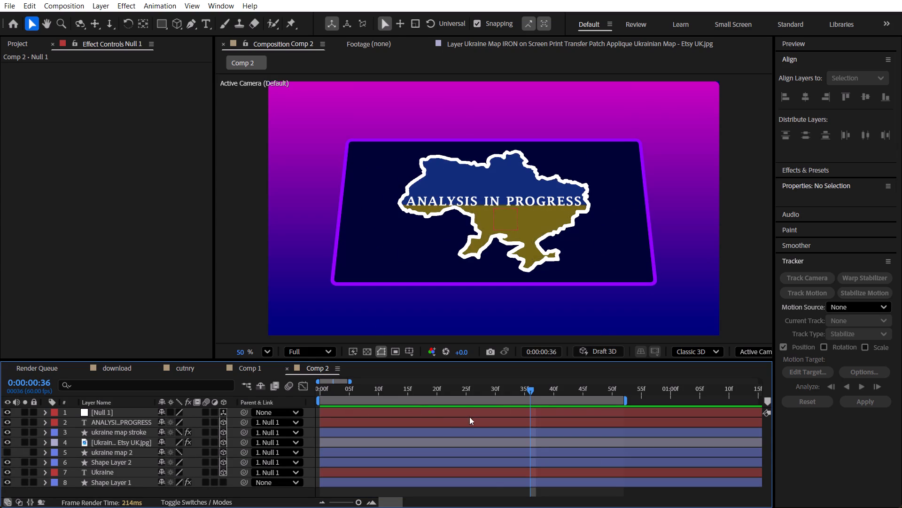
{"action": "left_click_drag", "start_coordinate": [474, 419], "coordinate": [459, 430]}
{"action": "scroll", "coordinate": [459, 430], "scroll_direction": "down", "scroll_amount": 4}
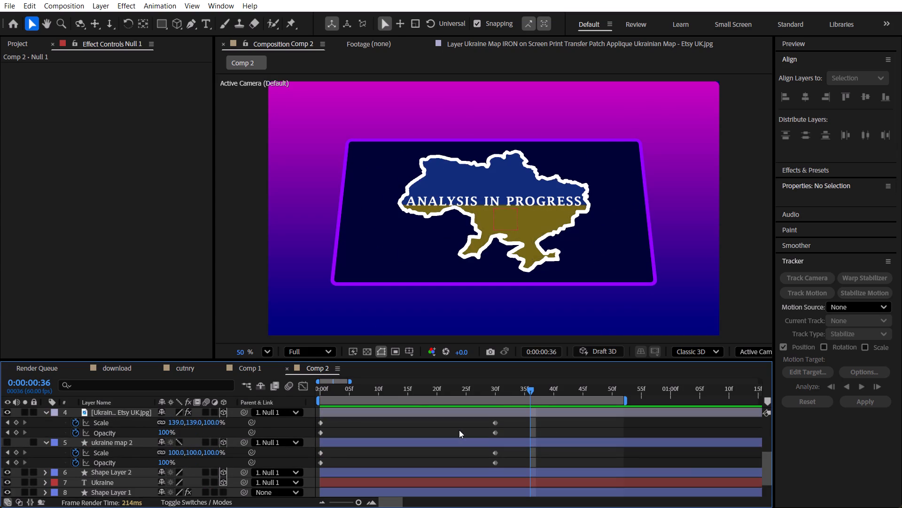
{"action": "scroll", "coordinate": [459, 420], "scroll_direction": "down", "scroll_amount": 5}
{"action": "type", "text": "uu"}
{"action": "scroll", "coordinate": [459, 420], "scroll_direction": "down", "scroll_amount": 4}
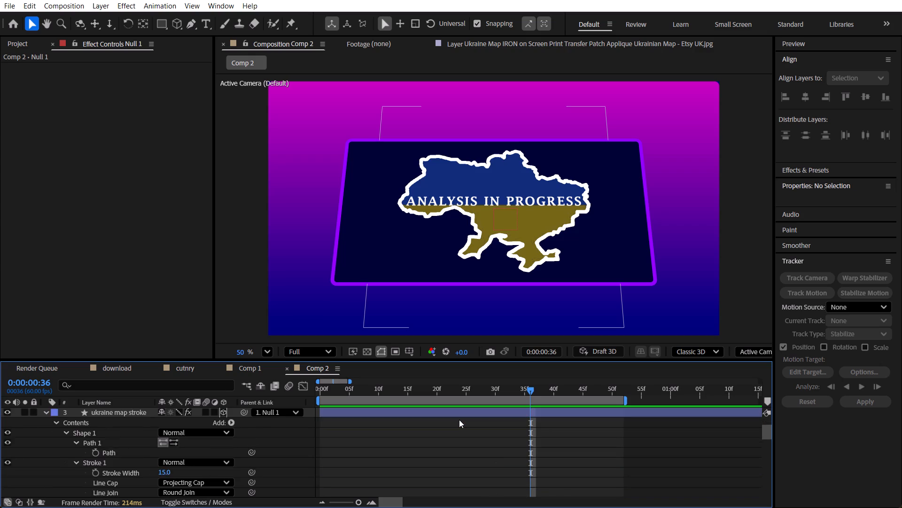
{"action": "scroll", "coordinate": [459, 420], "scroll_direction": "down", "scroll_amount": 7}
{"action": "scroll", "coordinate": [459, 418], "scroll_direction": "up", "scroll_amount": 5}
{"action": "key", "text": "u"}
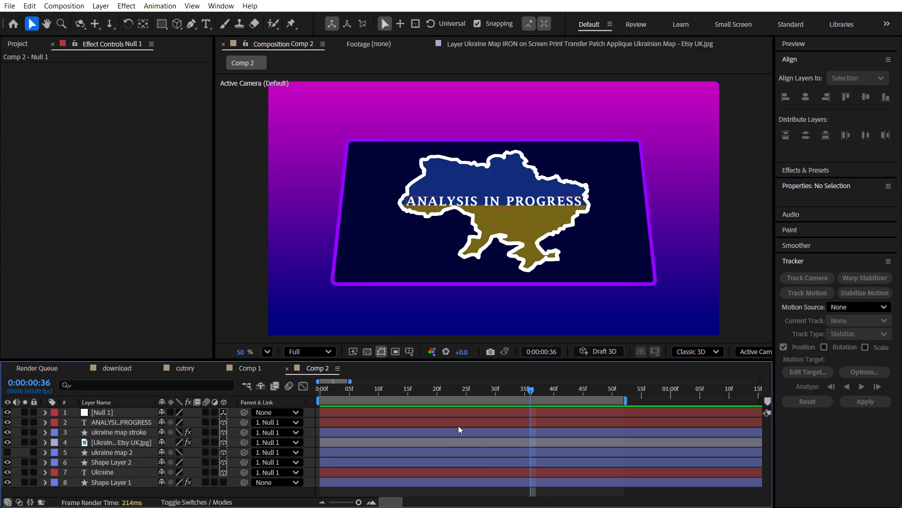
{"action": "scroll", "coordinate": [458, 426], "scroll_direction": "up", "scroll_amount": 3}
{"action": "left_click", "coordinate": [230, 444]}
{"action": "key", "text": "u"}
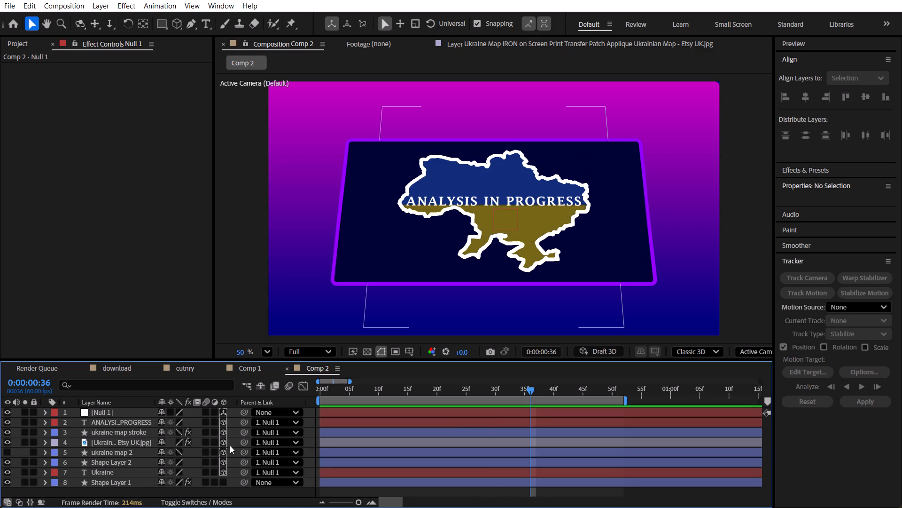
{"action": "scroll", "coordinate": [472, 420], "scroll_direction": "down", "scroll_amount": 3}
{"action": "scroll", "coordinate": [472, 420], "scroll_direction": "up", "scroll_amount": 1}
{"action": "scroll", "coordinate": [472, 420], "scroll_direction": "down", "scroll_amount": 1}
{"action": "scroll", "coordinate": [472, 420], "scroll_direction": "up", "scroll_amount": 5}
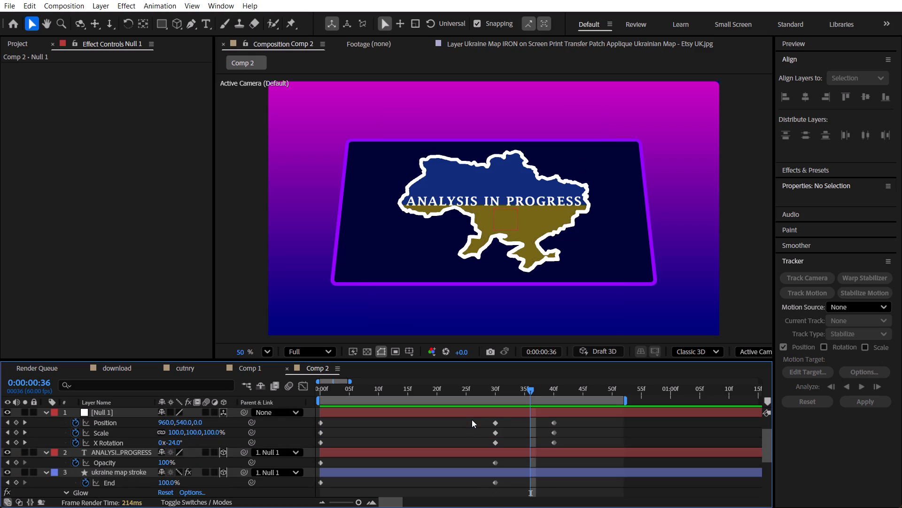
{"action": "scroll", "coordinate": [472, 420], "scroll_direction": "up", "scroll_amount": 1}
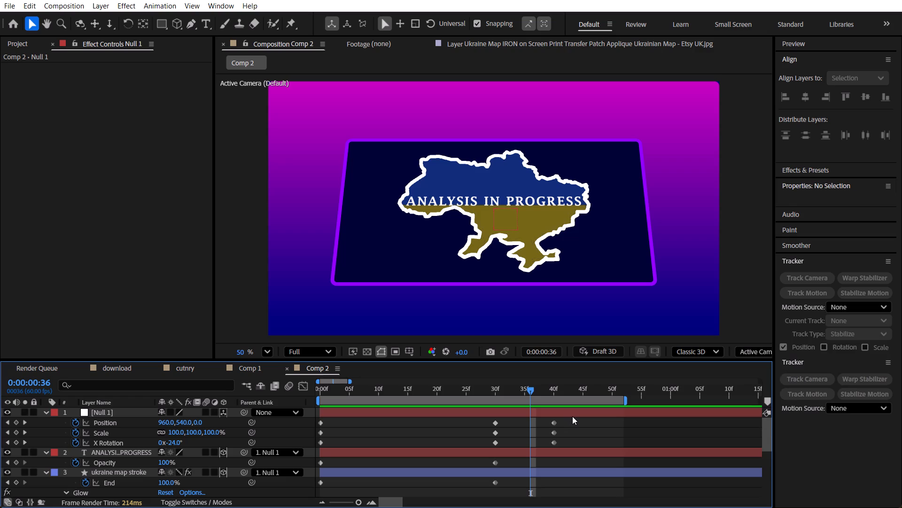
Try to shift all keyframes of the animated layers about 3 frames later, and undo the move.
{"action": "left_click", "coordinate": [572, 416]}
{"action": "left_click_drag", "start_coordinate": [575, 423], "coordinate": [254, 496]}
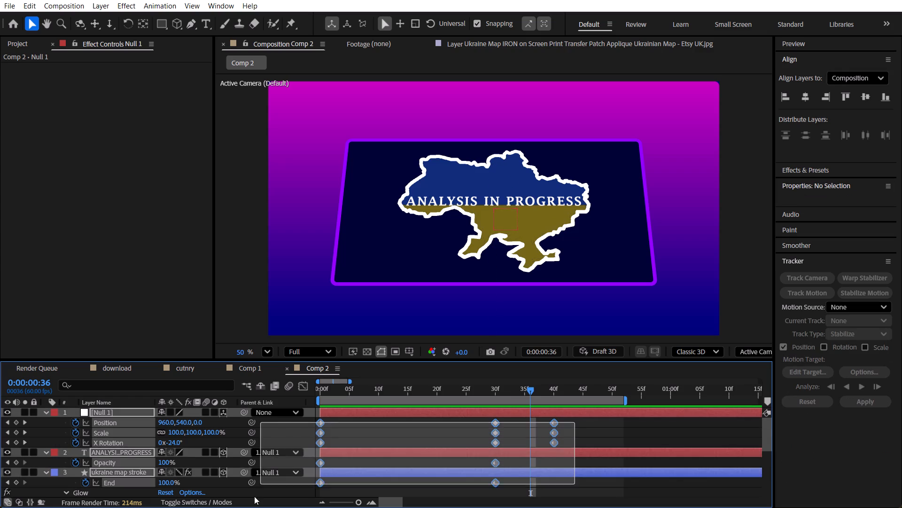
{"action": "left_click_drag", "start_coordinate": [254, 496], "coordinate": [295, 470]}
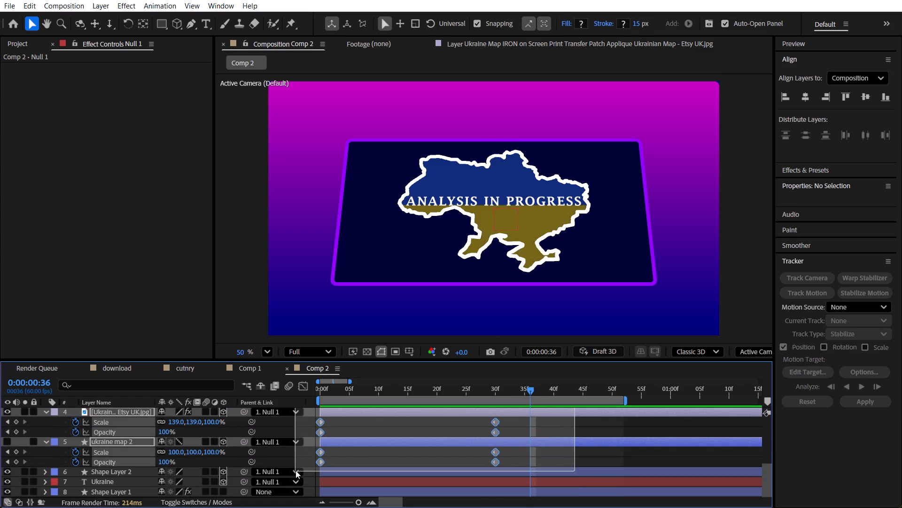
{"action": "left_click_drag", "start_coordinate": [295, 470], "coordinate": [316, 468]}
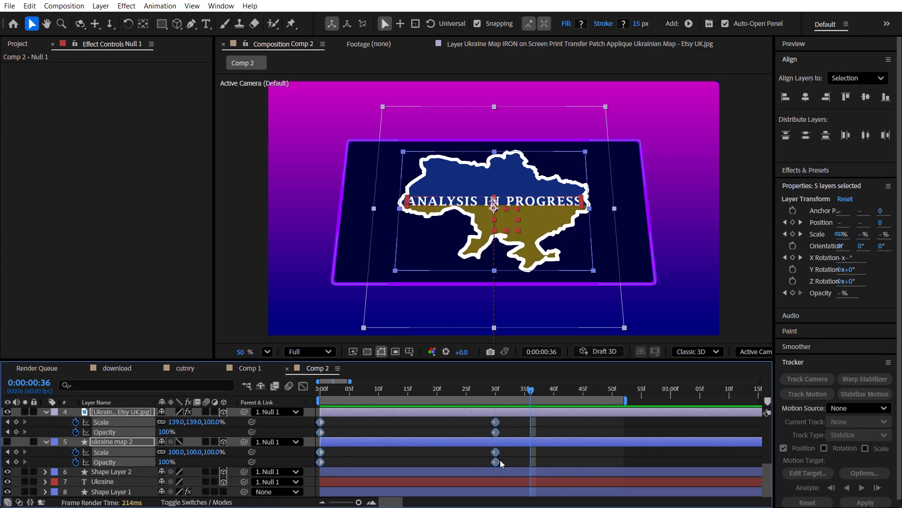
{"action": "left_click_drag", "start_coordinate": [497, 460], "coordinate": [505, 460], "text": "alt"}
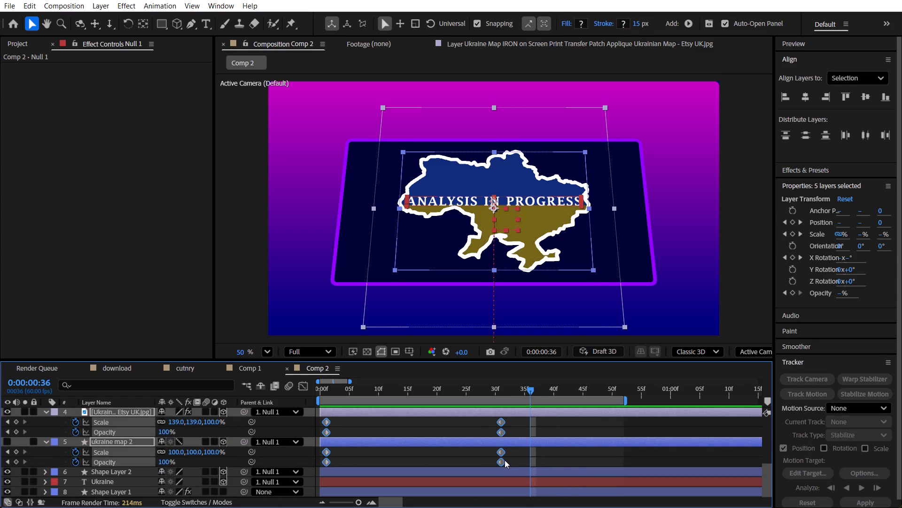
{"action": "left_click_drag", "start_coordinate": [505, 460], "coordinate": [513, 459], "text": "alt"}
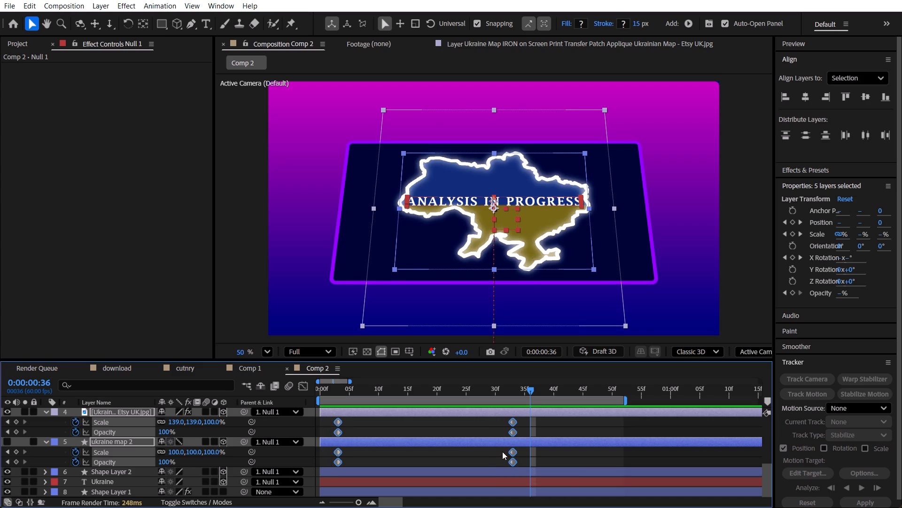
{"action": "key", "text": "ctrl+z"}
Stretch all animated layers' keyframes between 0:00:00:00 and 0:00:00:30 so the end keyframes land at about 0:00:00:38, keeping the start keyframes in place.
{"action": "left_click_drag", "start_coordinate": [505, 462], "coordinate": [304, 363]}
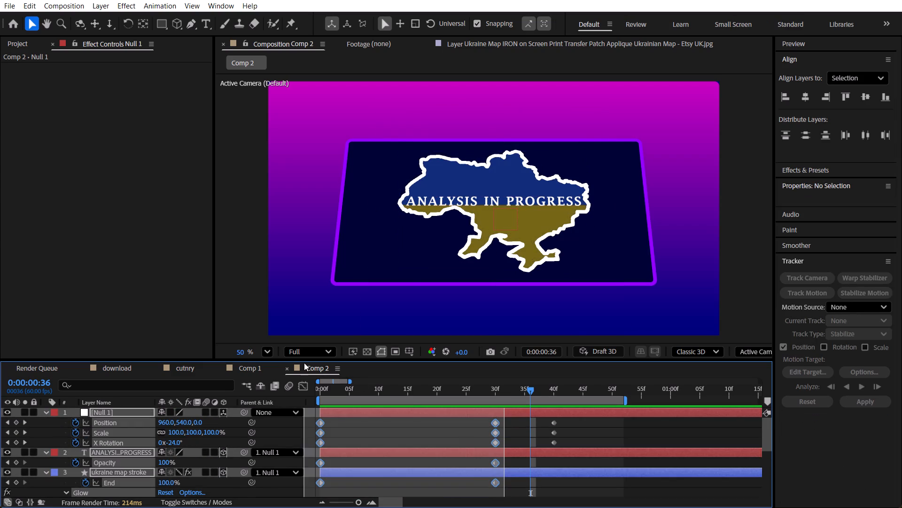
{"action": "left_click_drag", "start_coordinate": [304, 363], "coordinate": [294, 394]}
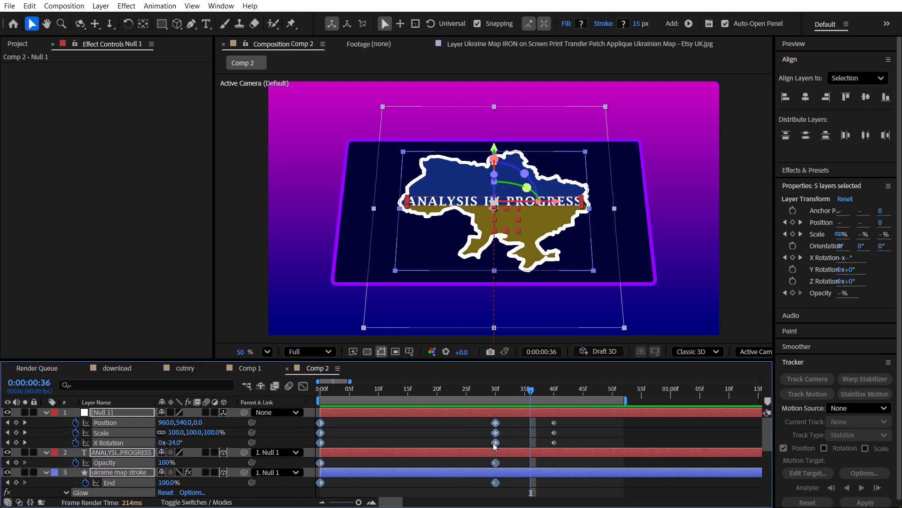
{"action": "left_click_drag", "start_coordinate": [493, 443], "coordinate": [534, 446], "text": "alt"}
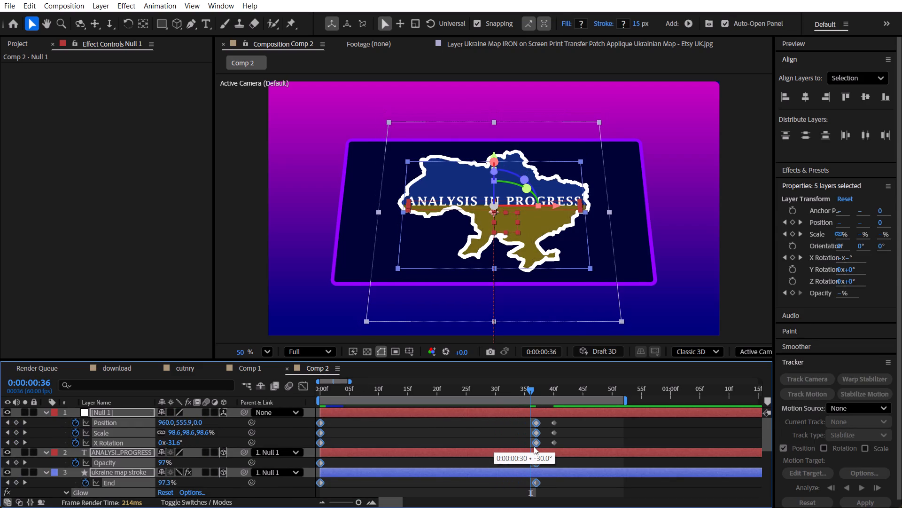
{"action": "left_click_drag", "start_coordinate": [534, 446], "coordinate": [539, 448], "text": "alt"}
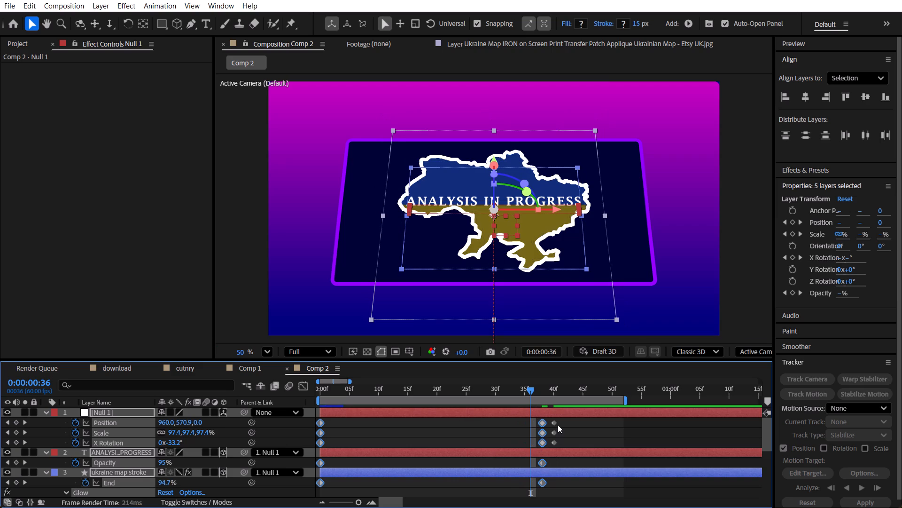
Move the null object's last Position, Scale and X Rotation keyframes to about 0:00:00:50.
{"action": "left_click_drag", "start_coordinate": [571, 420], "coordinate": [546, 445]}
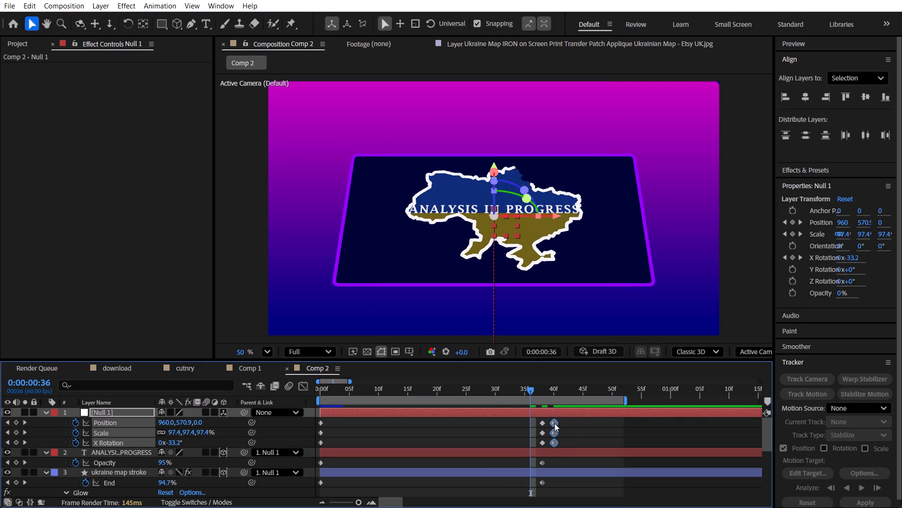
{"action": "left_click_drag", "start_coordinate": [554, 423], "coordinate": [614, 420]}
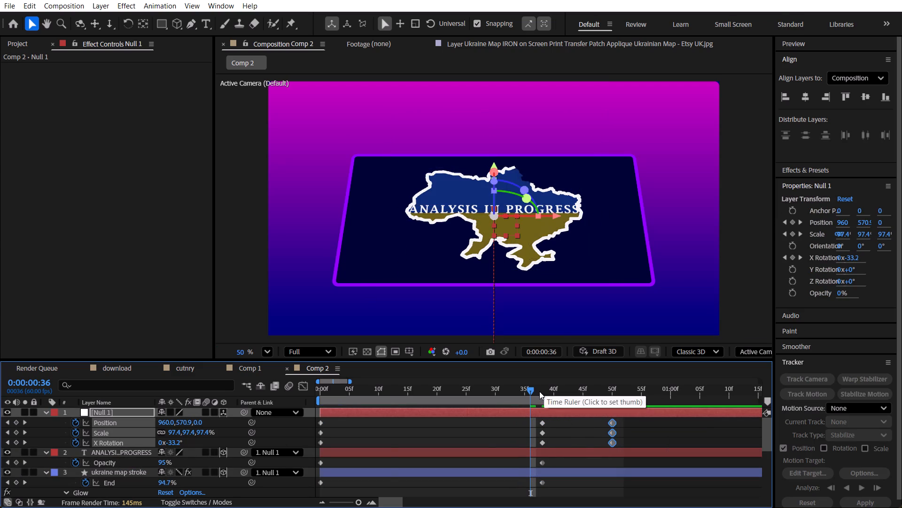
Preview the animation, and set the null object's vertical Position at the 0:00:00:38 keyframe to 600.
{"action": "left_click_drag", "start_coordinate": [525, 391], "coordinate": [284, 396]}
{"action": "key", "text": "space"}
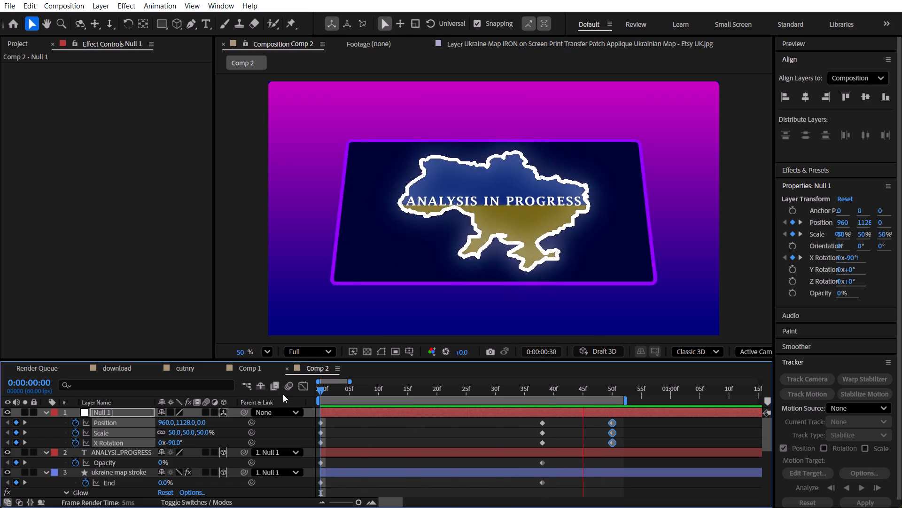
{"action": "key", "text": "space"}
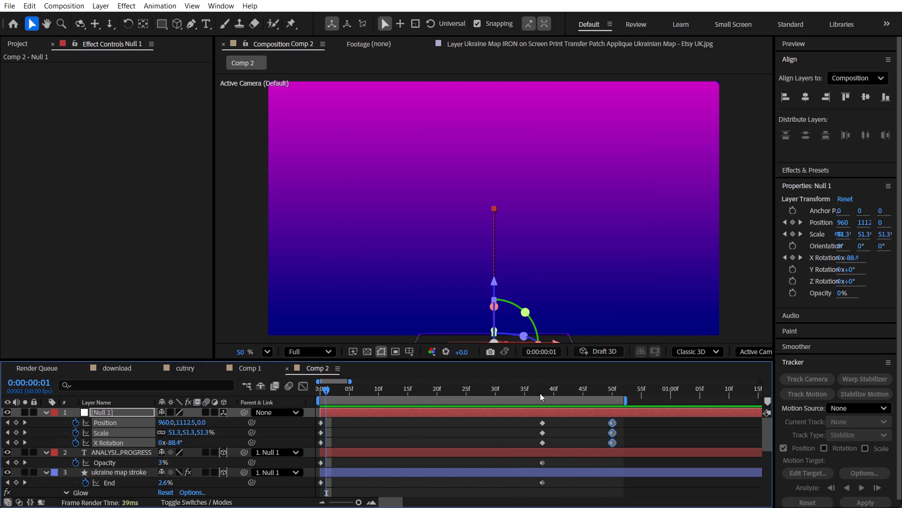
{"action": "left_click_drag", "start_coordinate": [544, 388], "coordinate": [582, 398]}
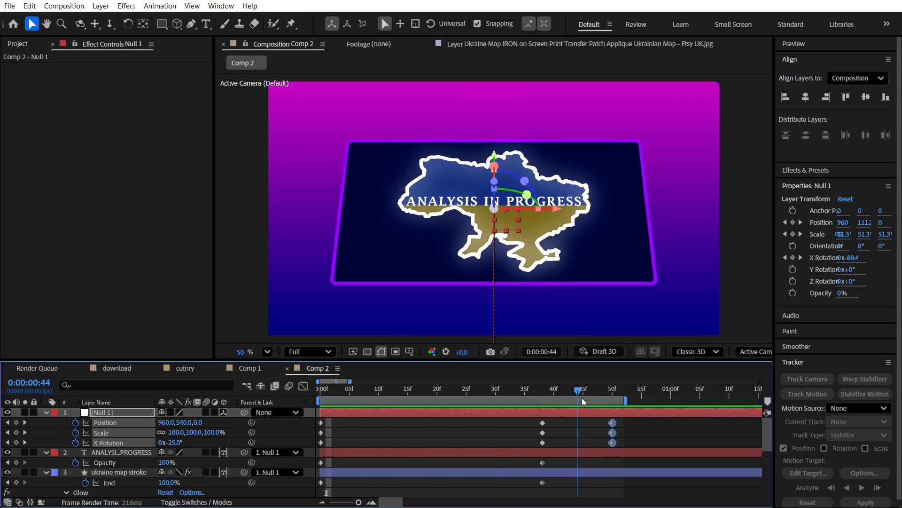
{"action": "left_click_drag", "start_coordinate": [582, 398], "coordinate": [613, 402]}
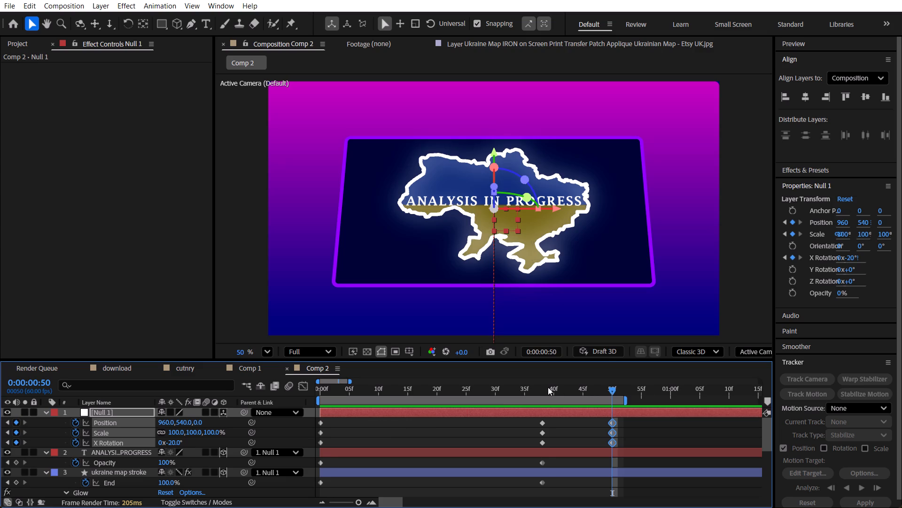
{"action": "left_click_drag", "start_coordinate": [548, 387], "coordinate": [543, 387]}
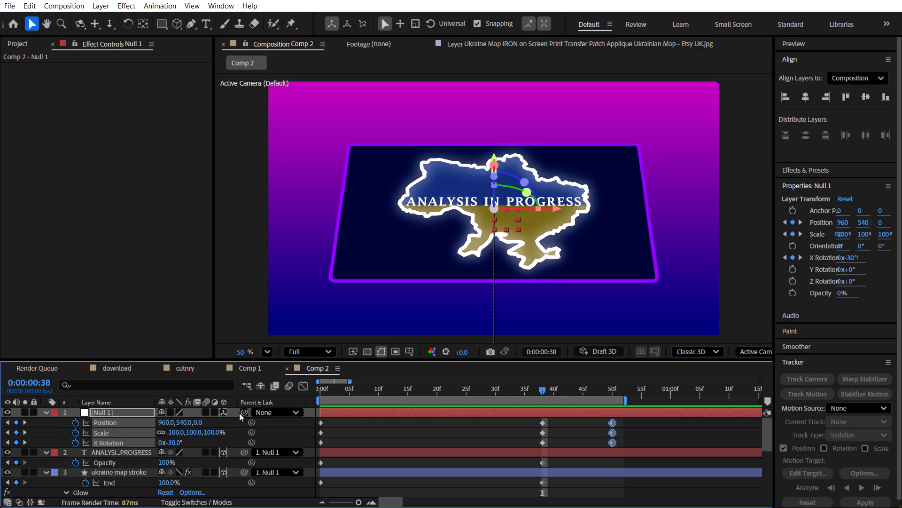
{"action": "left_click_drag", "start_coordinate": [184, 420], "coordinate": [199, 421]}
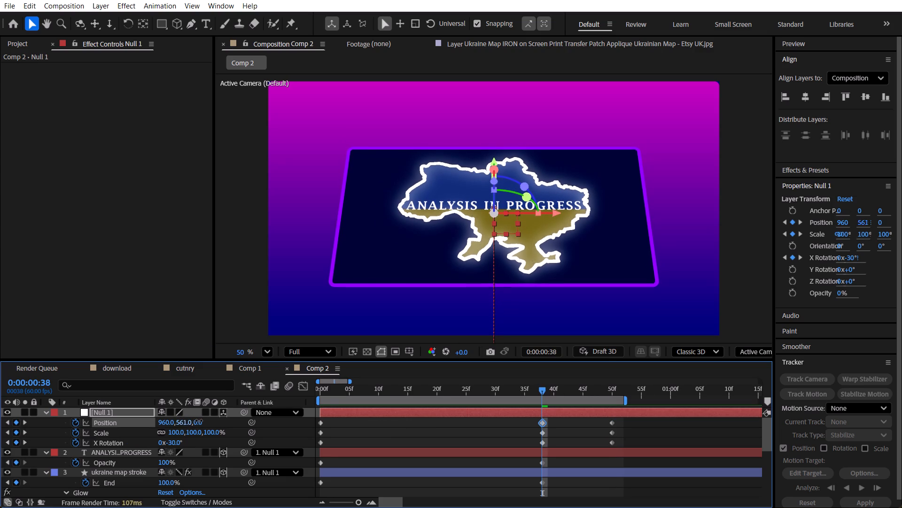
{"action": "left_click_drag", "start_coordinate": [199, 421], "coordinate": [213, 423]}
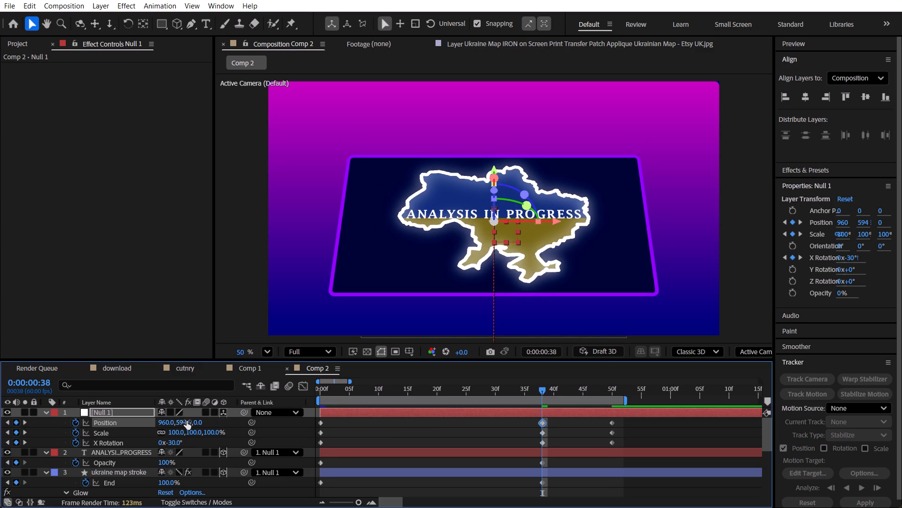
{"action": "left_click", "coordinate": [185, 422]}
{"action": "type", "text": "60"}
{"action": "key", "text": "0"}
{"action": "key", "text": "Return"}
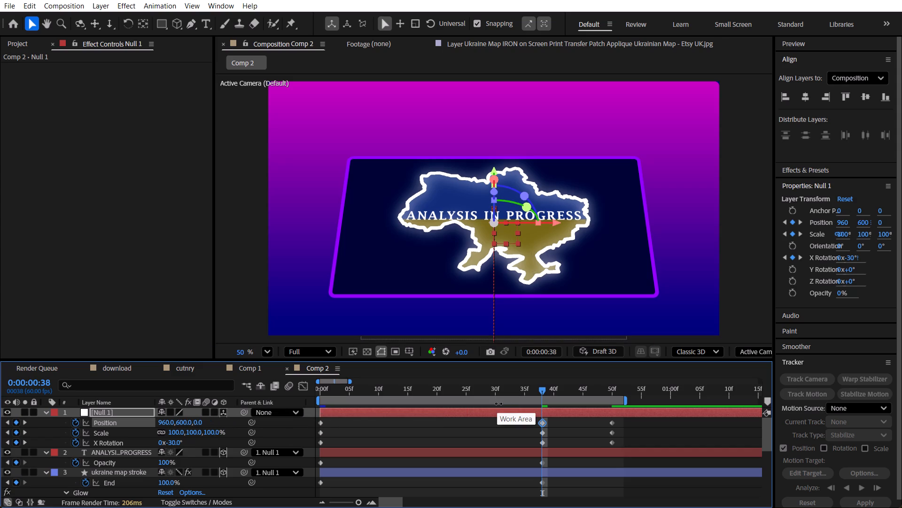
Delete the null object's Position keyframe at 0:00:00:38 and add a new one there with the interpolated value 960, 681.1, 0.
{"action": "left_click_drag", "start_coordinate": [502, 393], "coordinate": [350, 397]}
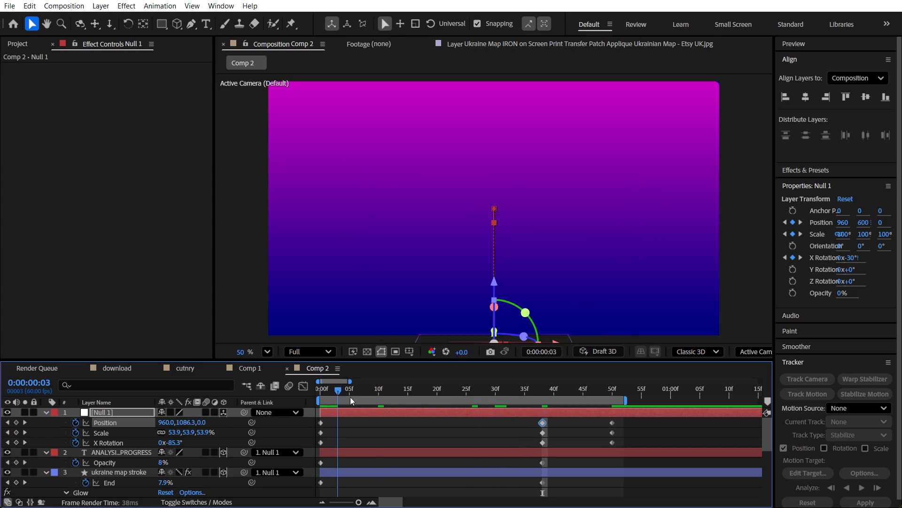
{"action": "left_click_drag", "start_coordinate": [350, 397], "coordinate": [581, 402]}
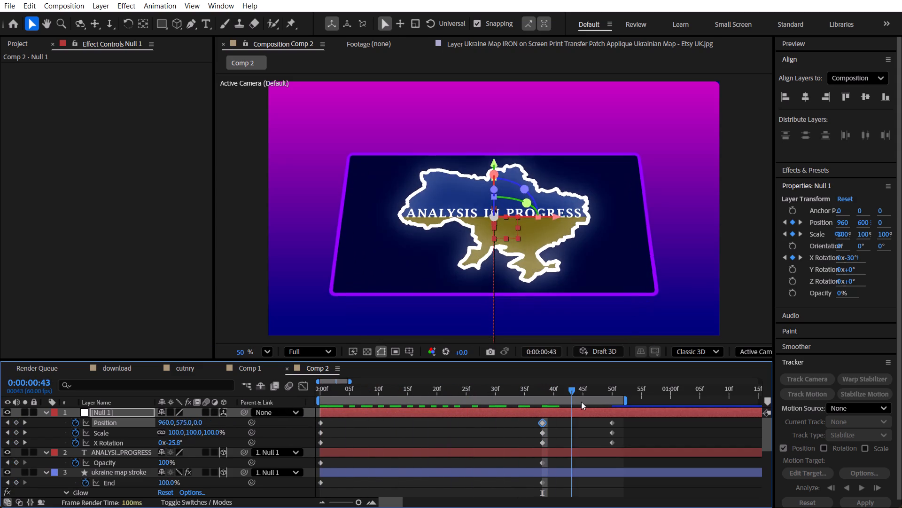
{"action": "left_click_drag", "start_coordinate": [581, 402], "coordinate": [608, 405]}
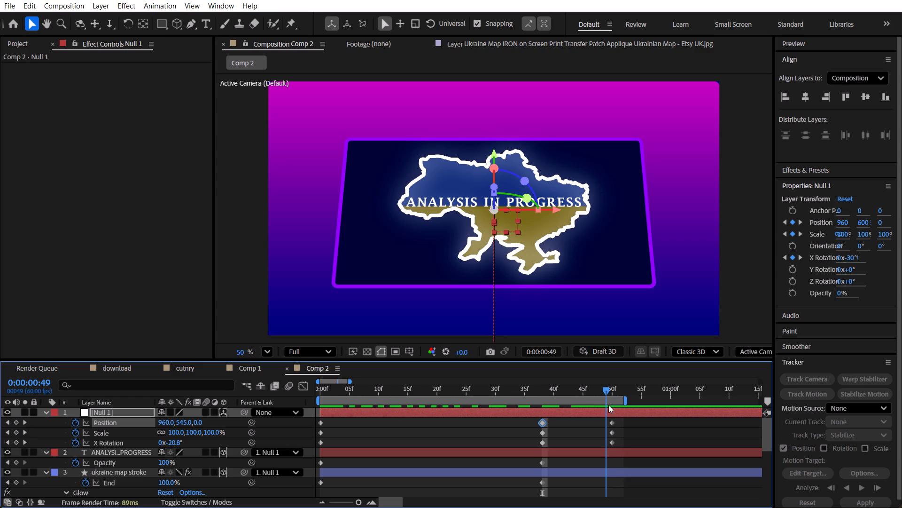
{"action": "left_click_drag", "start_coordinate": [608, 405], "coordinate": [543, 404]}
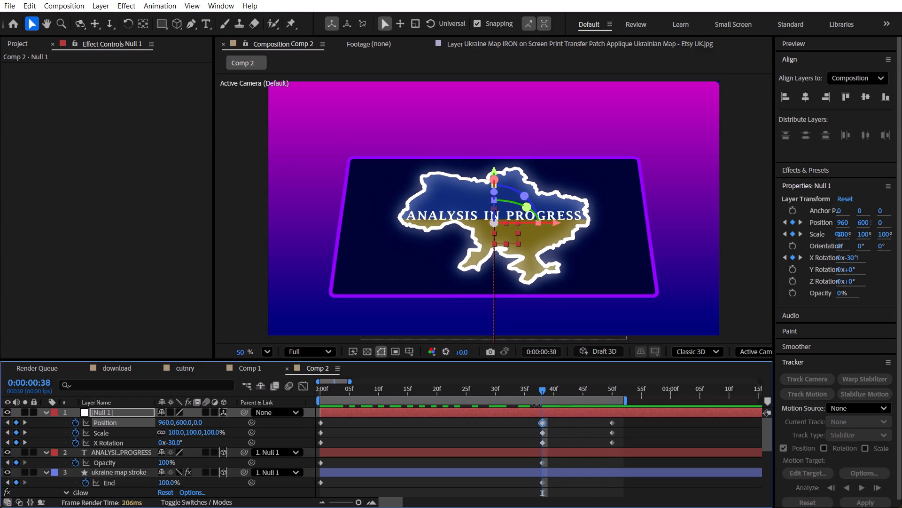
{"action": "left_click", "coordinate": [540, 421]}
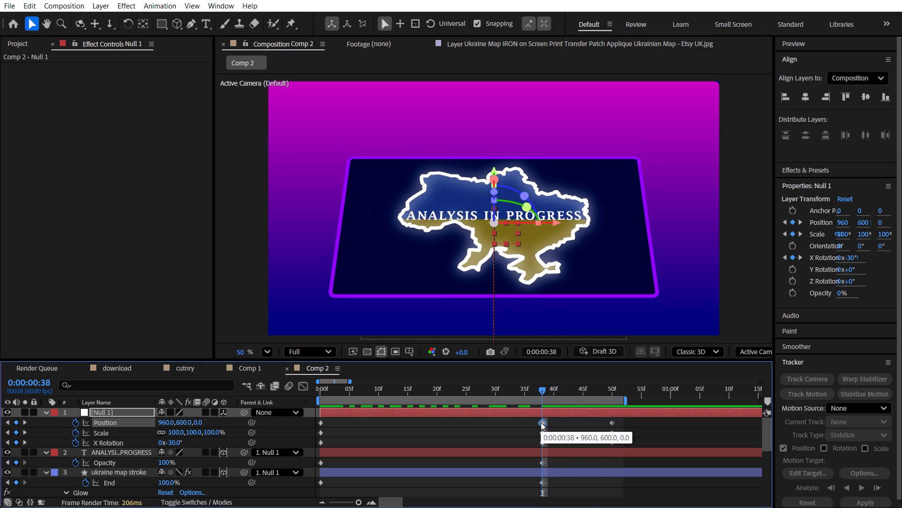
{"action": "key", "text": "Delete"}
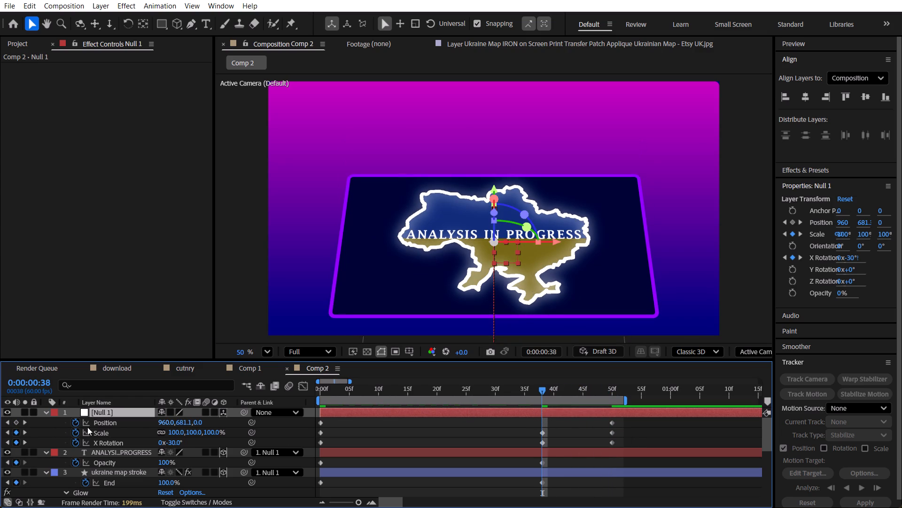
{"action": "left_click", "coordinate": [17, 421]}
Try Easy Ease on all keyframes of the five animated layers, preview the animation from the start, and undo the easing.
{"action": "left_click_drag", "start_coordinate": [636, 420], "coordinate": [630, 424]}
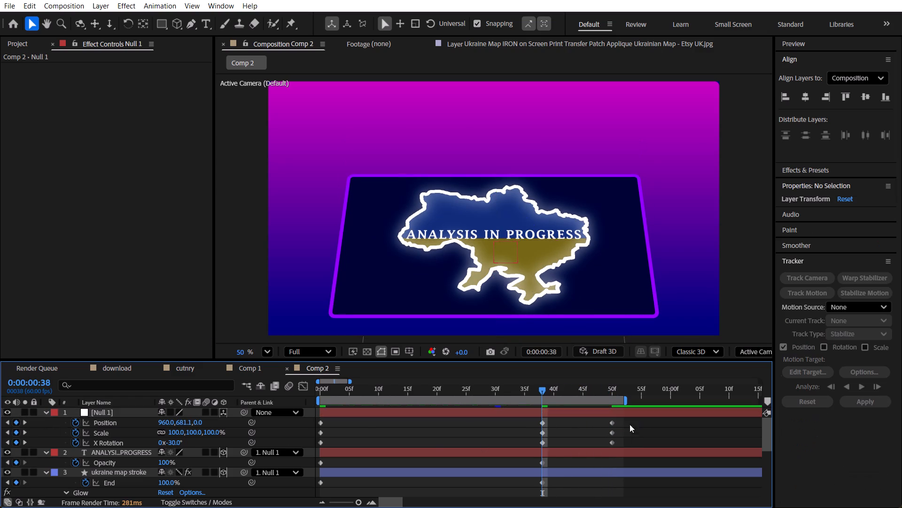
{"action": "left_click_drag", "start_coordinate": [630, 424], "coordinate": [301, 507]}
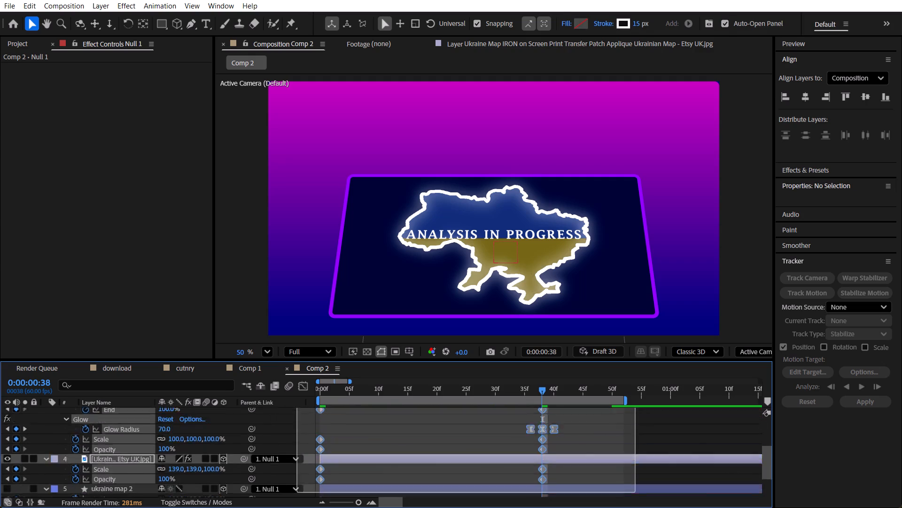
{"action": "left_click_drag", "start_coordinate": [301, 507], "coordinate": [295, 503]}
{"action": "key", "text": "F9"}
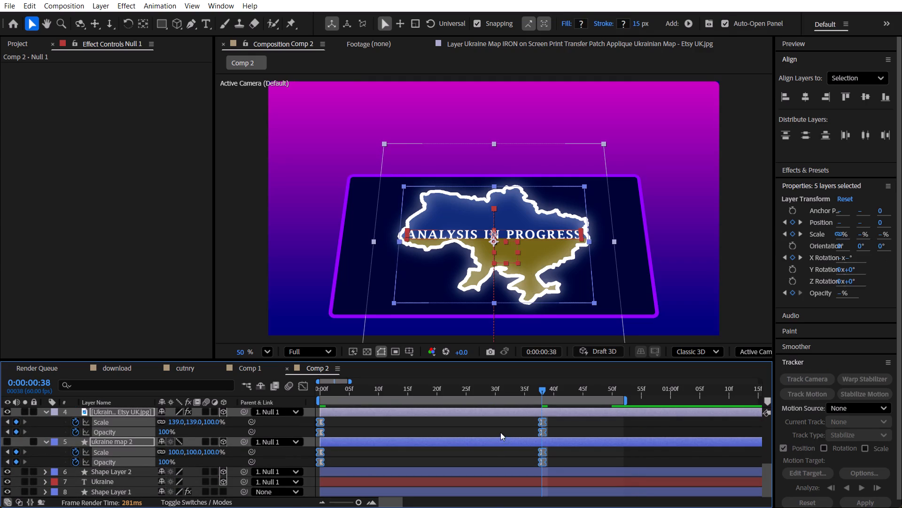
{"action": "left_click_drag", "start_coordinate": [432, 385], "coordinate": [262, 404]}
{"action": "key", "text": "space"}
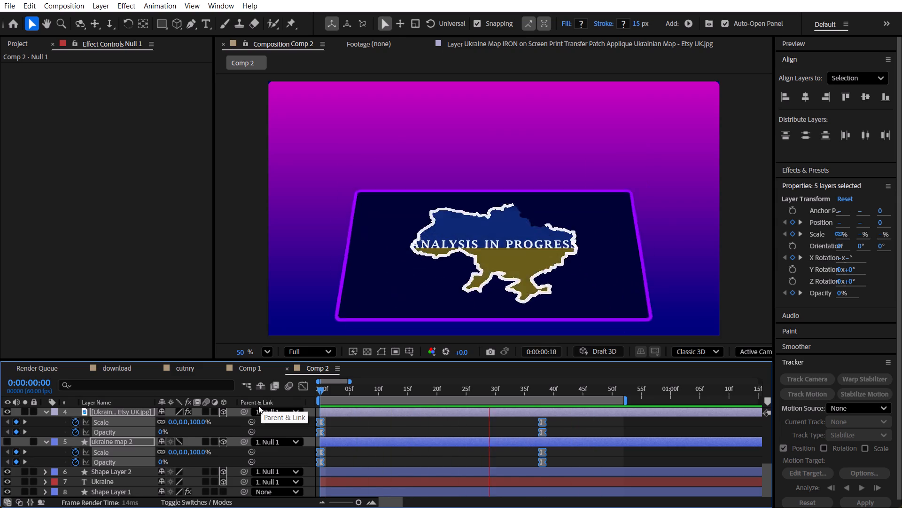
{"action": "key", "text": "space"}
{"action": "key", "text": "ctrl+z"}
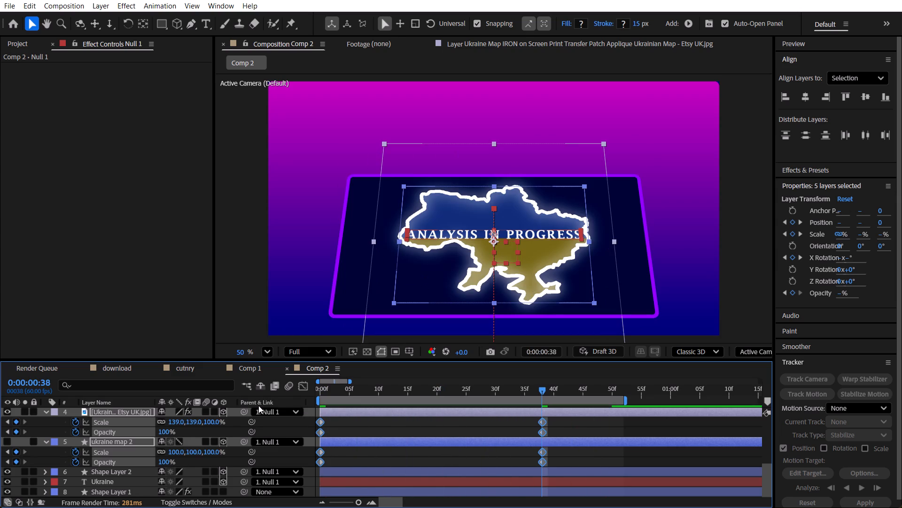
Preview the animation, and set the end of the Comp 2 work area to 0:00:01:59.
{"action": "key", "text": "space"}
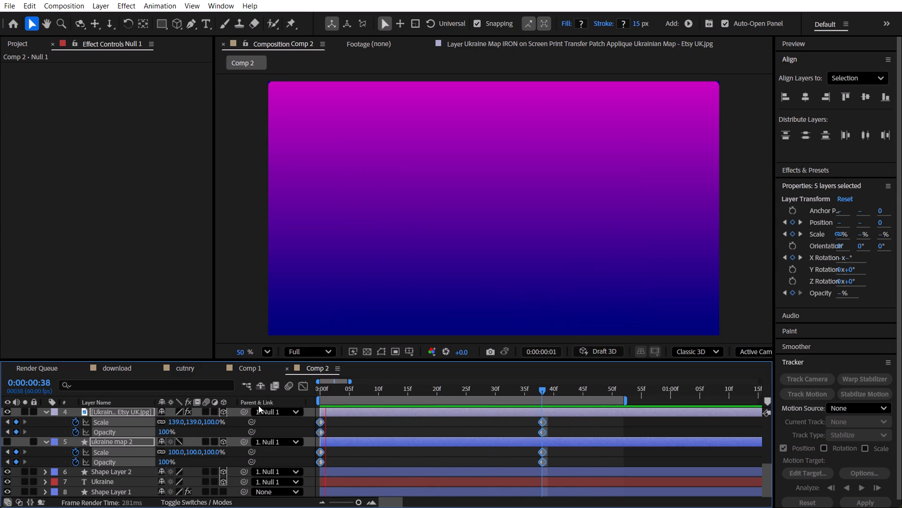
{"action": "key", "text": "space"}
{"action": "key", "text": "space"}
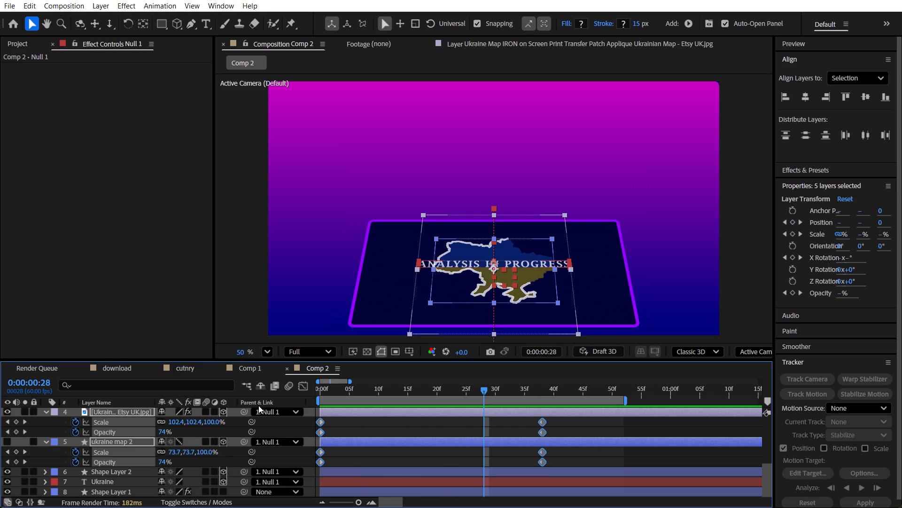
{"action": "key", "text": "space"}
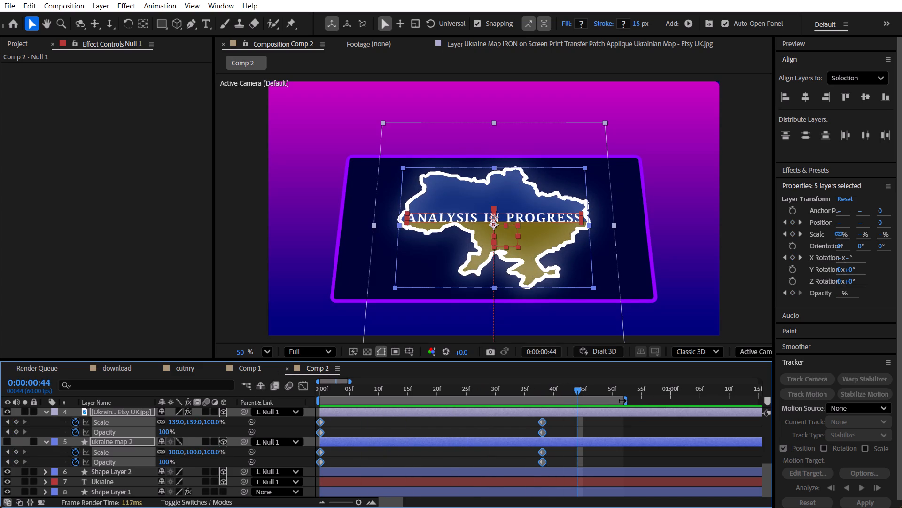
{"action": "left_click_drag", "start_coordinate": [626, 401], "coordinate": [658, 414]}
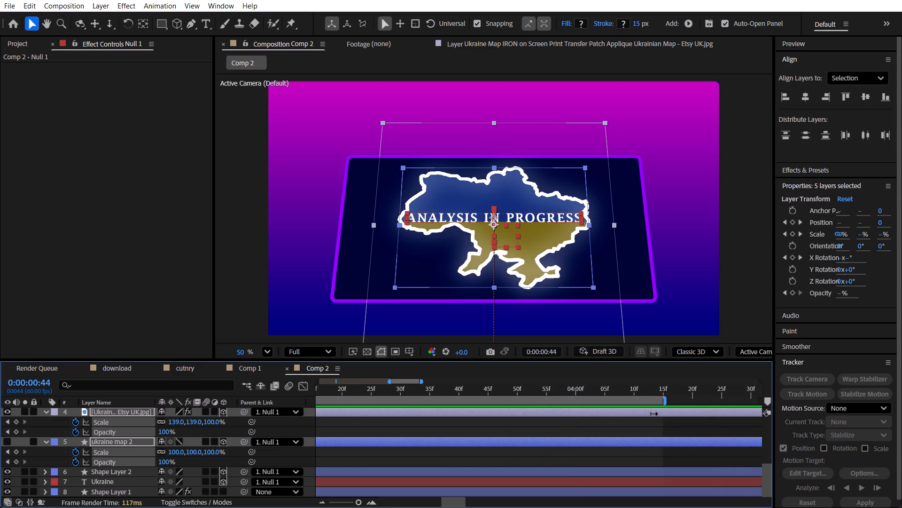
{"action": "left_click_drag", "start_coordinate": [658, 414], "coordinate": [491, 396]}
{"action": "key", "text": "minus"}
{"action": "left_click_drag", "start_coordinate": [431, 388], "coordinate": [231, 380]}
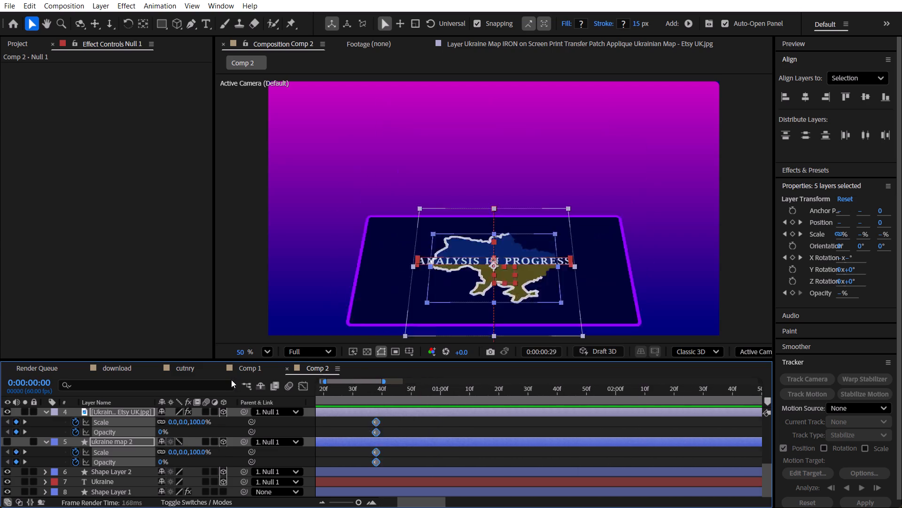
{"action": "left_click_drag", "start_coordinate": [231, 380], "coordinate": [272, 380]}
{"action": "key", "text": "minus"}
{"action": "key", "text": "minus"}
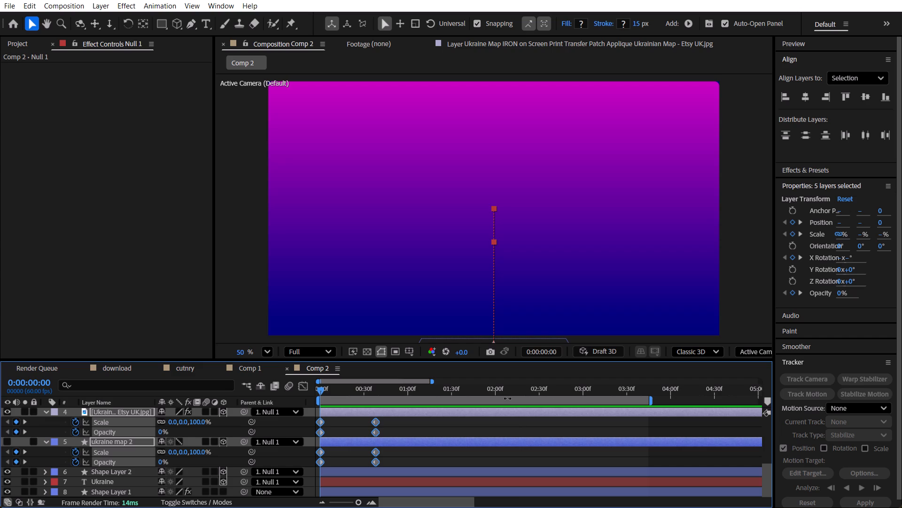
{"action": "left_click", "coordinate": [494, 391]}
{"action": "key", "text": "n"}
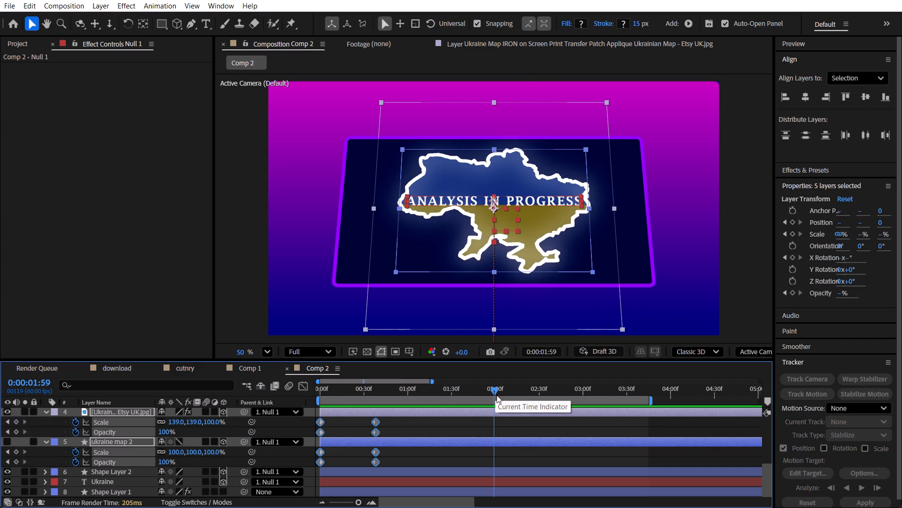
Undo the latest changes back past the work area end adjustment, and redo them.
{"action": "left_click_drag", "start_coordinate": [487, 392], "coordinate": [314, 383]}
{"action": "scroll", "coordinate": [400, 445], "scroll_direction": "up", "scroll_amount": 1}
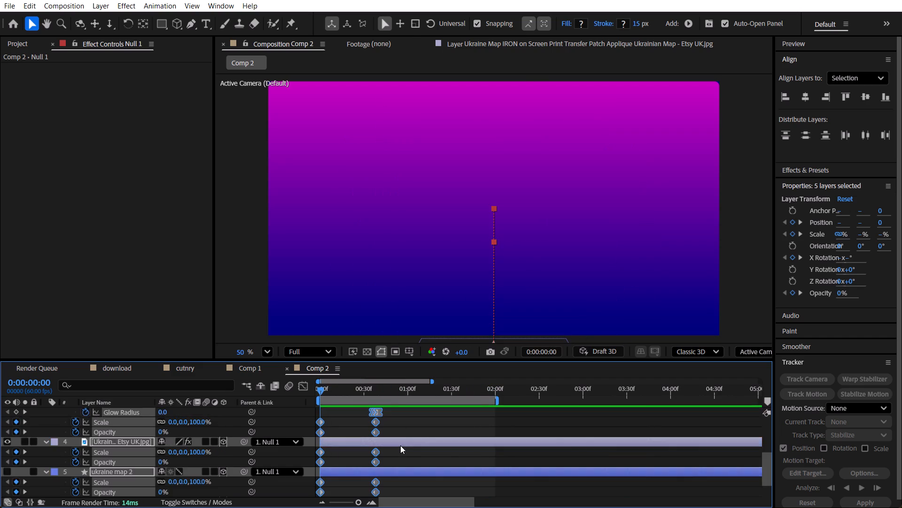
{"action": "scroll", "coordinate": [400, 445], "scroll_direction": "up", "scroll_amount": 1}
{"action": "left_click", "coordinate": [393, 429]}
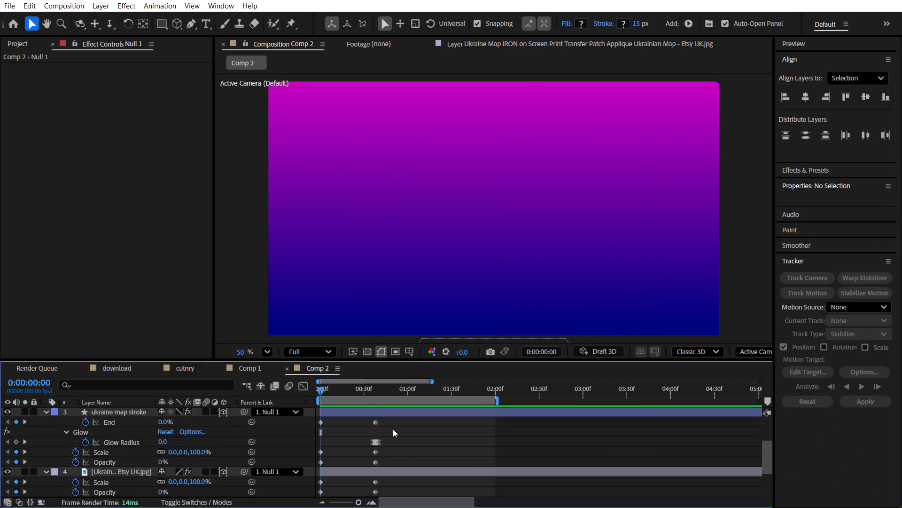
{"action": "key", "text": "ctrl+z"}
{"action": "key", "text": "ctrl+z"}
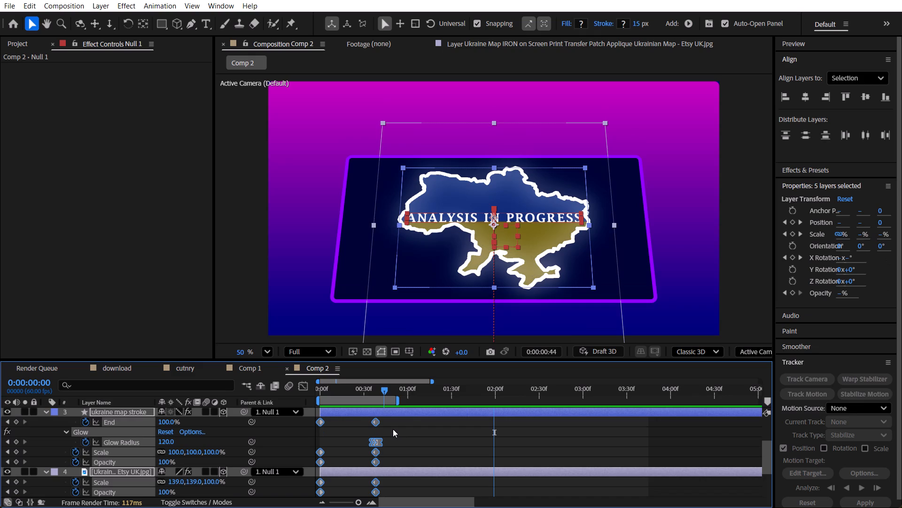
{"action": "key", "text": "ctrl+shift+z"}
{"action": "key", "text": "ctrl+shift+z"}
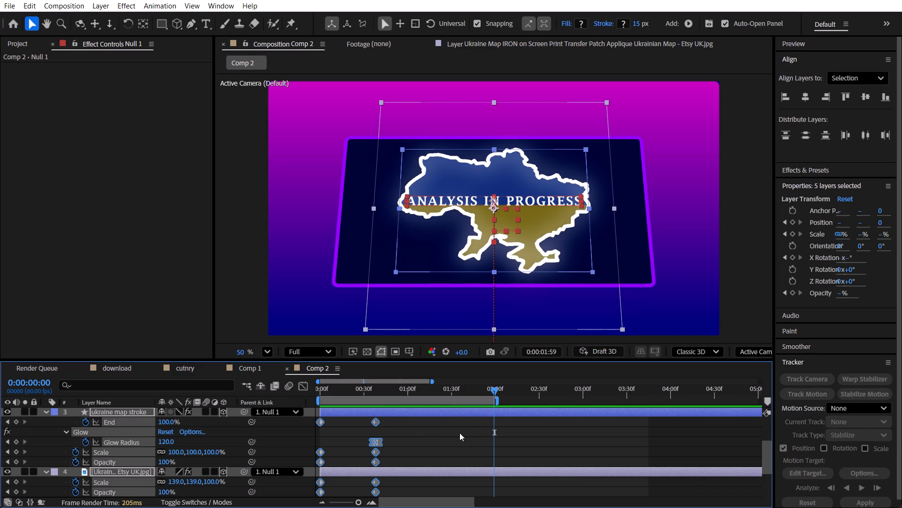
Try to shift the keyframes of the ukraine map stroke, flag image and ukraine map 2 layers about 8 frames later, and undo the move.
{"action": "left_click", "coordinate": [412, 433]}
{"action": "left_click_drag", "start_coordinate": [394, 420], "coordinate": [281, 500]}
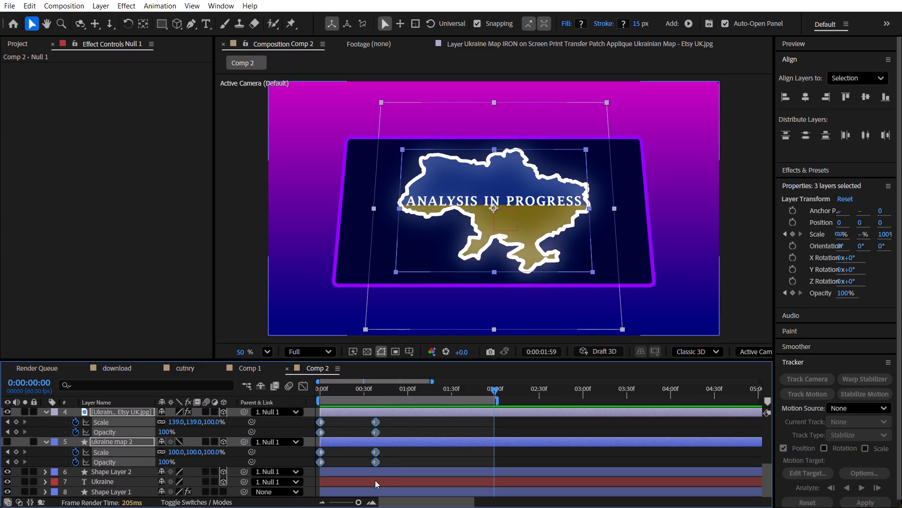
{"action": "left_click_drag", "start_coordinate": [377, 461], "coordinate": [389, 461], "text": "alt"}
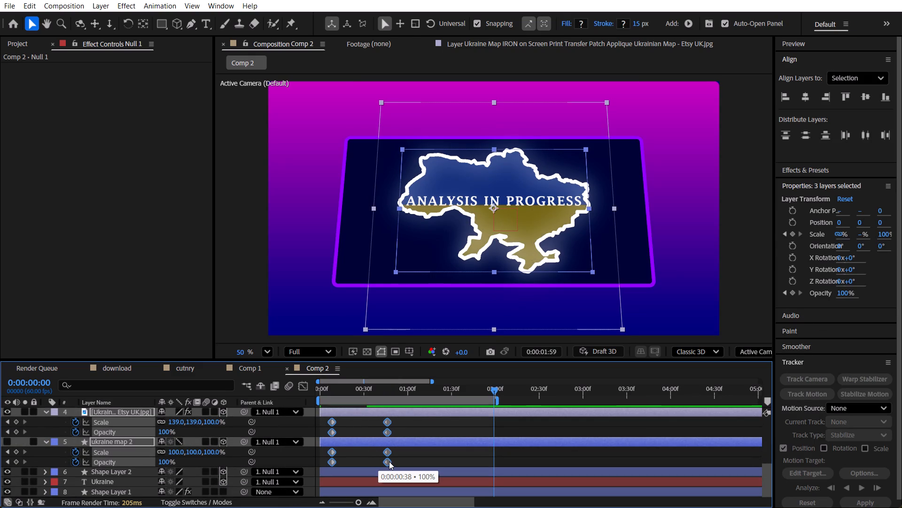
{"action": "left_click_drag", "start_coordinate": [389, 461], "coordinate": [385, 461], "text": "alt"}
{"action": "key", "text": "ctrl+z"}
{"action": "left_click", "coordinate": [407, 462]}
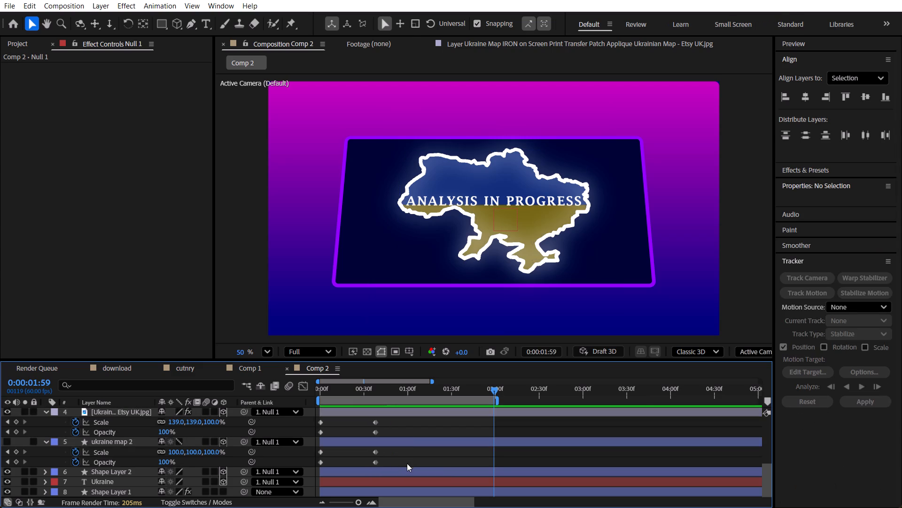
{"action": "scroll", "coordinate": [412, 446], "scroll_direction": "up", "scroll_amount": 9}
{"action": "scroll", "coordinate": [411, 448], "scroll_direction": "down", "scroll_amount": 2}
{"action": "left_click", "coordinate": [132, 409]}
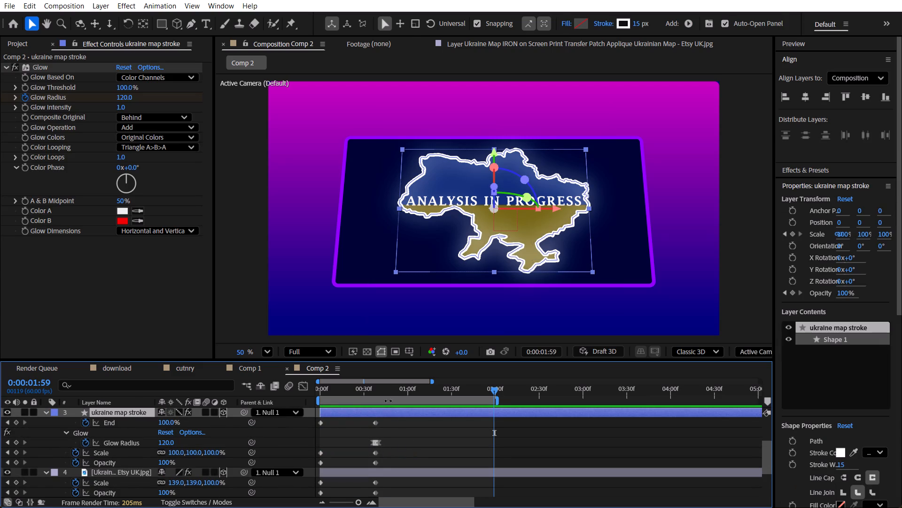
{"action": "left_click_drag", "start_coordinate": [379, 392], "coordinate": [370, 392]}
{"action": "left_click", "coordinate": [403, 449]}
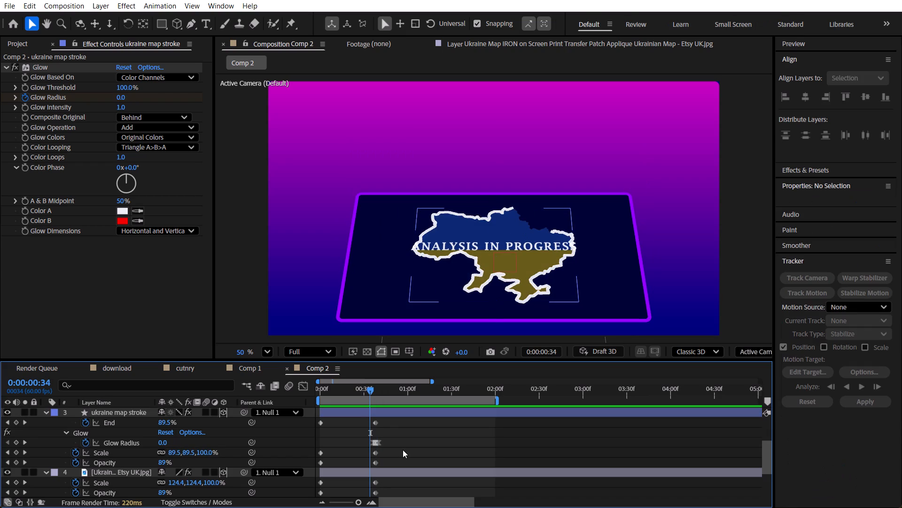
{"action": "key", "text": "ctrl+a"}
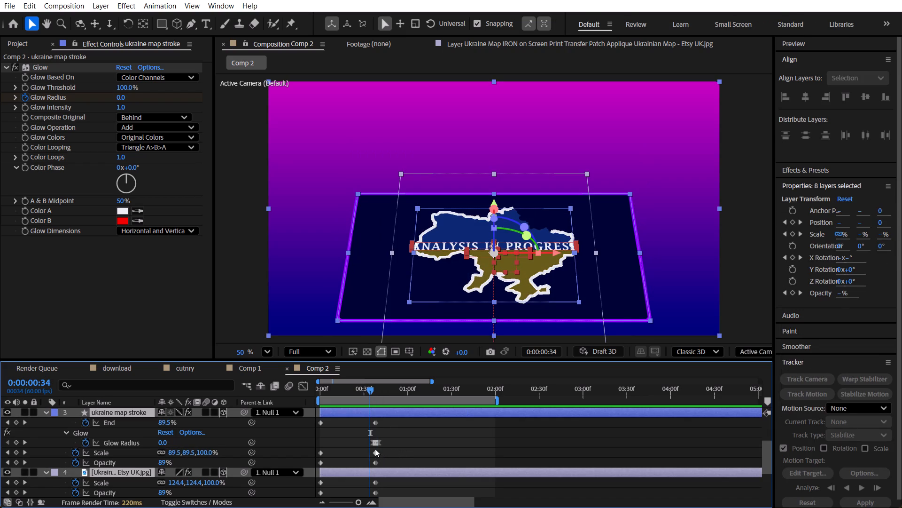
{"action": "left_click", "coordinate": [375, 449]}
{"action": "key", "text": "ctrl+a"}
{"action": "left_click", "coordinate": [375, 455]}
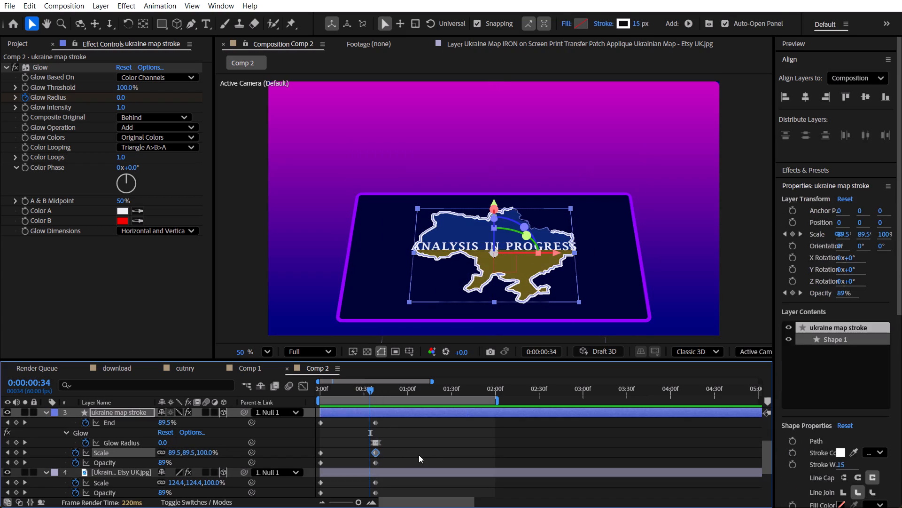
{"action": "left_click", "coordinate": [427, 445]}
Stretch the five animated layers' keyframes so the 0:00:00:38 ones land at 0:00:01:07, leaving out Glow Radius and the null's last keyframes.
{"action": "scroll", "coordinate": [426, 445], "scroll_direction": "up", "scroll_amount": 7}
{"action": "left_click_drag", "start_coordinate": [420, 421], "coordinate": [415, 421]}
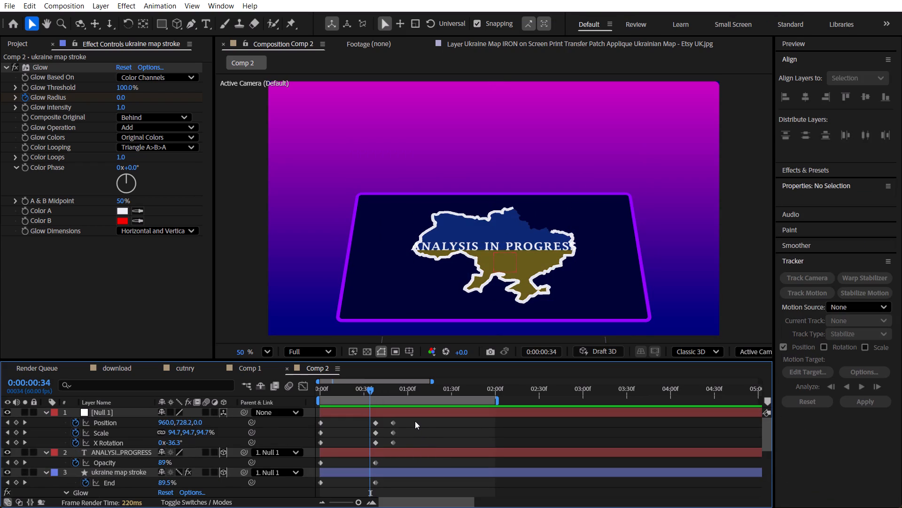
{"action": "left_click_drag", "start_coordinate": [415, 421], "coordinate": [278, 507]}
{"action": "scroll", "coordinate": [432, 458], "scroll_direction": "up", "scroll_amount": 4}
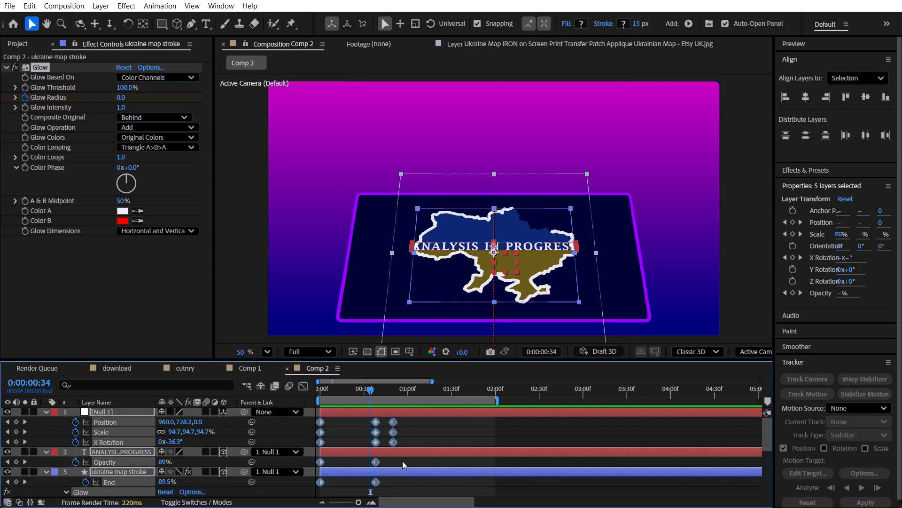
{"action": "scroll", "coordinate": [401, 462], "scroll_direction": "down", "scroll_amount": 1}
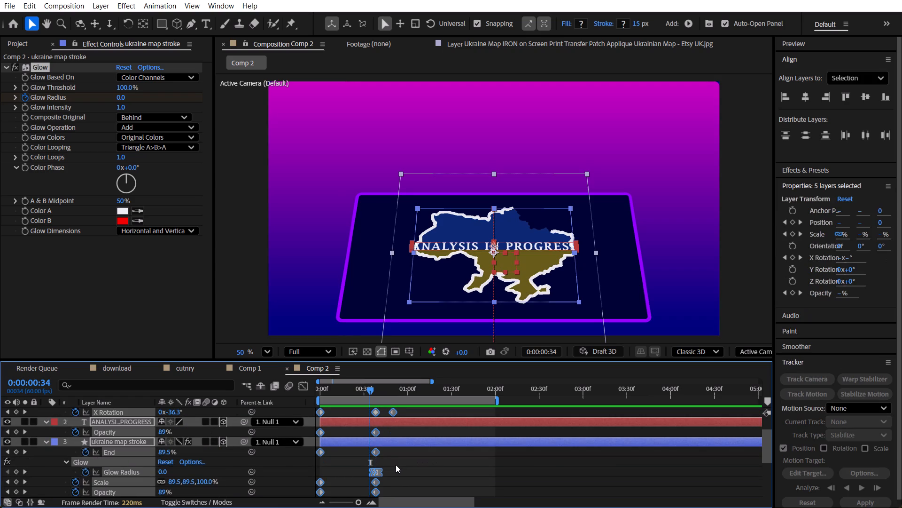
{"action": "left_click_drag", "start_coordinate": [396, 465], "coordinate": [362, 475], "text": "shift"}
{"action": "left_click", "coordinate": [394, 410], "text": "shift"}
{"action": "scroll", "coordinate": [394, 445], "scroll_direction": "up", "scroll_amount": 2}
{"action": "left_click", "coordinate": [394, 436], "text": "shift"}
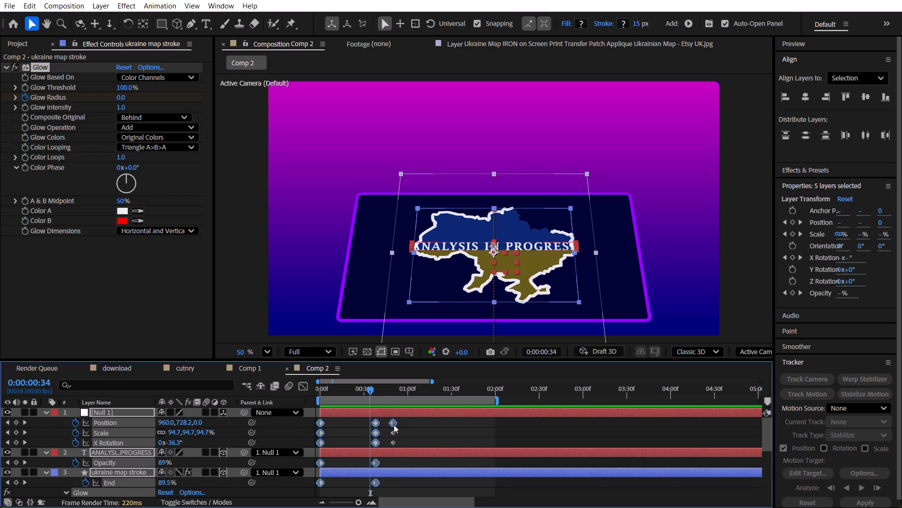
{"action": "left_click", "coordinate": [394, 423], "text": "shift"}
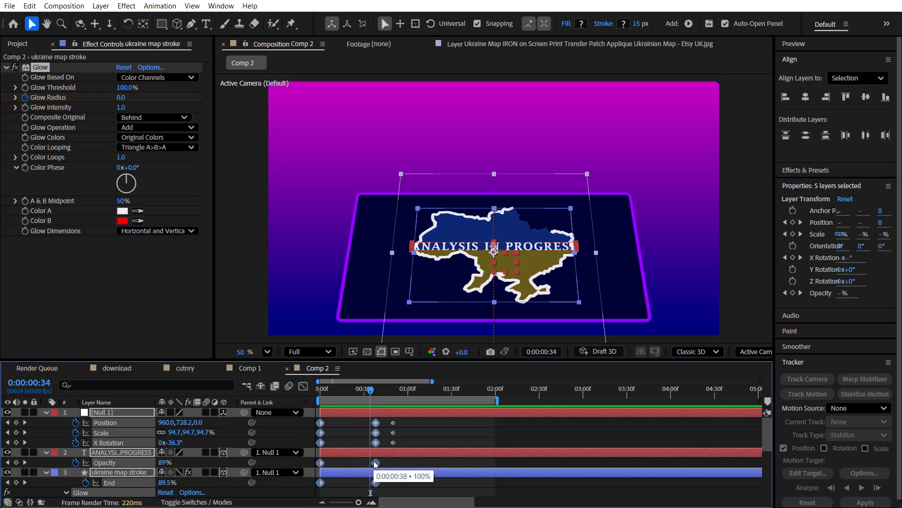
{"action": "left_click_drag", "start_coordinate": [373, 461], "coordinate": [414, 461], "text": "alt"}
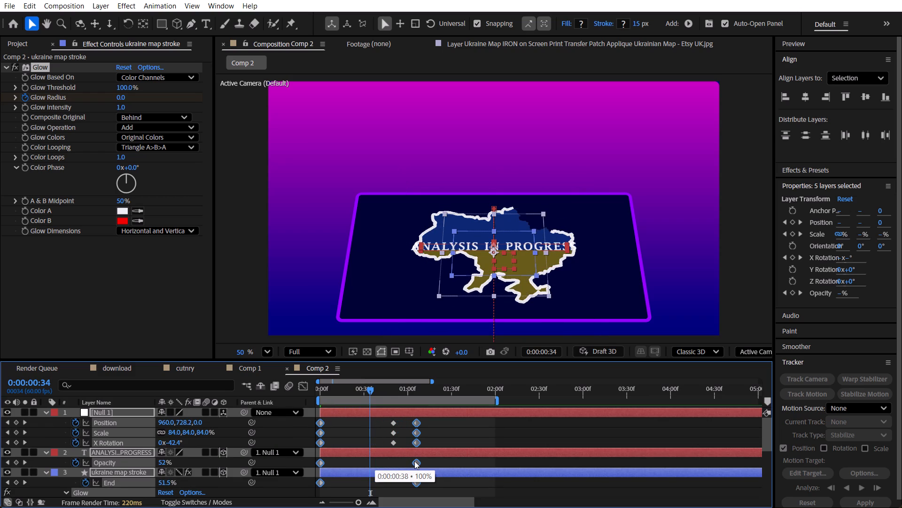
{"action": "left_click_drag", "start_coordinate": [414, 461], "coordinate": [415, 461], "text": "alt"}
Move Null 1's last keyframes to about 0:00:01:21 together with the Glow Radius keyframes, which start at about 0:00:01:07.
{"action": "left_click_drag", "start_coordinate": [403, 420], "coordinate": [377, 460]}
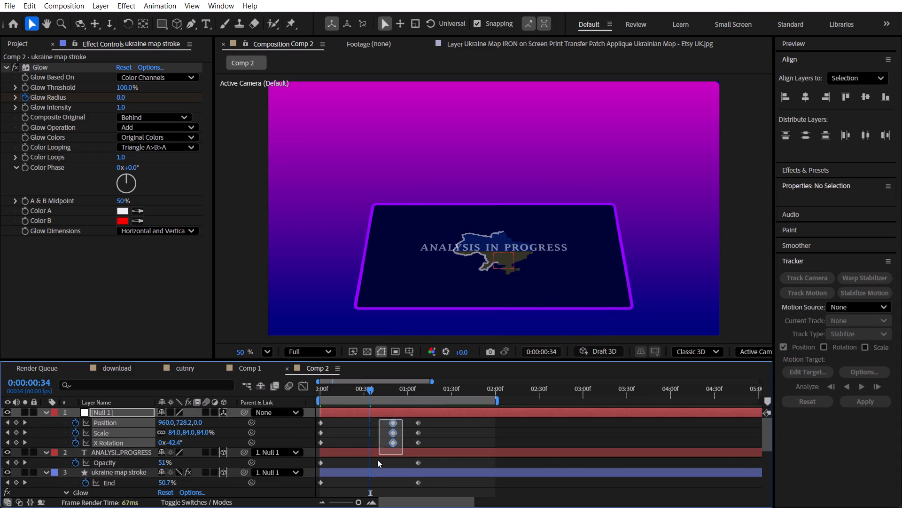
{"action": "left_click_drag", "start_coordinate": [377, 460], "coordinate": [365, 453]}
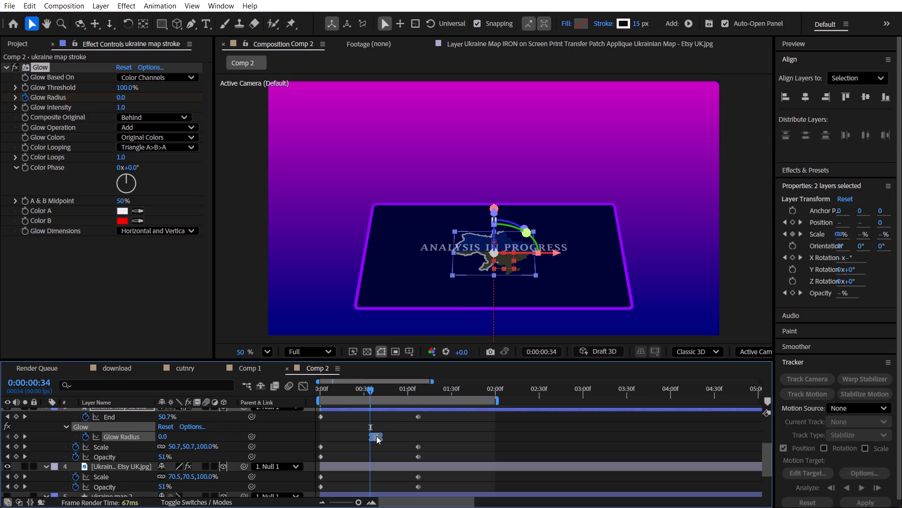
{"action": "left_click_drag", "start_coordinate": [376, 436], "coordinate": [418, 433]}
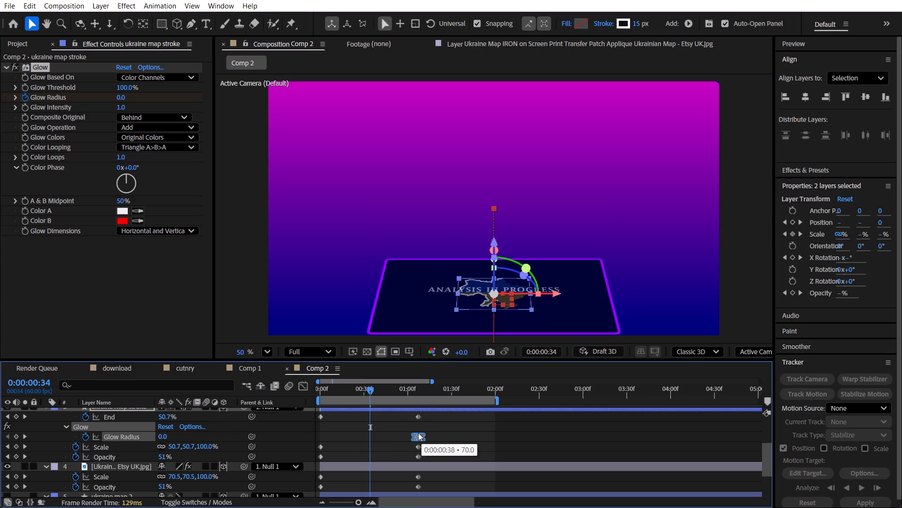
{"action": "left_click_drag", "start_coordinate": [418, 433], "coordinate": [421, 434]}
Scrub through the retimed animation and preview Comp 2 from the start.
{"action": "left_click_drag", "start_coordinate": [415, 392], "coordinate": [418, 393]}
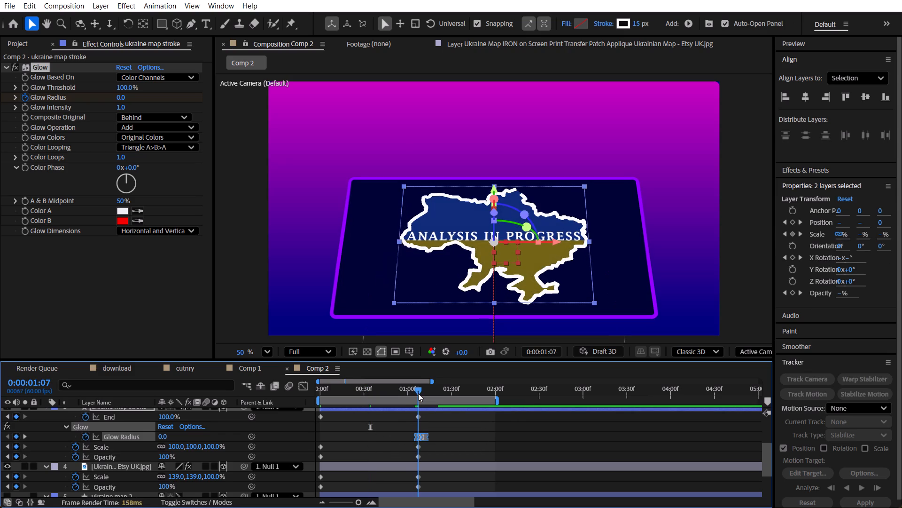
{"action": "left_click_drag", "start_coordinate": [418, 393], "coordinate": [359, 402]}
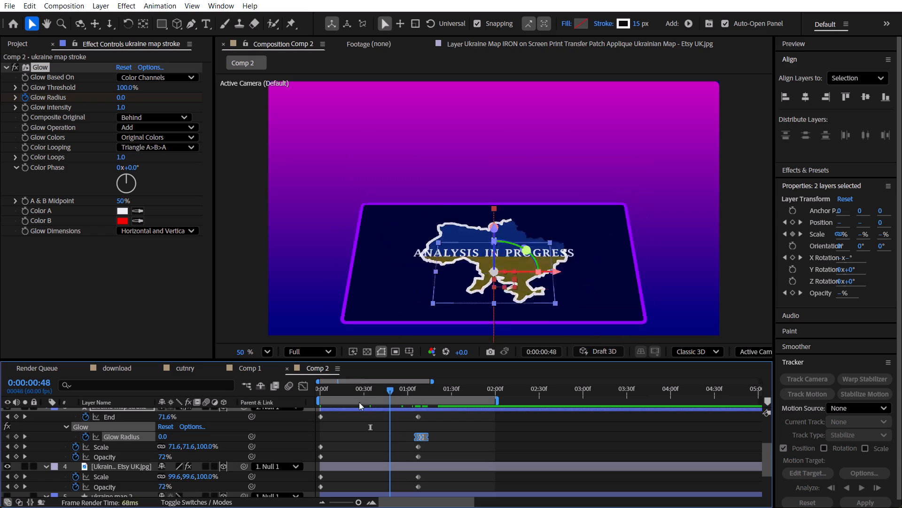
{"action": "left_click_drag", "start_coordinate": [359, 402], "coordinate": [290, 413]}
{"action": "left_click", "coordinate": [516, 431]}
{"action": "key", "text": "space"}
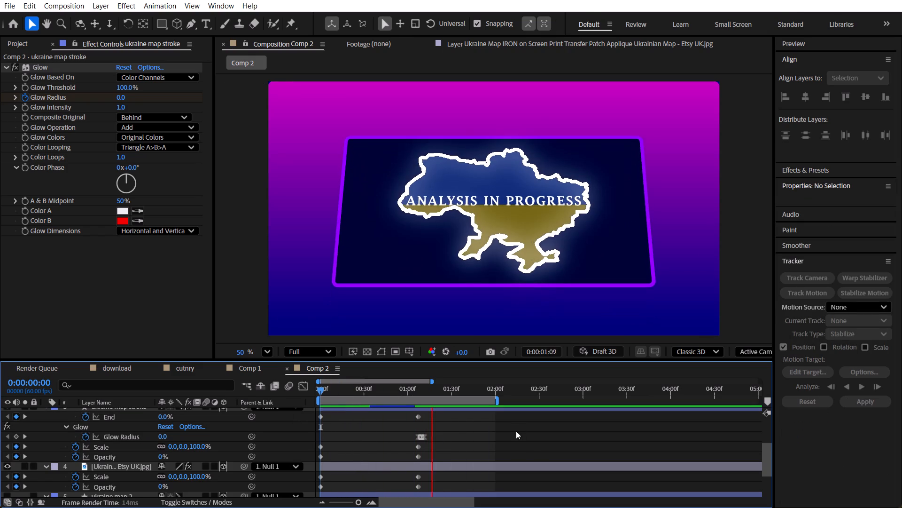
{"action": "key", "text": "space"}
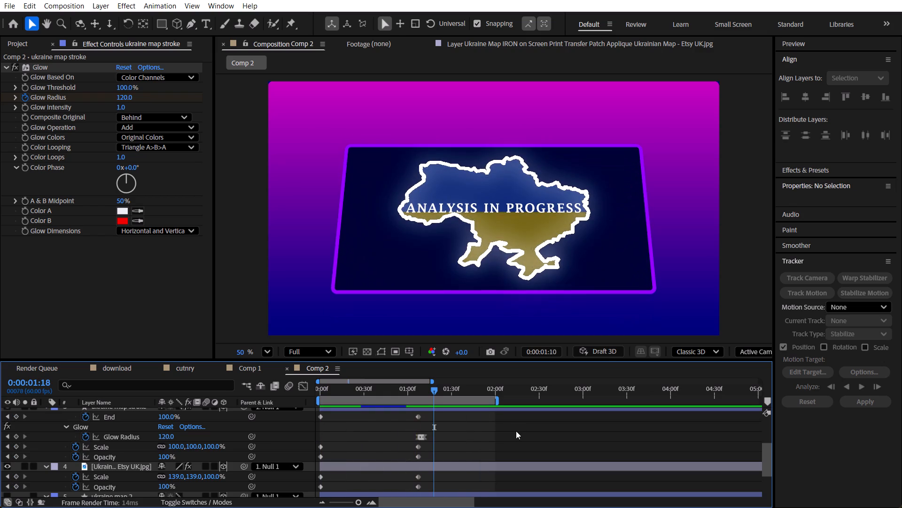
Apply Easy Ease to all keyframes of the null, text, ukraine map stroke, flag image and ukraine map 2 layers.
{"action": "left_click", "coordinate": [416, 449]}
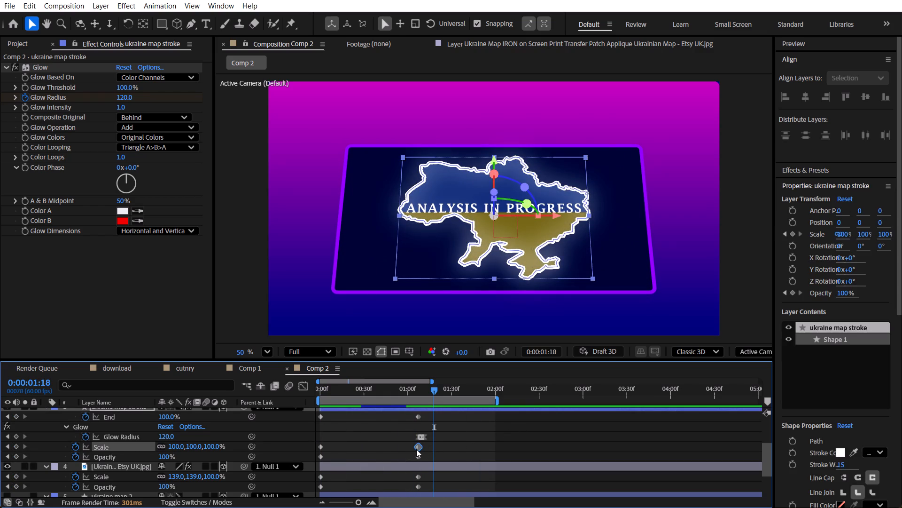
{"action": "key", "text": "ctrl+a"}
{"action": "scroll", "coordinate": [469, 439], "scroll_direction": "up", "scroll_amount": 8}
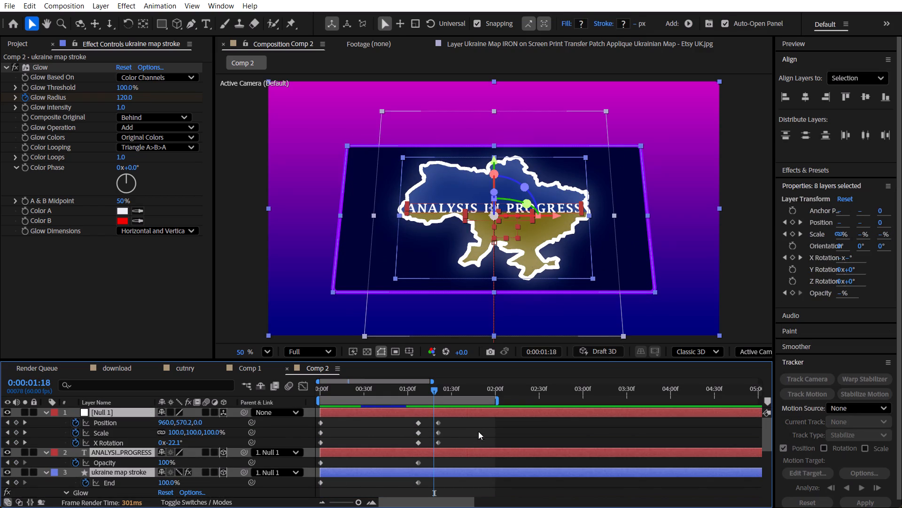
{"action": "left_click_drag", "start_coordinate": [472, 421], "coordinate": [287, 506]}
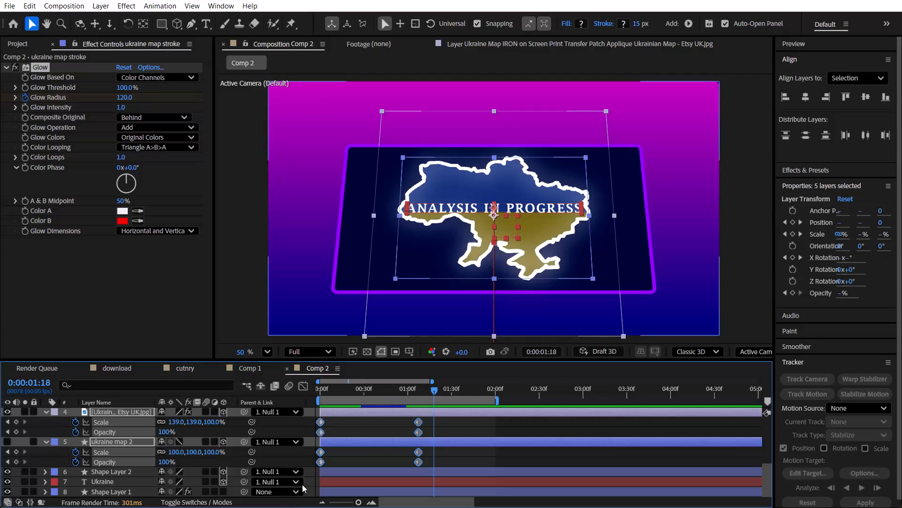
{"action": "key", "text": "F9"}
Preview the eased Comp 2 animation from the start.
{"action": "left_click_drag", "start_coordinate": [357, 391], "coordinate": [277, 398]}
{"action": "key", "text": "space"}
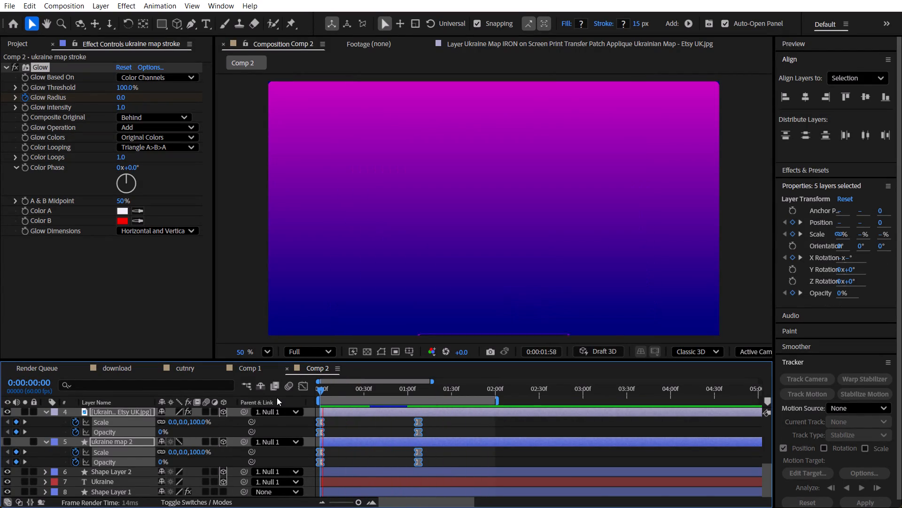
{"action": "key", "text": "space"}
{"action": "key", "text": "space"}
{"action": "key", "text": "space"}
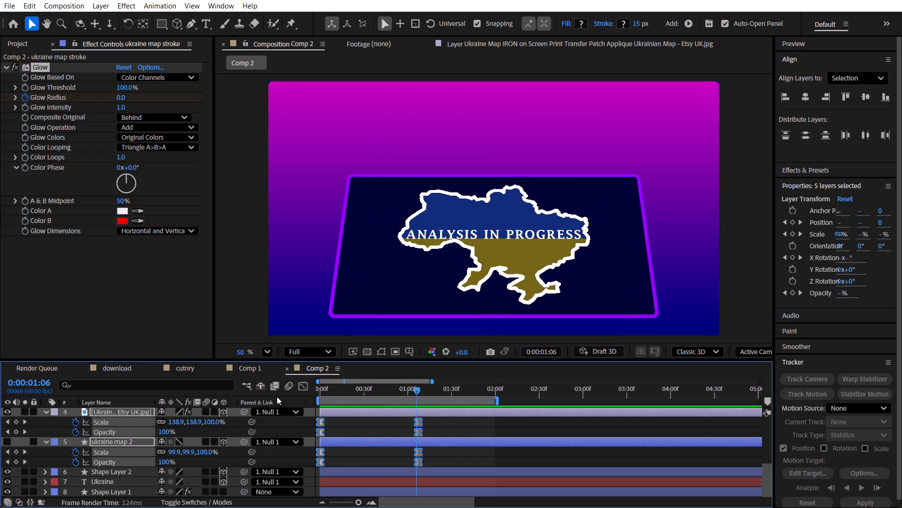
Move Null 1's last Position, Scale and X Rotation keyframes later to about 0:00:01:29.
{"action": "scroll", "coordinate": [433, 430], "scroll_direction": "up", "scroll_amount": 5}
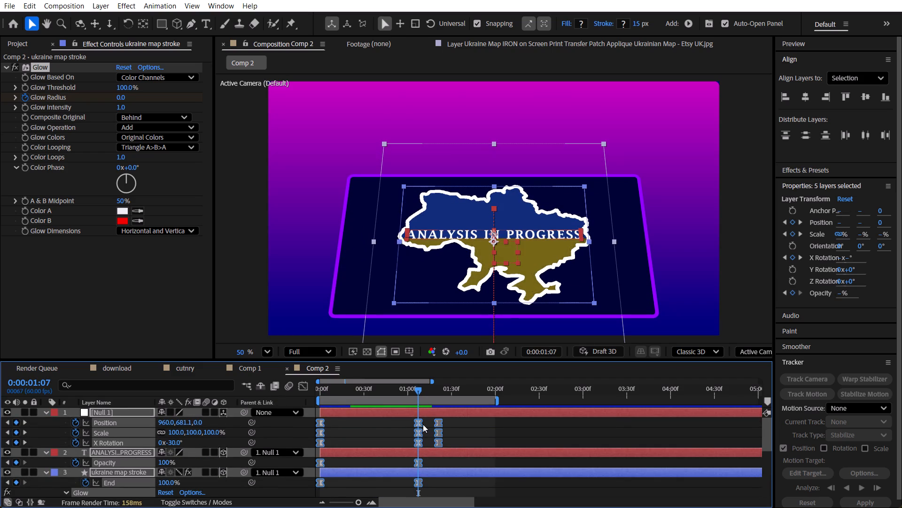
{"action": "left_click", "coordinate": [489, 429]}
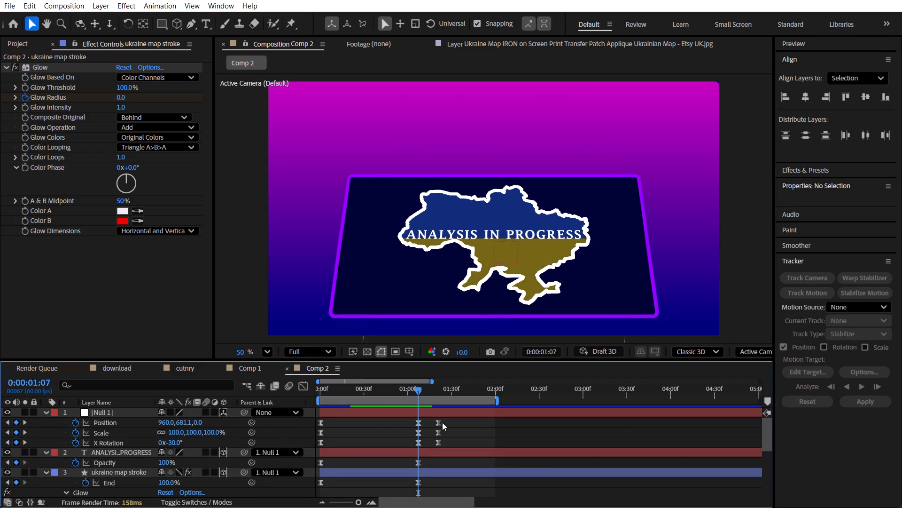
{"action": "left_click_drag", "start_coordinate": [435, 422], "coordinate": [443, 448]}
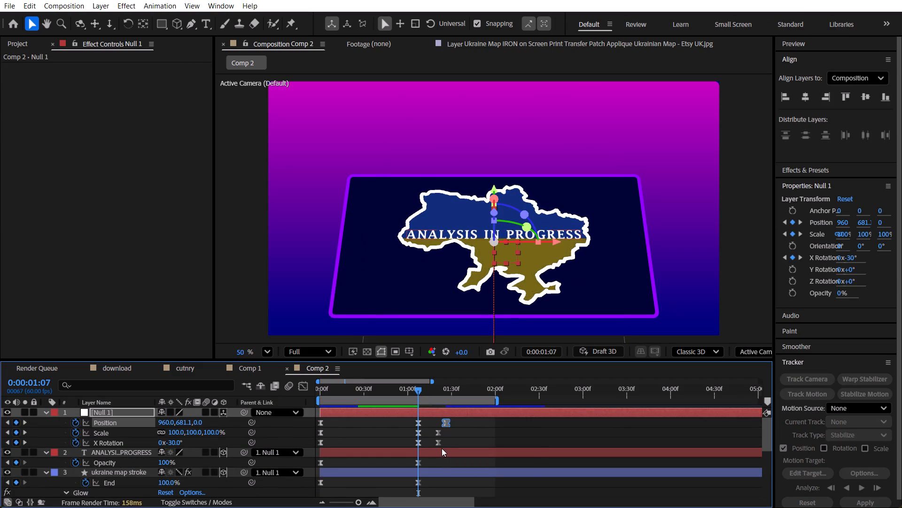
{"action": "key", "text": "ctrl+z"}
{"action": "left_click_drag", "start_coordinate": [451, 422], "coordinate": [430, 446]}
{"action": "left_click_drag", "start_coordinate": [436, 424], "coordinate": [447, 424]}
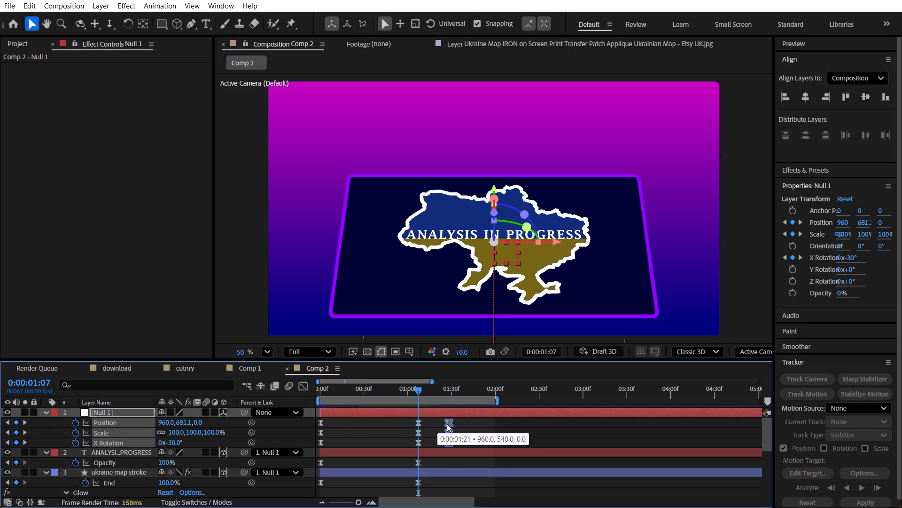
{"action": "left_click_drag", "start_coordinate": [447, 424], "coordinate": [448, 425]}
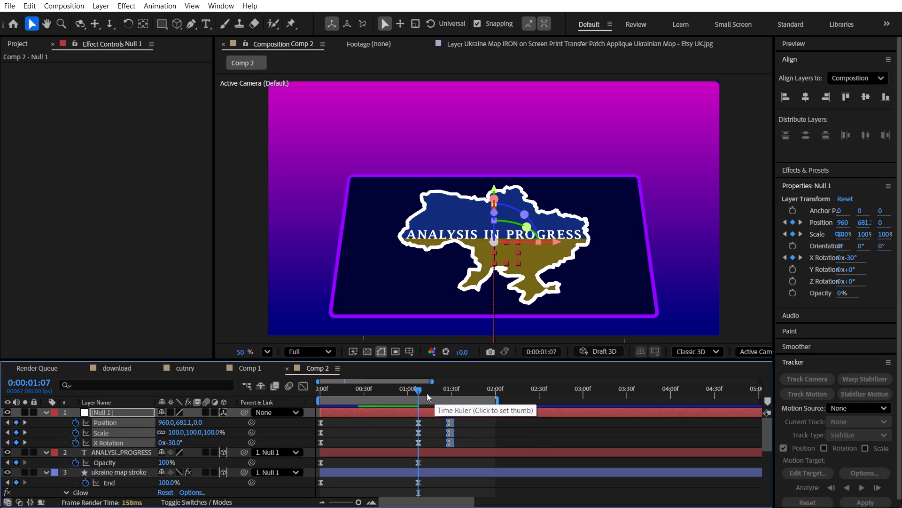
Preview the Comp 2 animation from the start to check the null's slower final move.
{"action": "left_click_drag", "start_coordinate": [427, 393], "coordinate": [282, 392]}
{"action": "key", "text": "space"}
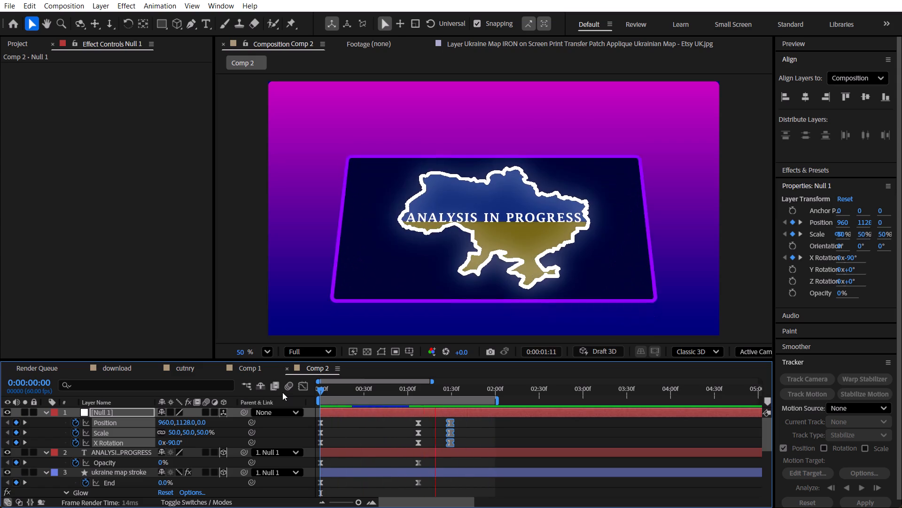
{"action": "key", "text": "space"}
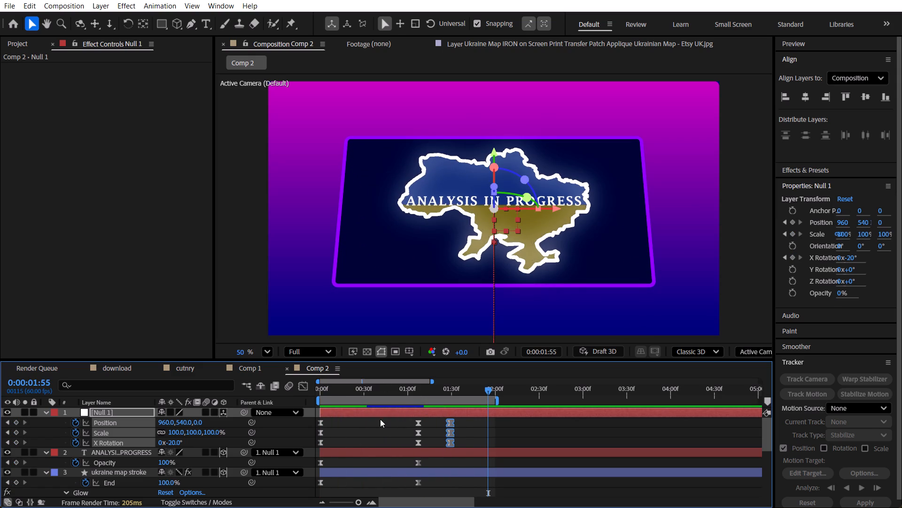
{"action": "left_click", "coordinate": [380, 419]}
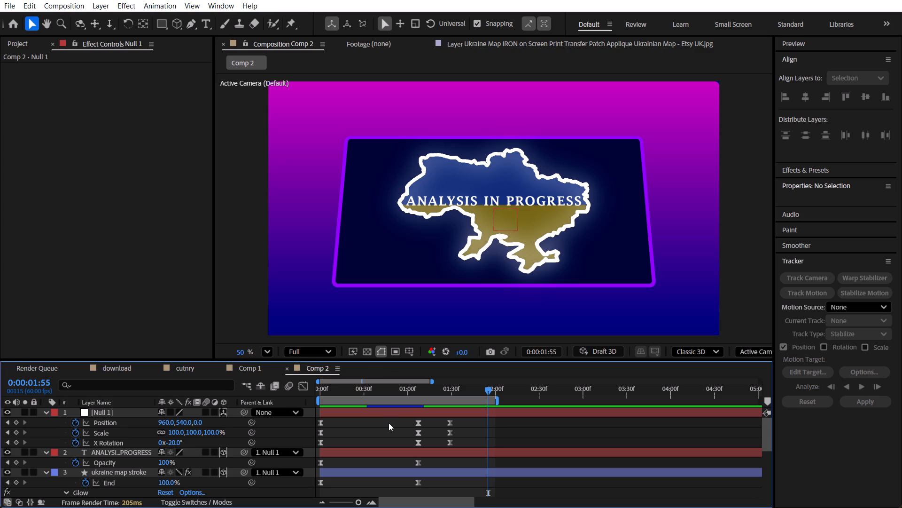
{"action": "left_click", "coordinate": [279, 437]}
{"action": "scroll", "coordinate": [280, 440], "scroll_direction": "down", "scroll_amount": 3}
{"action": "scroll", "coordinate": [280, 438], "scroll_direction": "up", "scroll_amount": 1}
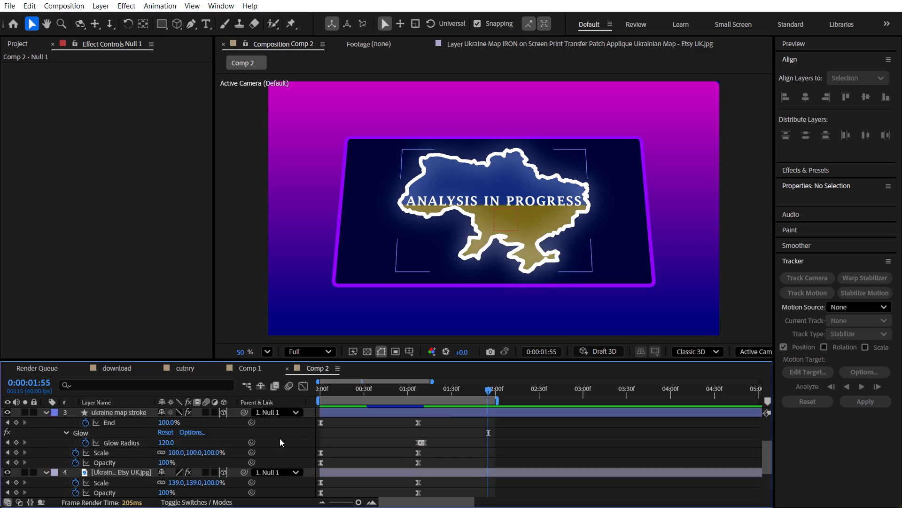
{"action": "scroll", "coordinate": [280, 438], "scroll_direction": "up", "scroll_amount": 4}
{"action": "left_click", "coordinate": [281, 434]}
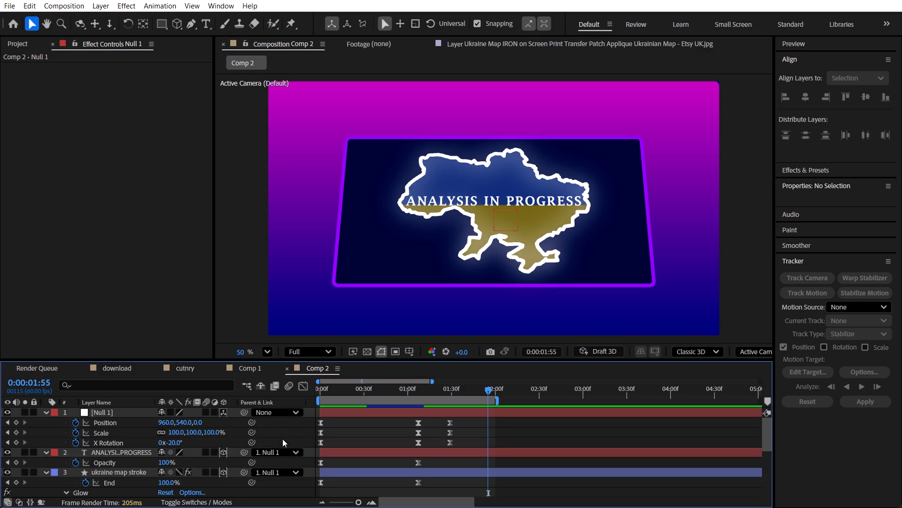
Collapse the expanded keyframe properties of all layers in the Comp 2 timeline.
{"action": "left_click", "coordinate": [132, 445]}
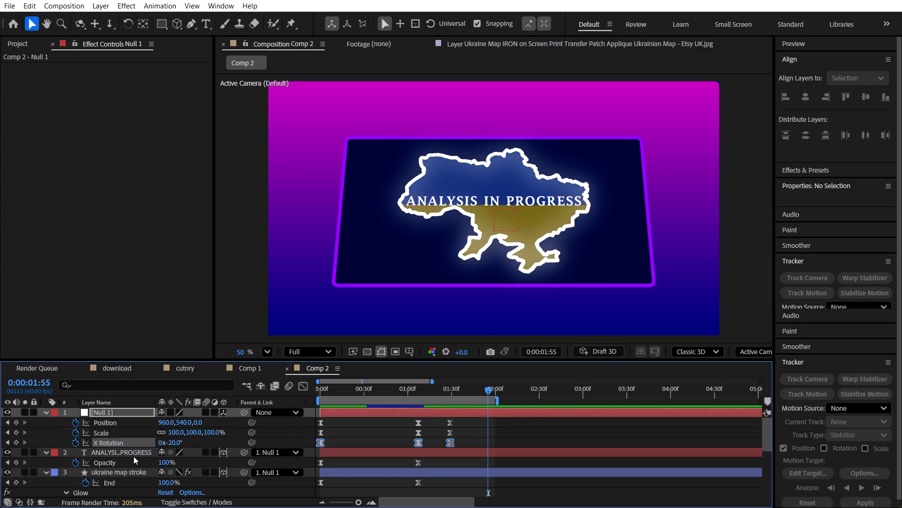
{"action": "left_click", "coordinate": [133, 456]}
{"action": "left_click", "coordinate": [133, 471], "text": "shift"}
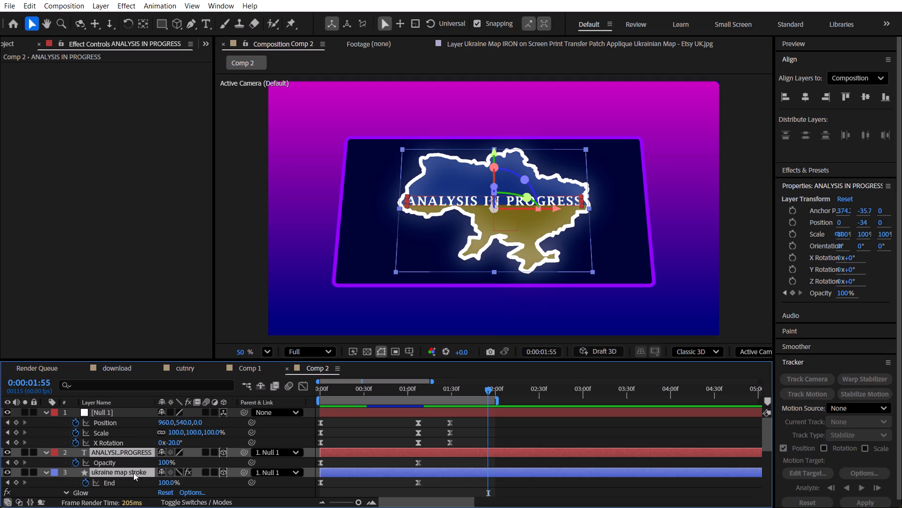
{"action": "scroll", "coordinate": [133, 476], "scroll_direction": "down", "scroll_amount": 3}
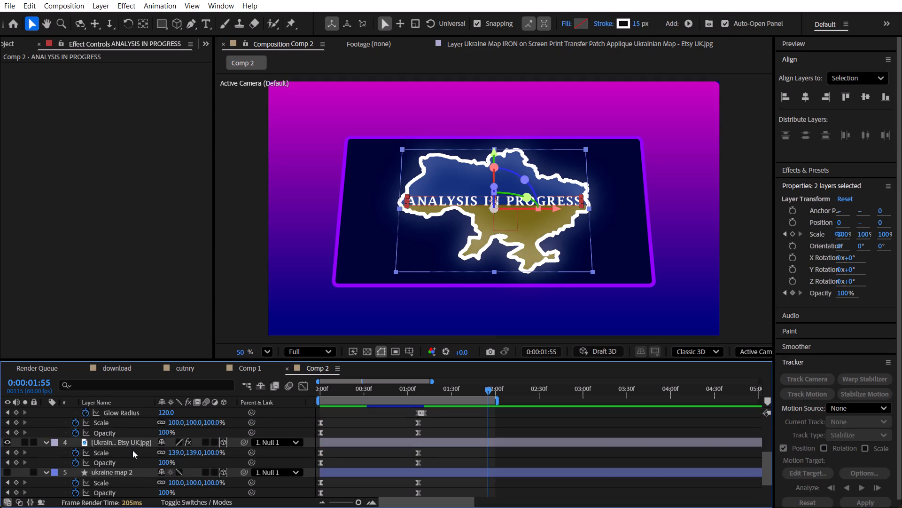
{"action": "scroll", "coordinate": [132, 450], "scroll_direction": "up", "scroll_amount": 1}
{"action": "key", "text": "u"}
{"action": "key", "text": "u"}
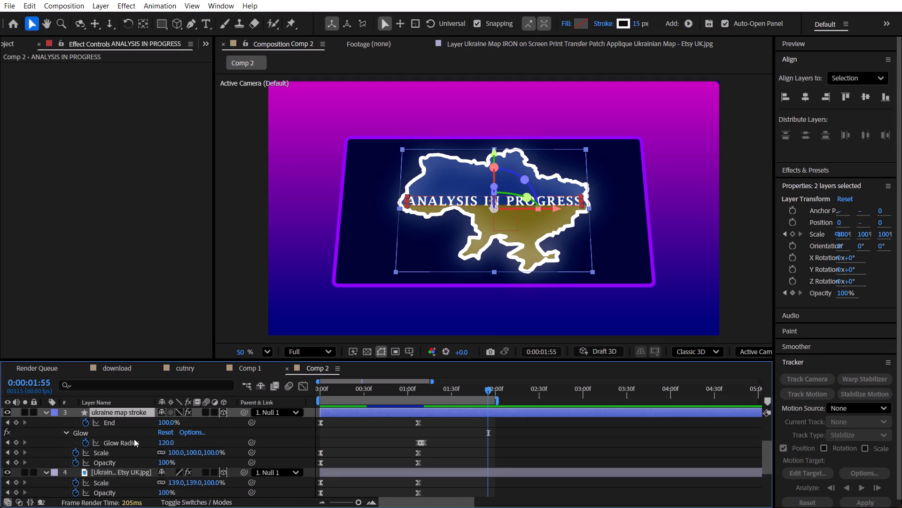
{"action": "left_click", "coordinate": [289, 446]}
{"action": "key", "text": "u"}
Delete the hidden ukraine map 2 layer from Comp 2.
{"action": "left_click", "coordinate": [128, 420]}
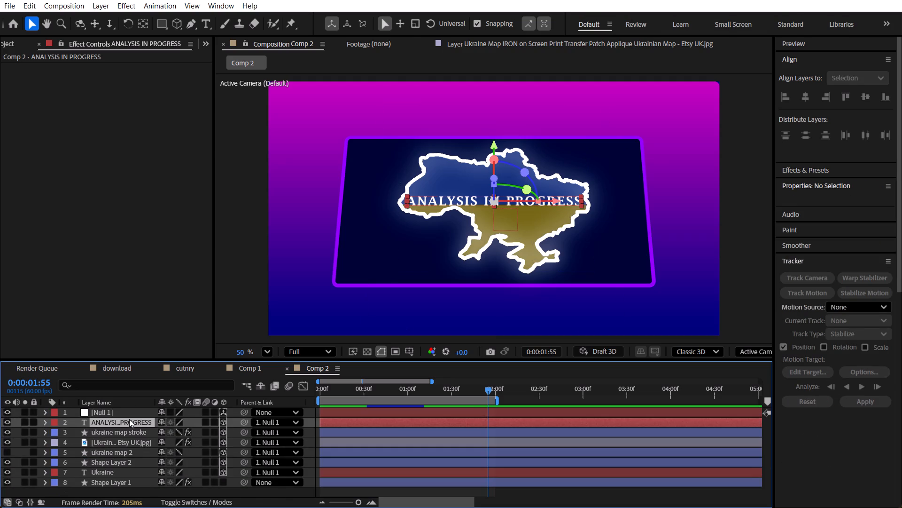
{"action": "left_click", "coordinate": [123, 449]}
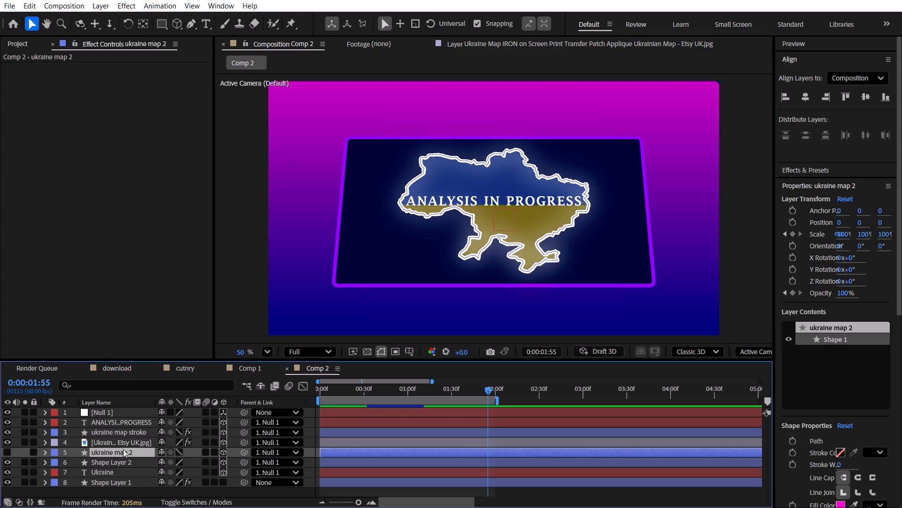
{"action": "left_click", "coordinate": [123, 443]}
{"action": "left_click", "coordinate": [123, 433]}
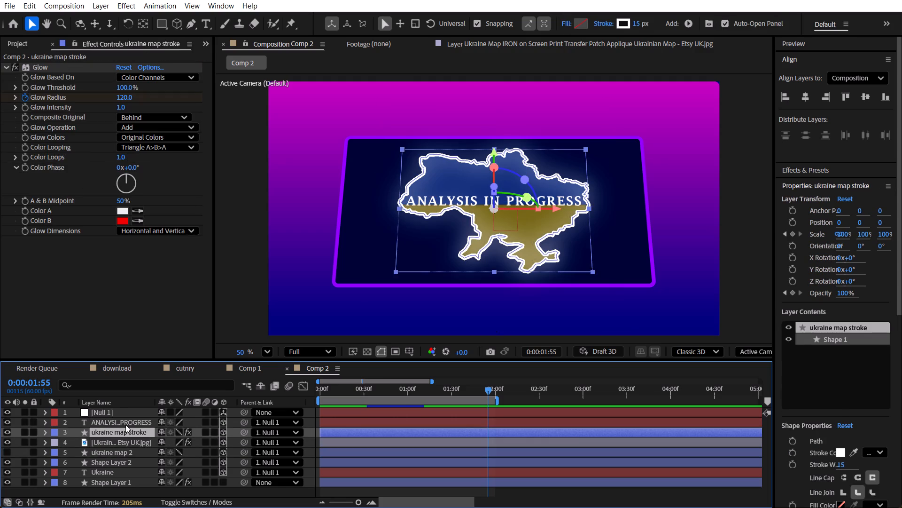
{"action": "left_click", "coordinate": [125, 425]}
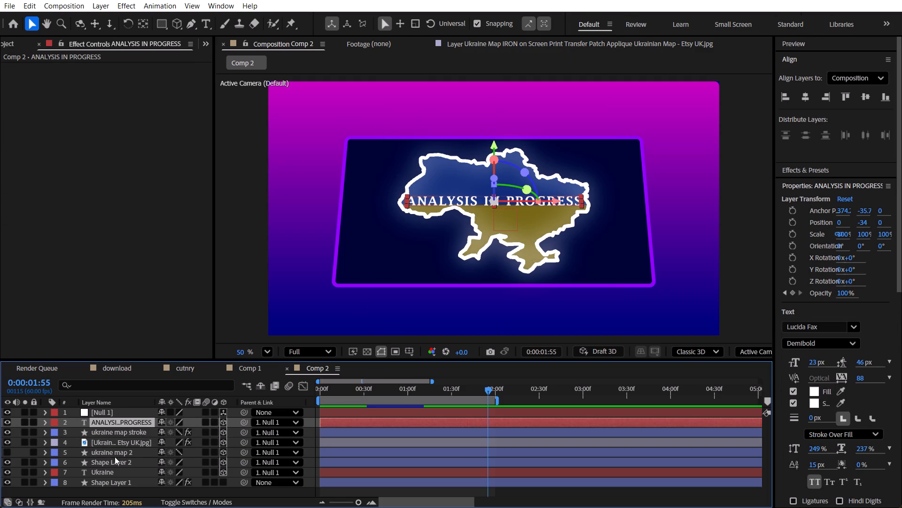
{"action": "left_click", "coordinate": [117, 455]}
{"action": "key", "text": "Delete"}
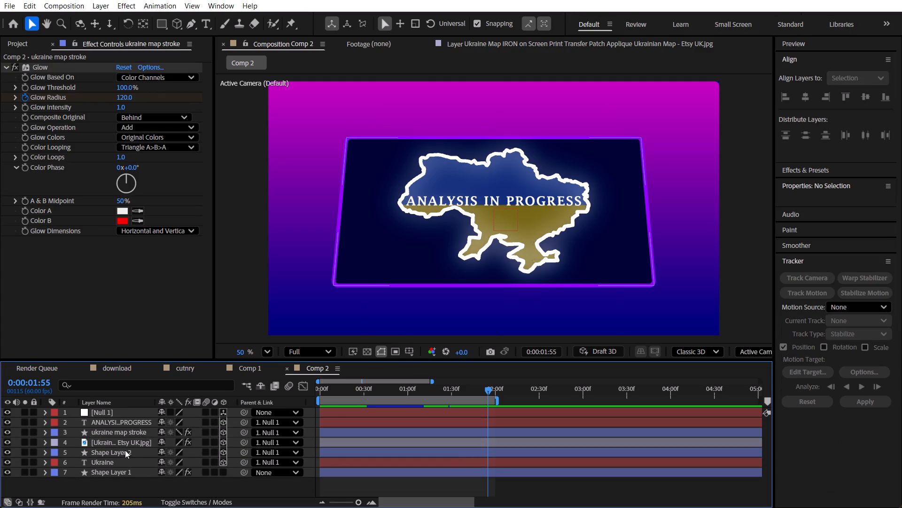
Set the Z Position of the ANALYSIS IN PROGRESS text, ukraine map stroke and flag image layers to -51.
{"action": "left_click", "coordinate": [125, 448]}
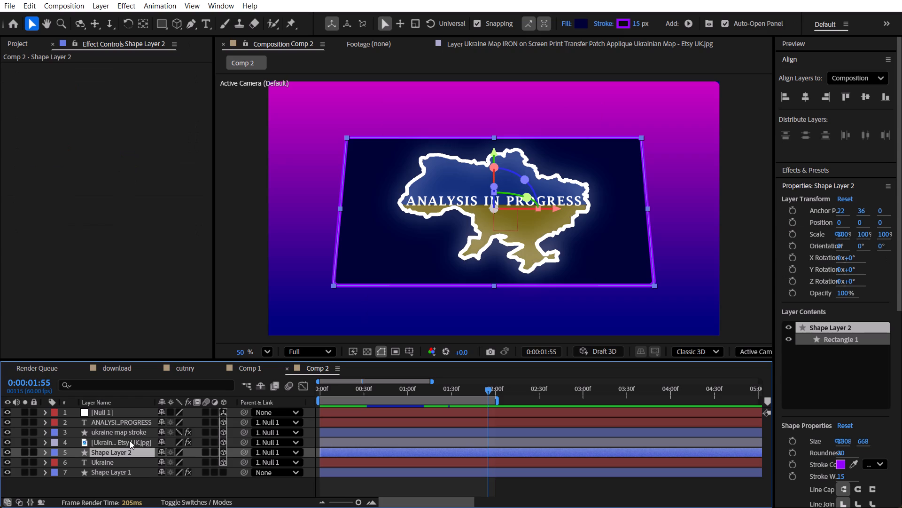
{"action": "left_click", "coordinate": [131, 441]}
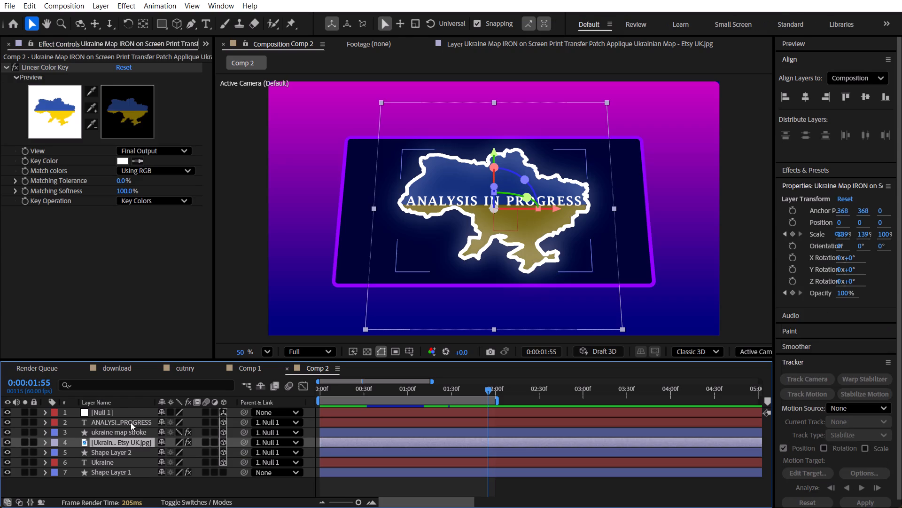
{"action": "left_click", "coordinate": [131, 422], "text": "shift"}
{"action": "key", "text": "p"}
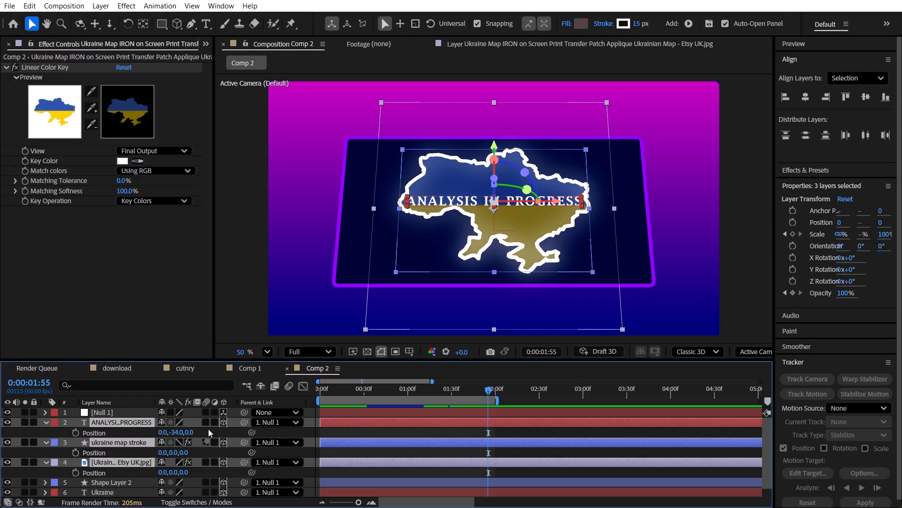
{"action": "left_click_drag", "start_coordinate": [188, 435], "coordinate": [199, 434], "text": "alt"}
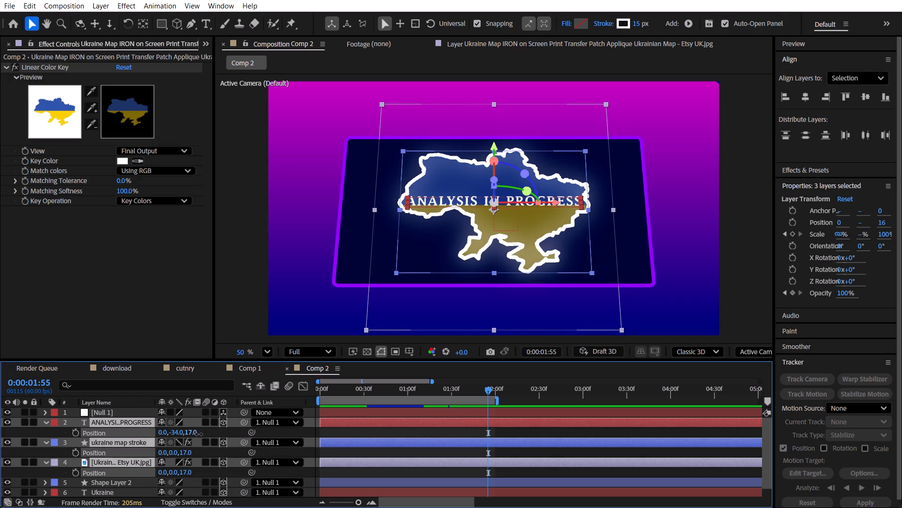
{"action": "left_click_drag", "start_coordinate": [199, 434], "coordinate": [204, 434], "text": "alt"}
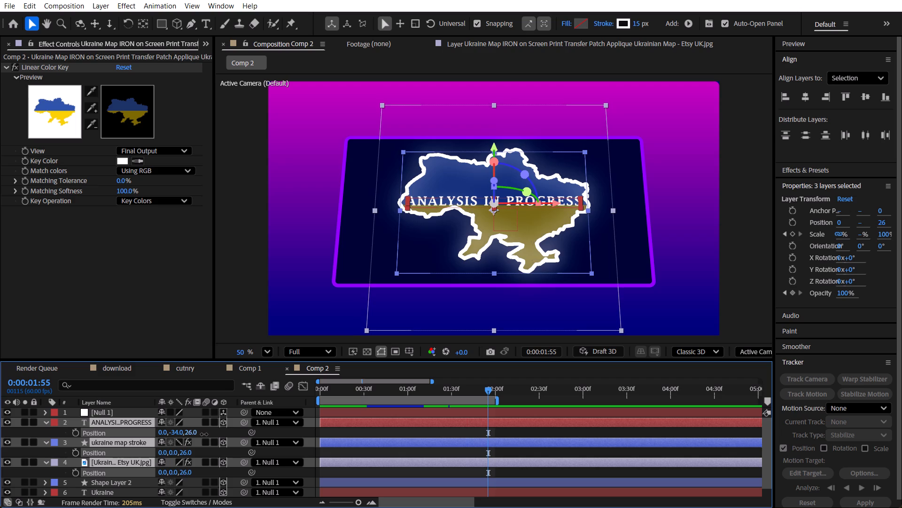
{"action": "left_click_drag", "start_coordinate": [204, 434], "coordinate": [154, 430], "text": "alt"}
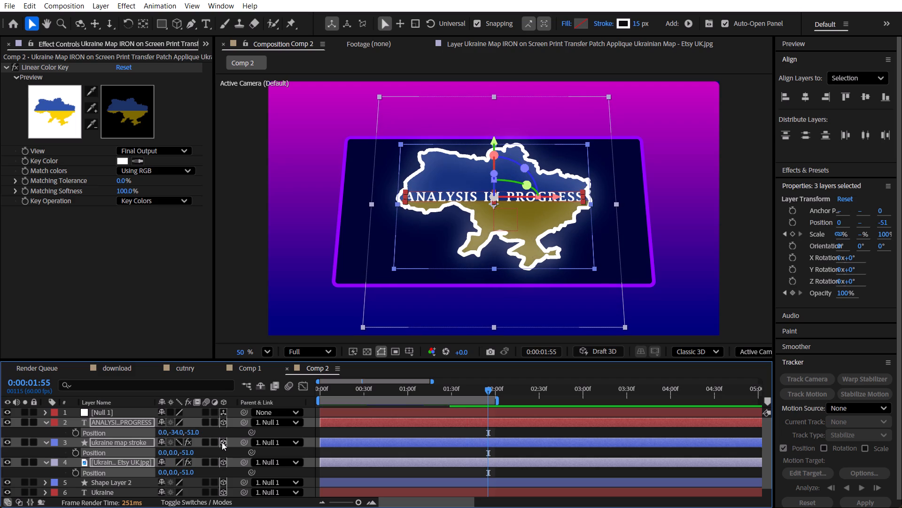
Scrub through the Comp 2 animation from the start to check the map layers' raised position over the panel.
{"action": "left_click_drag", "start_coordinate": [462, 389], "coordinate": [446, 389]}
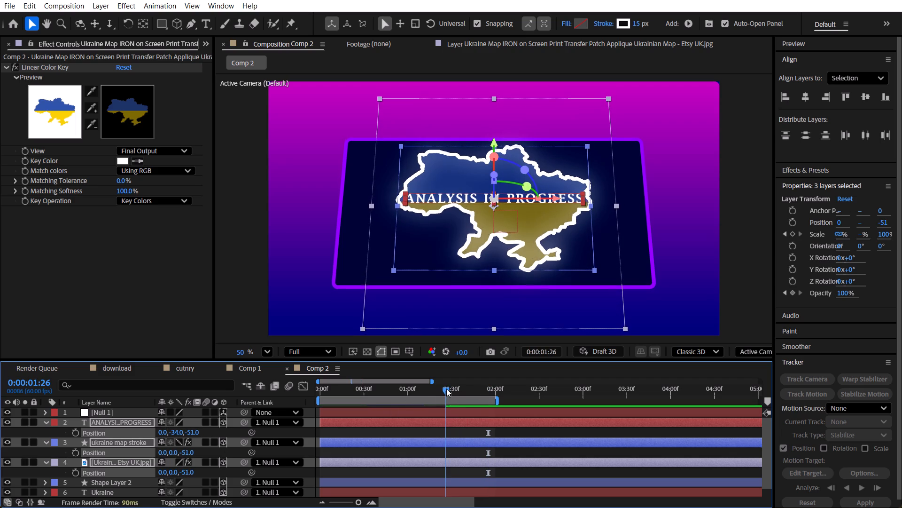
{"action": "left_click_drag", "start_coordinate": [446, 389], "coordinate": [315, 378]}
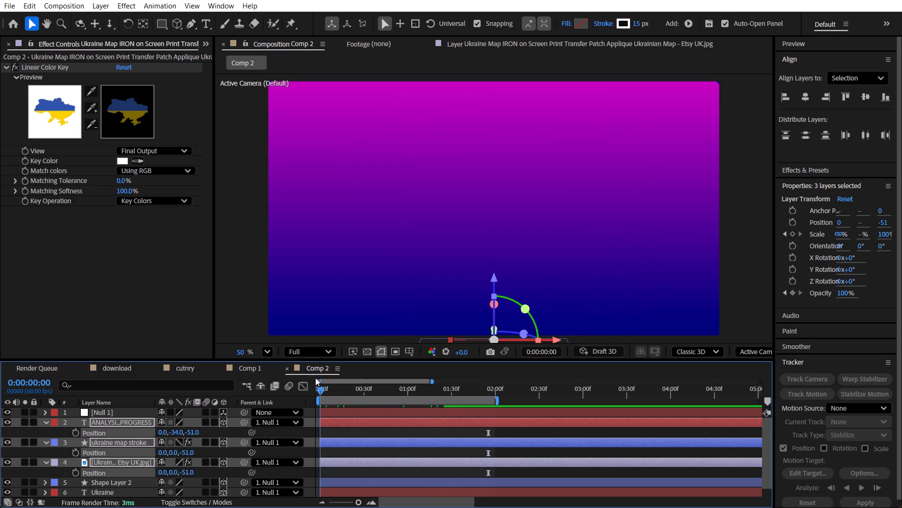
{"action": "left_click_drag", "start_coordinate": [315, 378], "coordinate": [337, 379]}
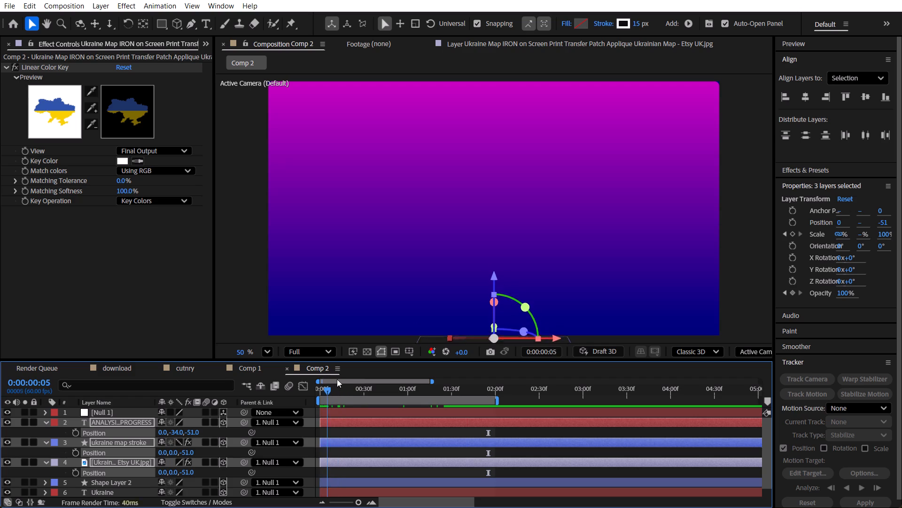
{"action": "left_click_drag", "start_coordinate": [337, 379], "coordinate": [422, 392]}
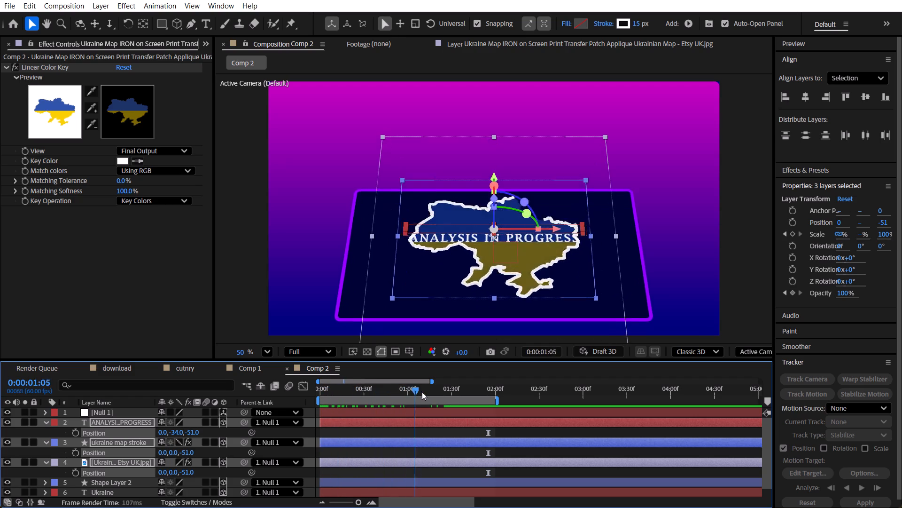
{"action": "left_click_drag", "start_coordinate": [422, 392], "coordinate": [400, 395]}
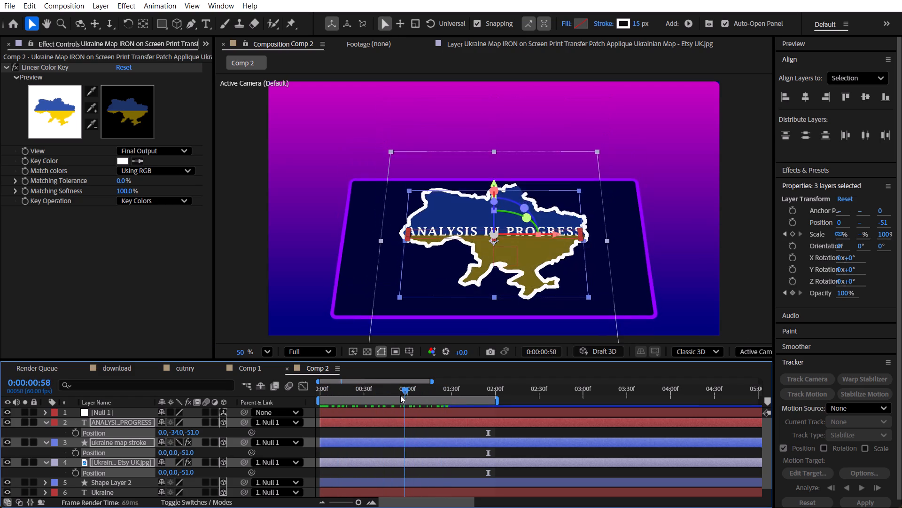
{"action": "left_click_drag", "start_coordinate": [400, 395], "coordinate": [307, 383]}
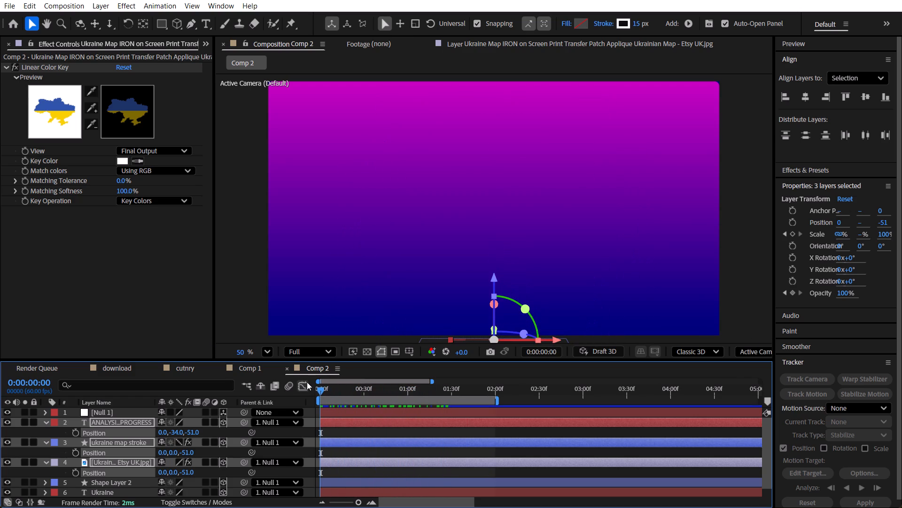
{"action": "left_click", "coordinate": [406, 430]}
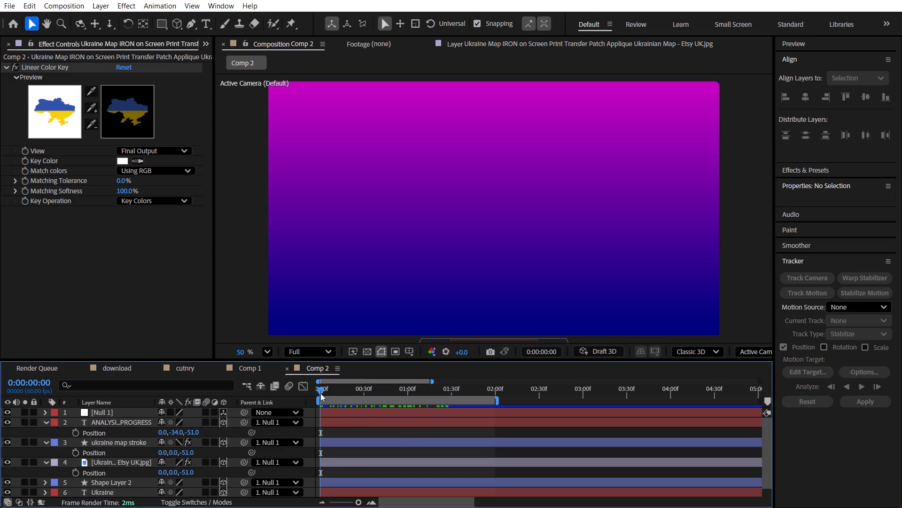
{"action": "left_click_drag", "start_coordinate": [320, 392], "coordinate": [429, 398]}
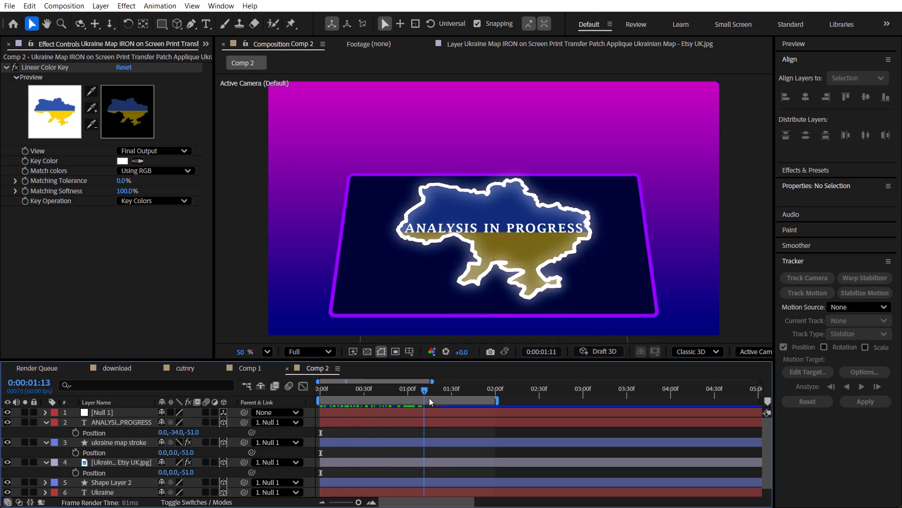
{"action": "left_click_drag", "start_coordinate": [429, 398], "coordinate": [467, 405]}
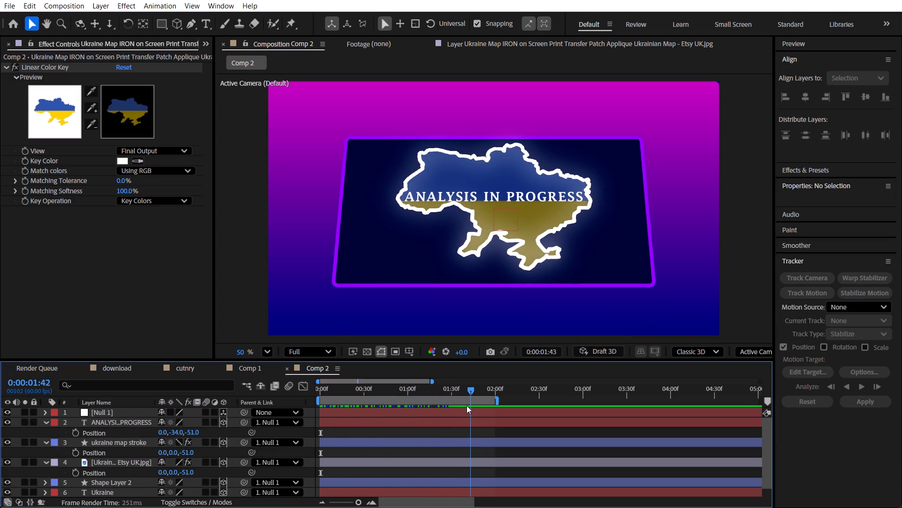
{"action": "left_click_drag", "start_coordinate": [467, 405], "coordinate": [461, 405]}
{"action": "left_click", "coordinate": [526, 431]}
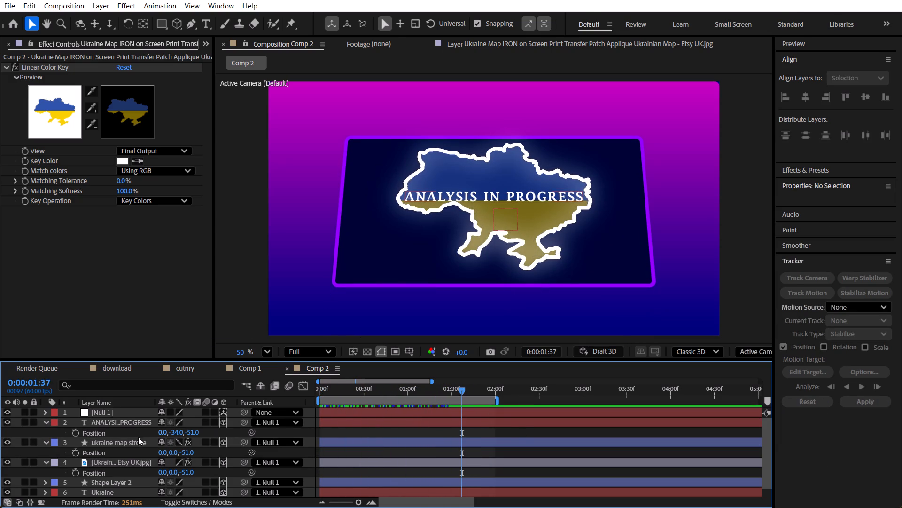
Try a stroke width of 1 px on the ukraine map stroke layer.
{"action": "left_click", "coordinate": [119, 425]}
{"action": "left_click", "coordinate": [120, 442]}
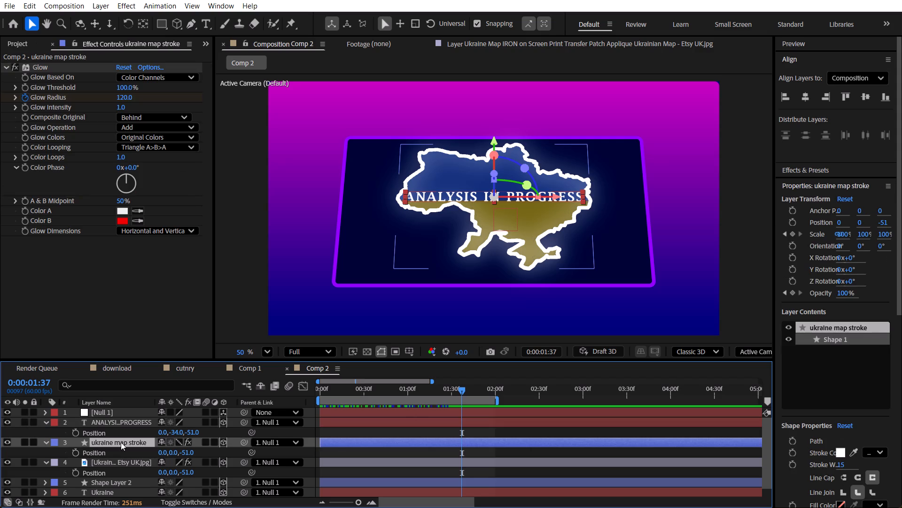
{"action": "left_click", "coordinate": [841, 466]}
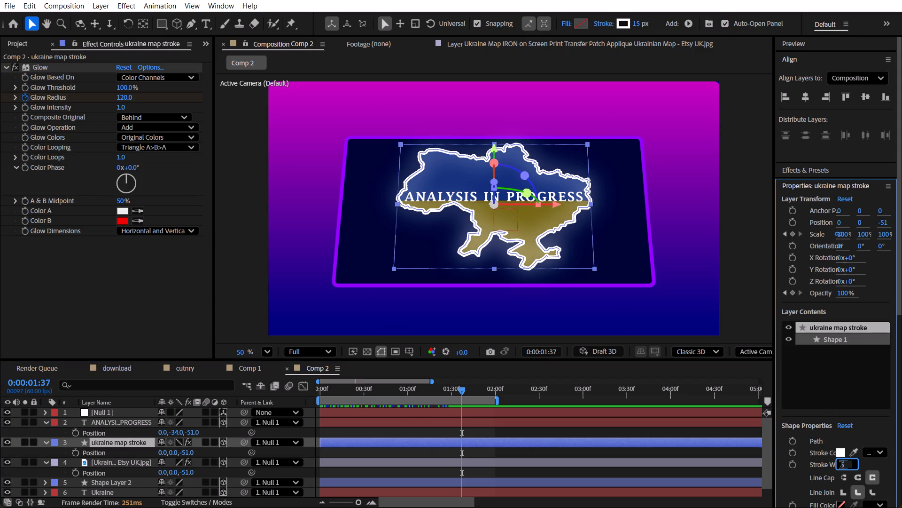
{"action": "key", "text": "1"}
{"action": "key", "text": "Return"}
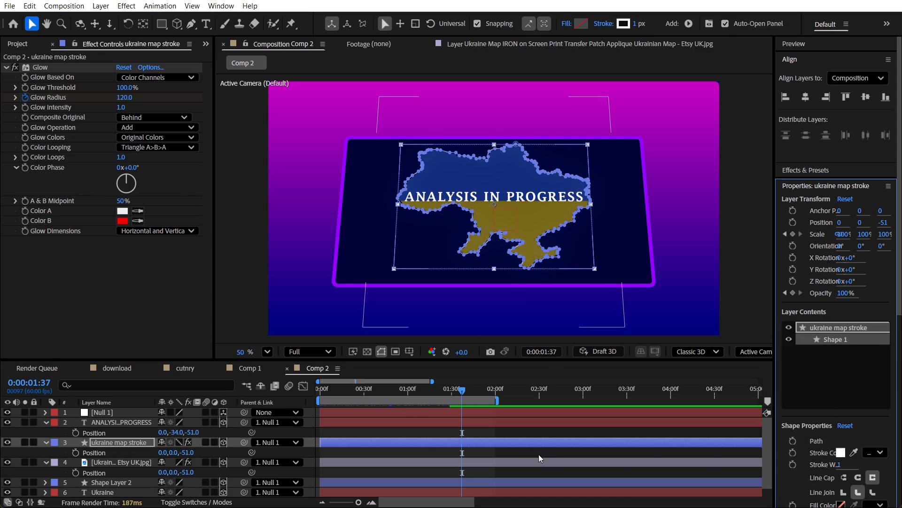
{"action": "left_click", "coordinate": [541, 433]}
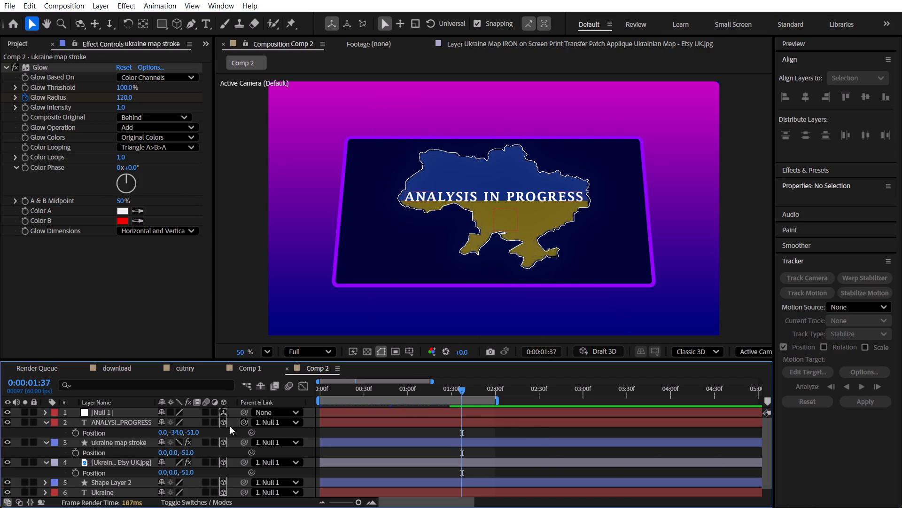
Set the ukraine map stroke layer's stroke width to 10 px.
{"action": "left_click", "coordinate": [109, 440]}
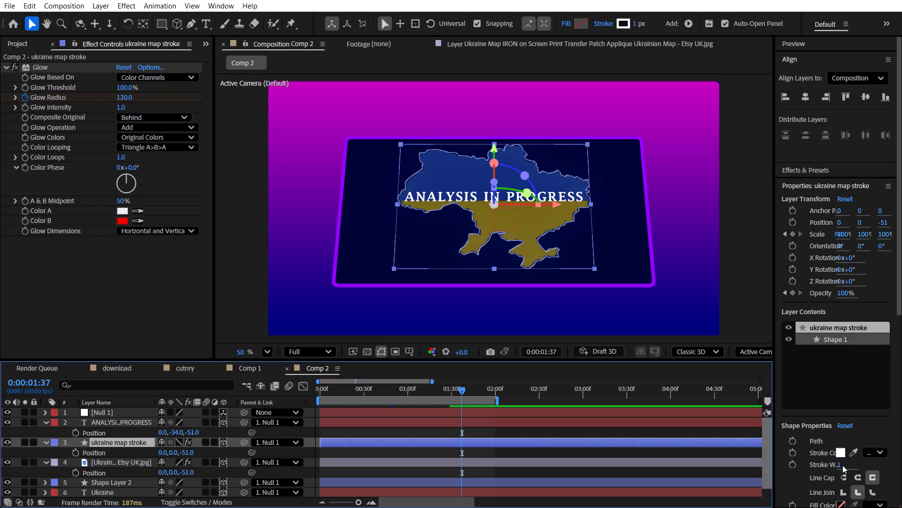
{"action": "left_click", "coordinate": [842, 466]}
{"action": "left_click", "coordinate": [840, 464]}
{"action": "type", "text": "10"}
{"action": "key", "text": "Return"}
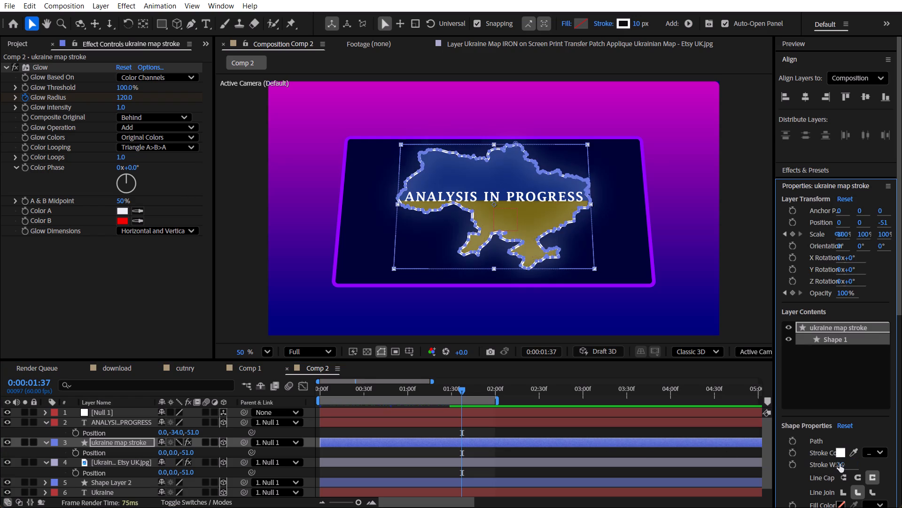
Scrub through the Comp 2 animation from the start to check the map outline's new stroke width.
{"action": "left_click_drag", "start_coordinate": [449, 392], "coordinate": [335, 388]}
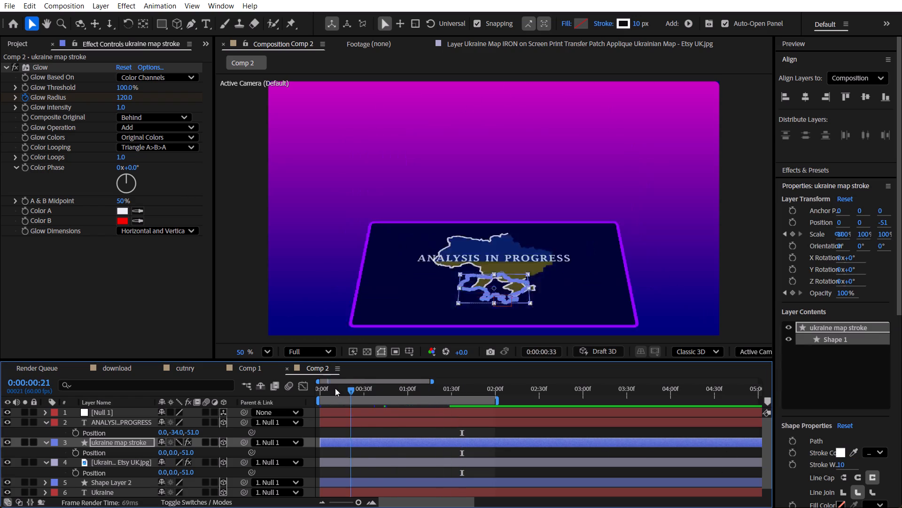
{"action": "left_click_drag", "start_coordinate": [335, 388], "coordinate": [288, 388]}
{"action": "left_click", "coordinate": [290, 430]}
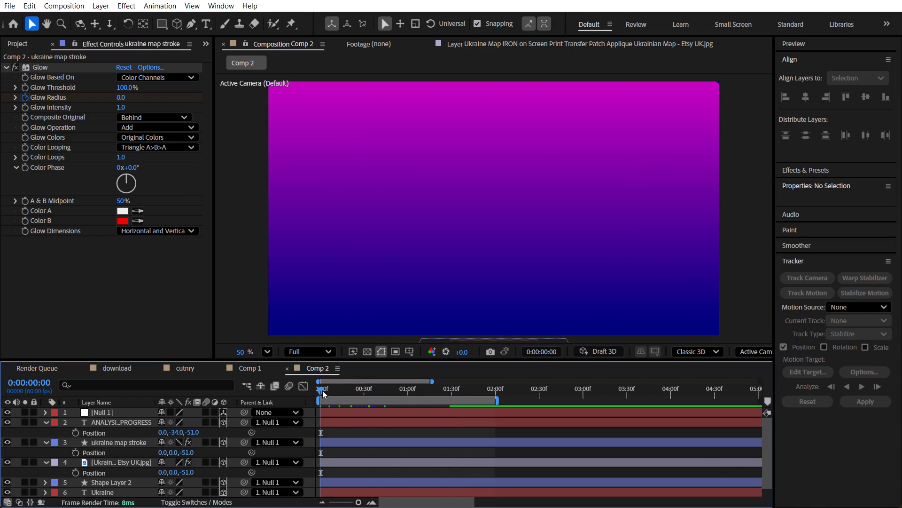
{"action": "left_click_drag", "start_coordinate": [322, 390], "coordinate": [429, 395]}
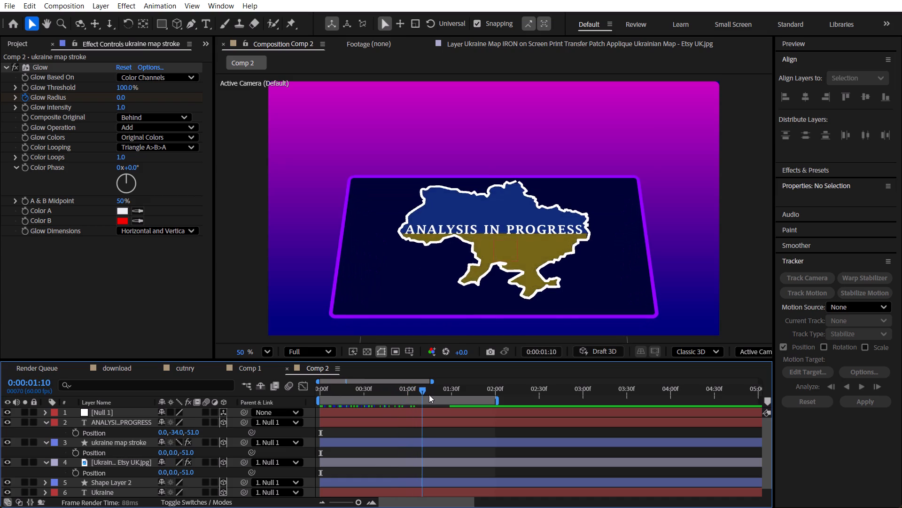
{"action": "left_click_drag", "start_coordinate": [429, 395], "coordinate": [491, 404]}
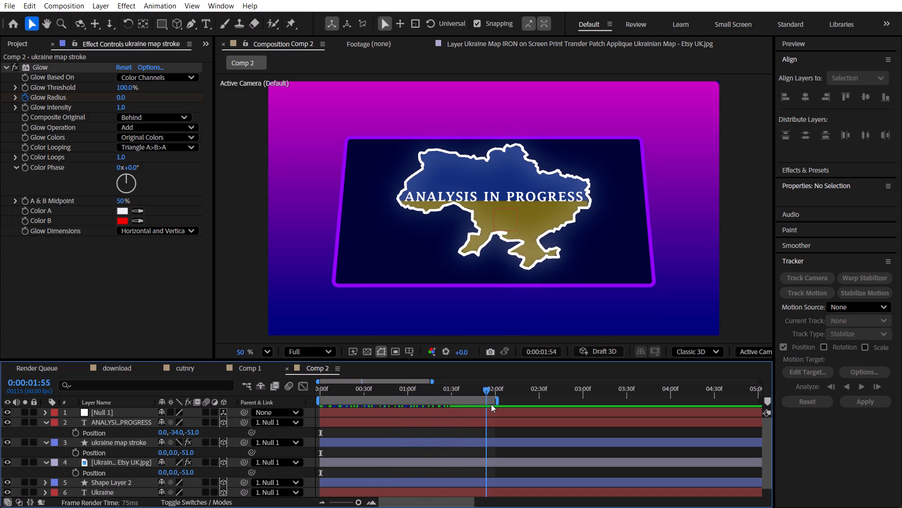
Scrub through the Comp 2 animation and reveal the layers' keyframes to review the panel and map timing.
{"action": "left_click_drag", "start_coordinate": [491, 404], "coordinate": [402, 407]}
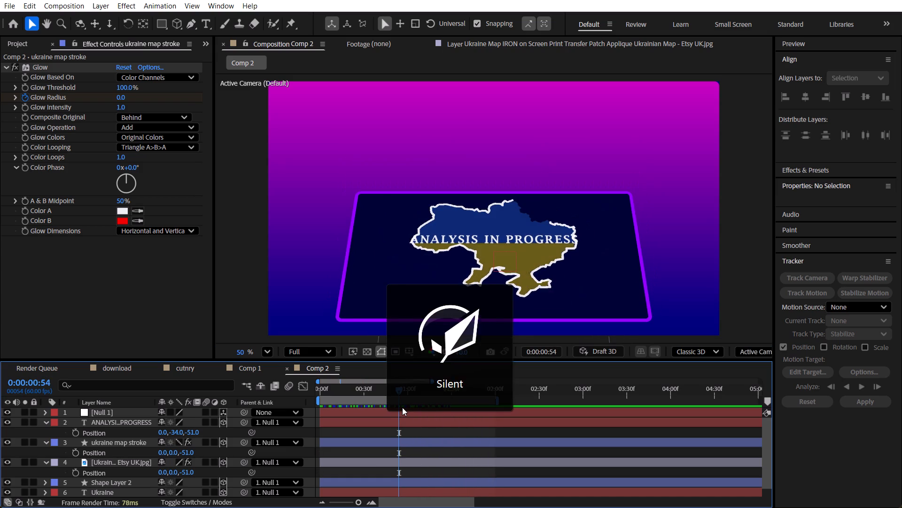
{"action": "left_click_drag", "start_coordinate": [365, 390], "coordinate": [354, 390]}
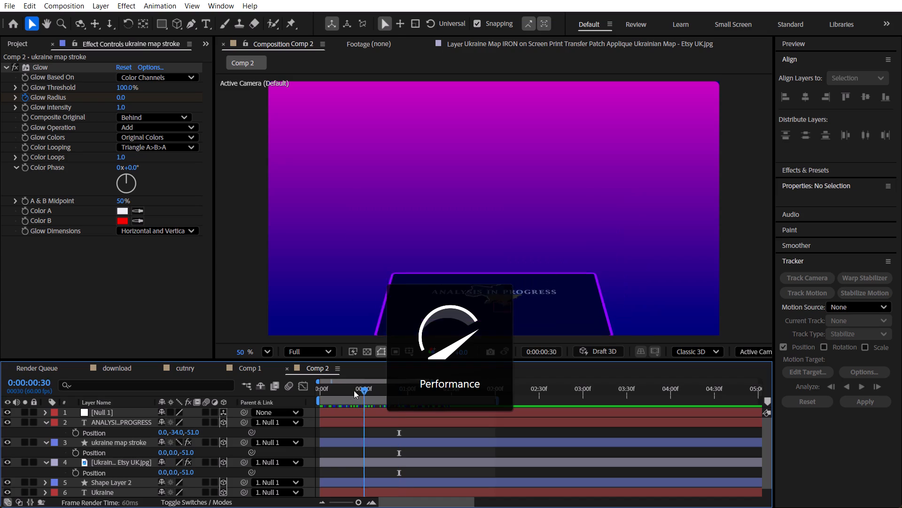
{"action": "left_click_drag", "start_coordinate": [354, 390], "coordinate": [435, 390]}
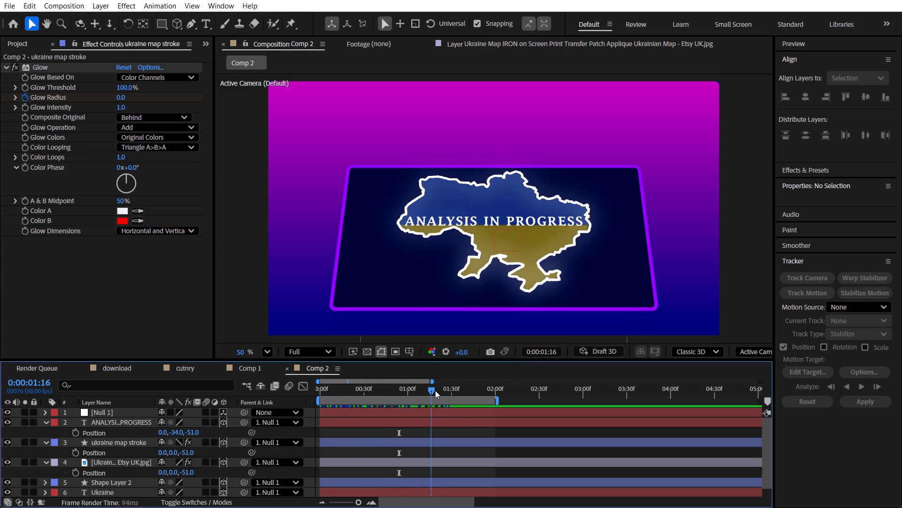
{"action": "left_click_drag", "start_coordinate": [435, 390], "coordinate": [471, 394]}
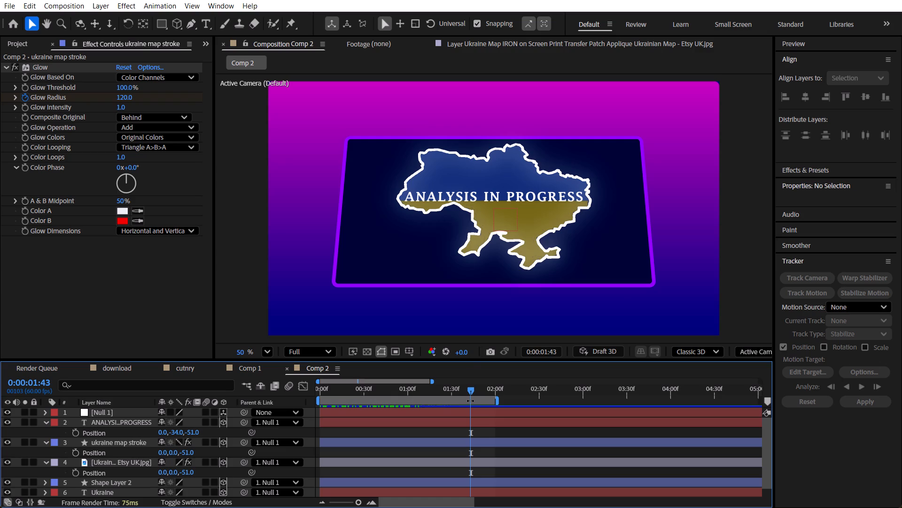
{"action": "left_click", "coordinate": [345, 285]}
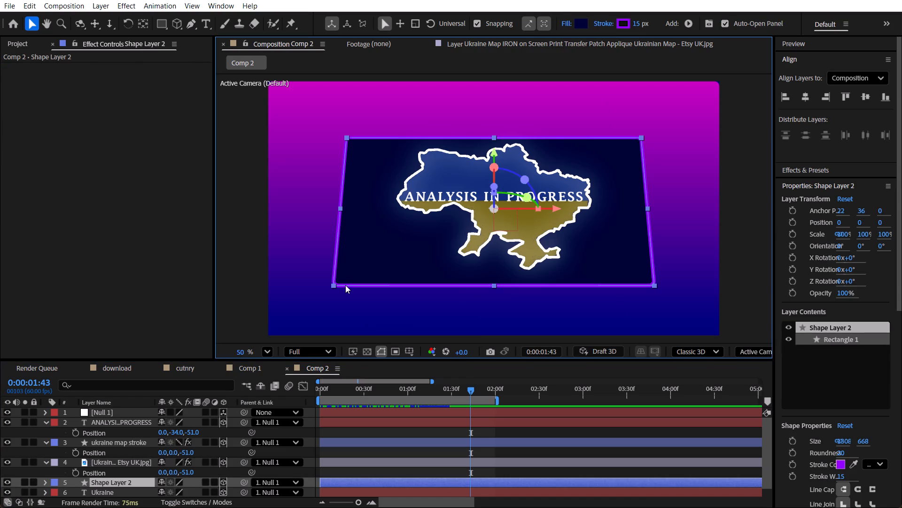
{"action": "key", "text": "u"}
{"action": "left_click", "coordinate": [421, 428]}
{"action": "key", "text": "u"}
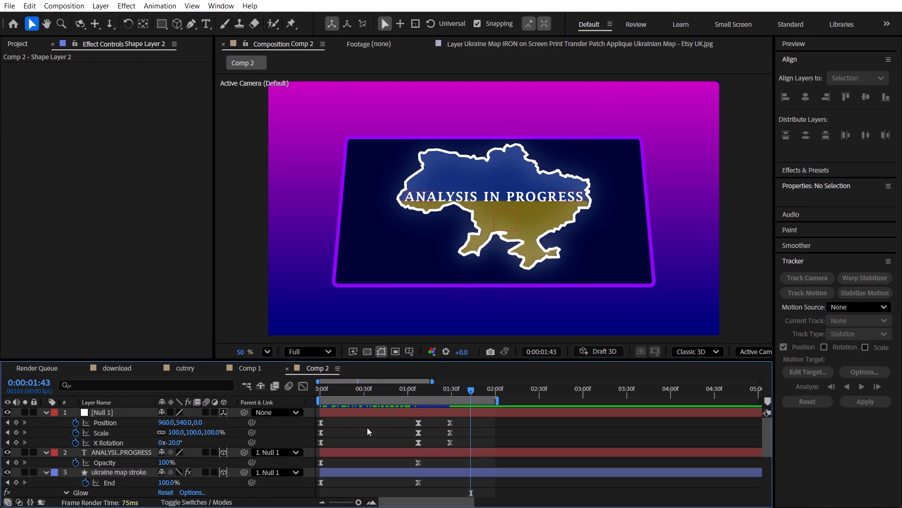
{"action": "key", "text": "u"}
{"action": "left_click", "coordinate": [197, 488]}
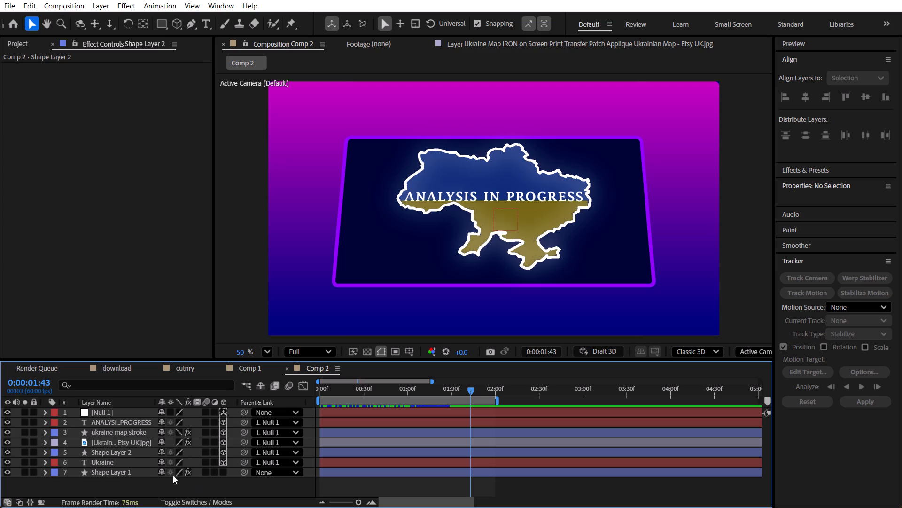
Copy the Glow effect with its keyframes from the ukraine map stroke layer onto the panel's Shape Layer 2.
{"action": "left_click", "coordinate": [123, 462]}
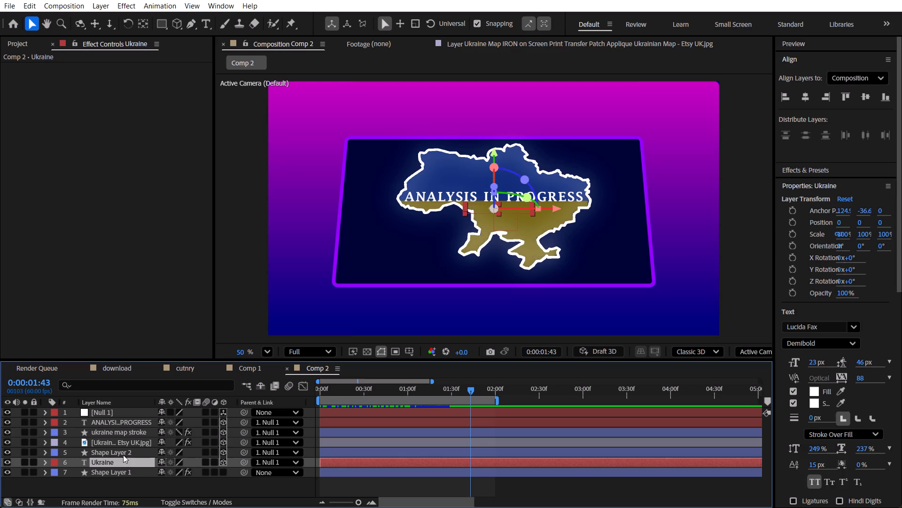
{"action": "left_click", "coordinate": [123, 452]}
{"action": "left_click", "coordinate": [124, 431]}
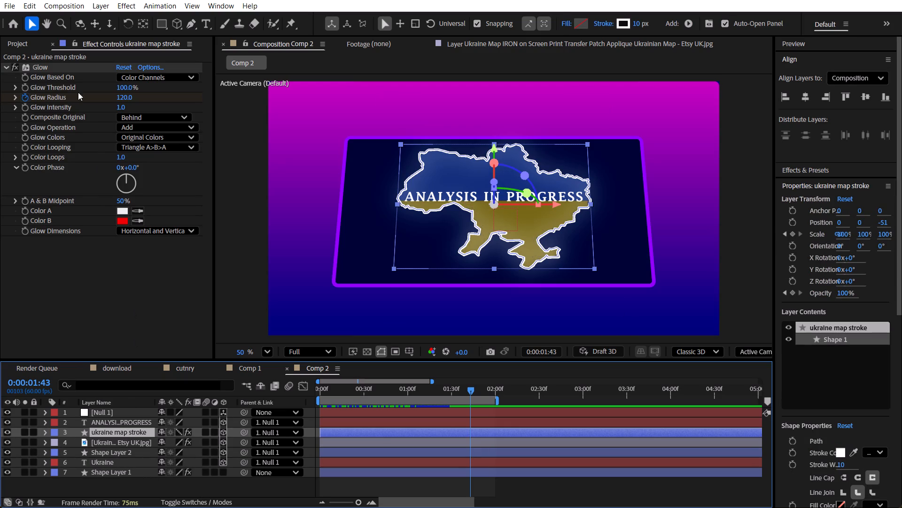
{"action": "left_click", "coordinate": [55, 65]}
{"action": "key", "text": "ctrl+c"}
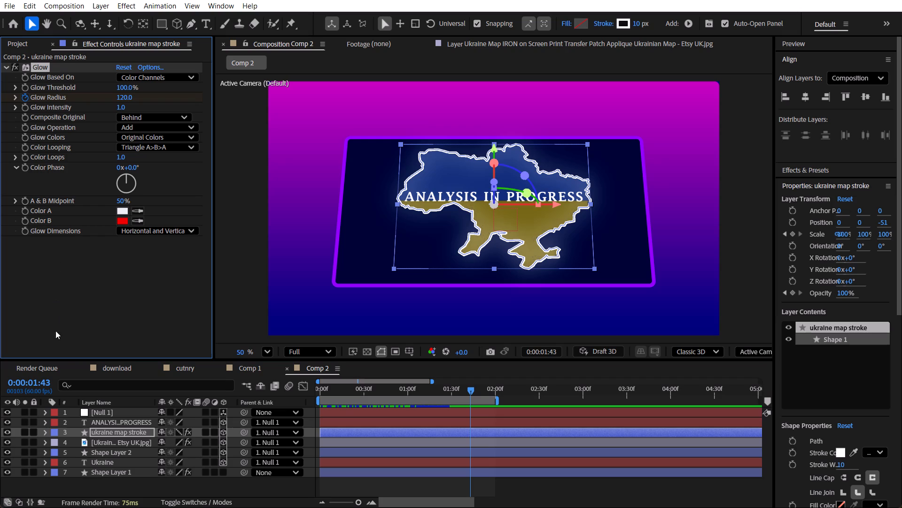
{"action": "left_click", "coordinate": [118, 461]}
{"action": "left_click", "coordinate": [117, 456]}
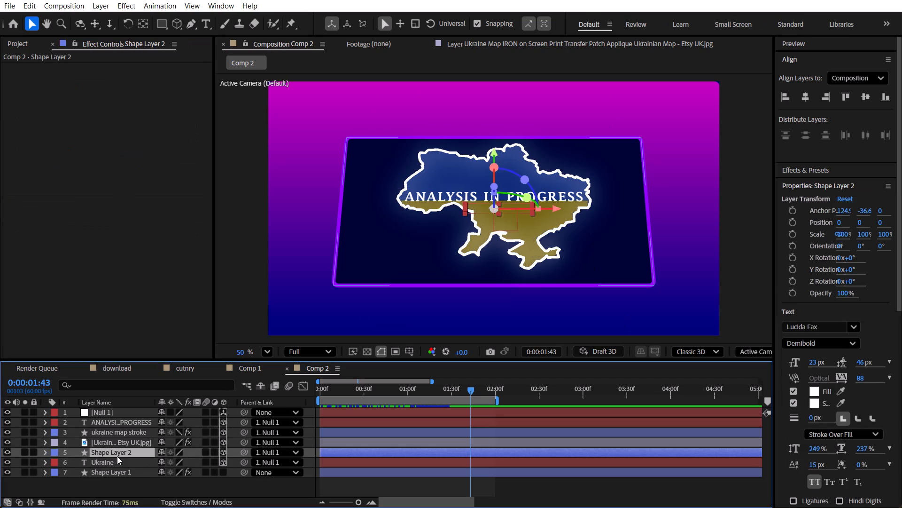
{"action": "key", "text": "ctrl+v"}
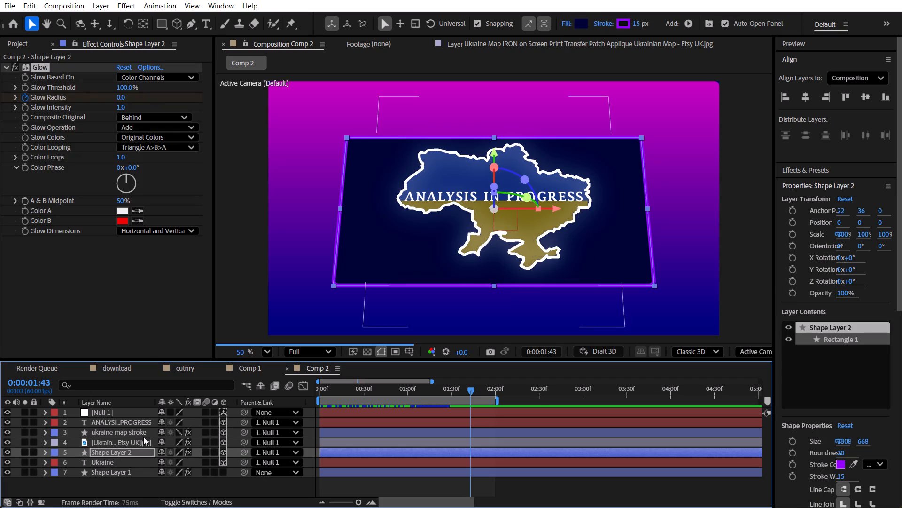
{"action": "left_click", "coordinate": [118, 317]}
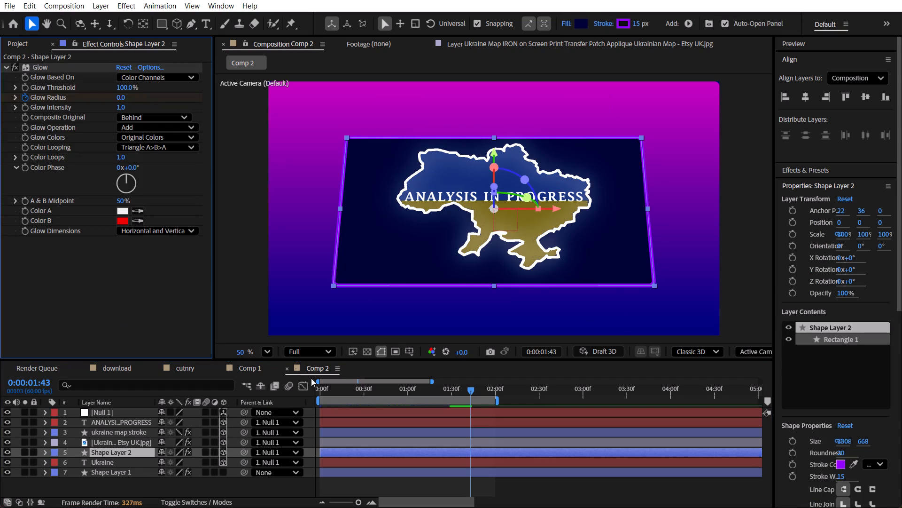
Scrub through the Comp 2 animation from the start to check the glow on the panel border.
{"action": "left_click_drag", "start_coordinate": [346, 383], "coordinate": [308, 388]}
{"action": "left_click_drag", "start_coordinate": [339, 390], "coordinate": [315, 389]}
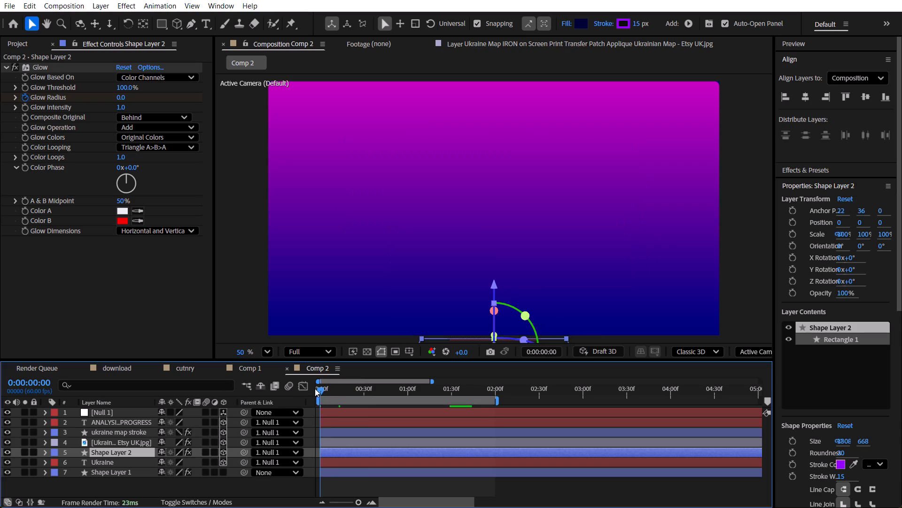
{"action": "left_click_drag", "start_coordinate": [315, 389], "coordinate": [490, 407]}
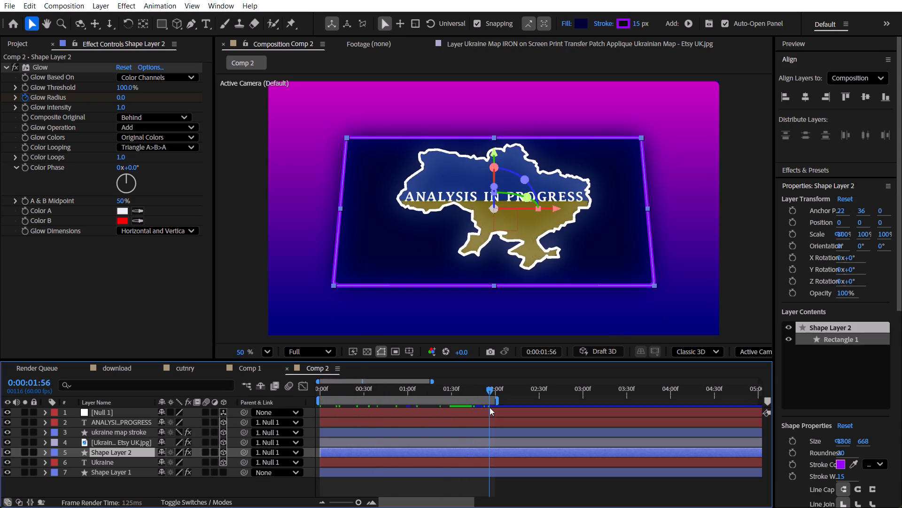
{"action": "left_click_drag", "start_coordinate": [490, 407], "coordinate": [471, 407]}
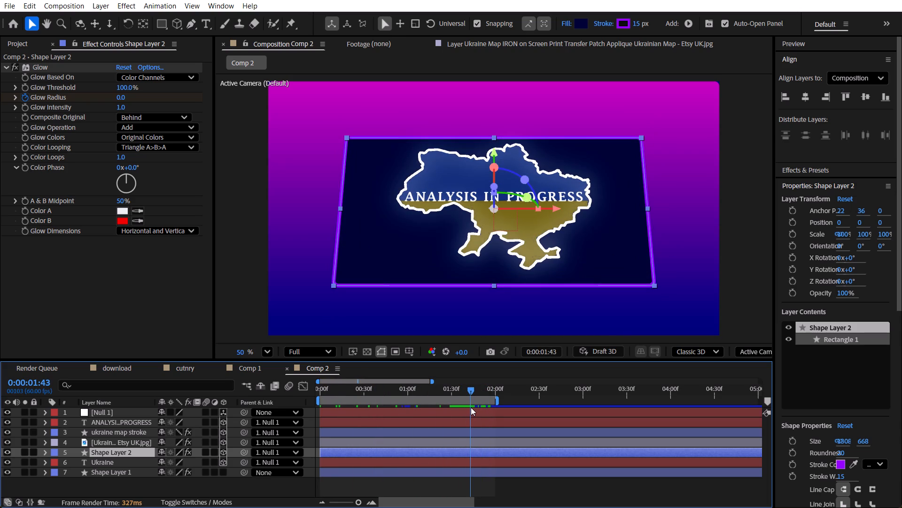
{"action": "left_click_drag", "start_coordinate": [471, 407], "coordinate": [480, 407]}
{"action": "left_click", "coordinate": [398, 483]}
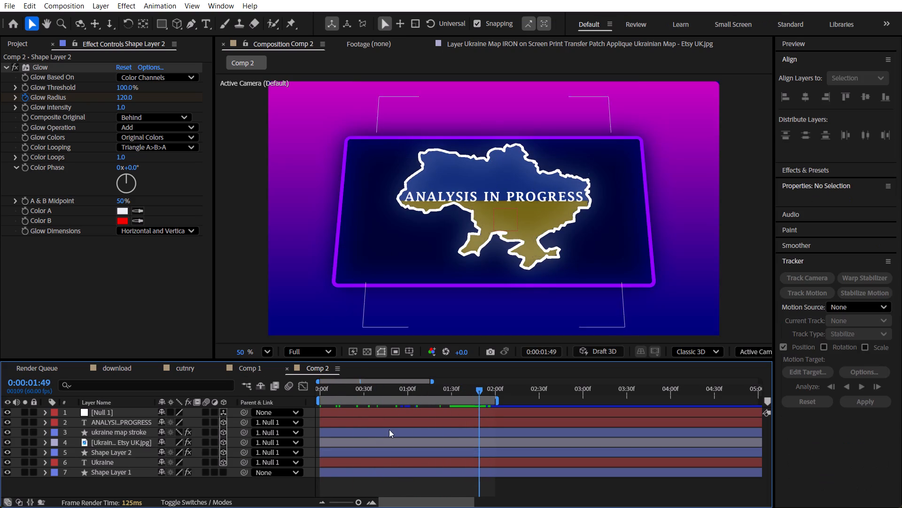
{"action": "left_click_drag", "start_coordinate": [345, 386], "coordinate": [319, 386]}
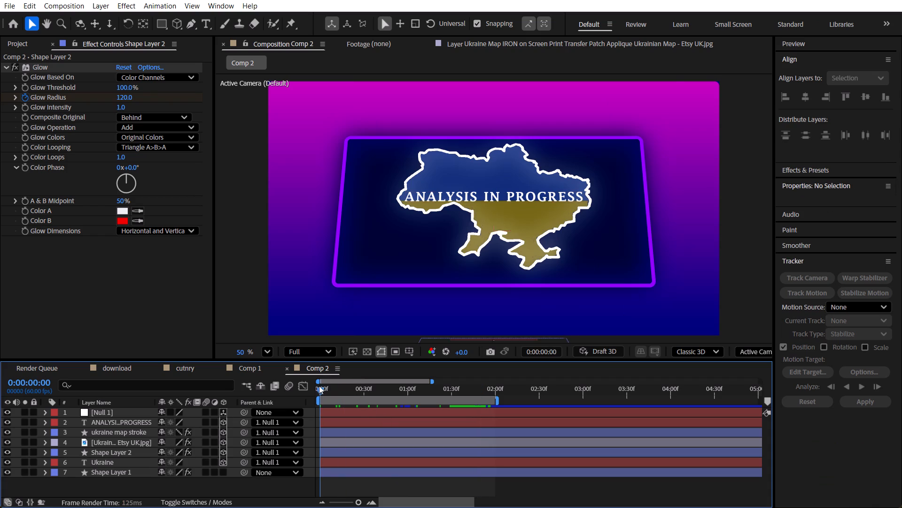
{"action": "left_click_drag", "start_coordinate": [319, 386], "coordinate": [412, 394]}
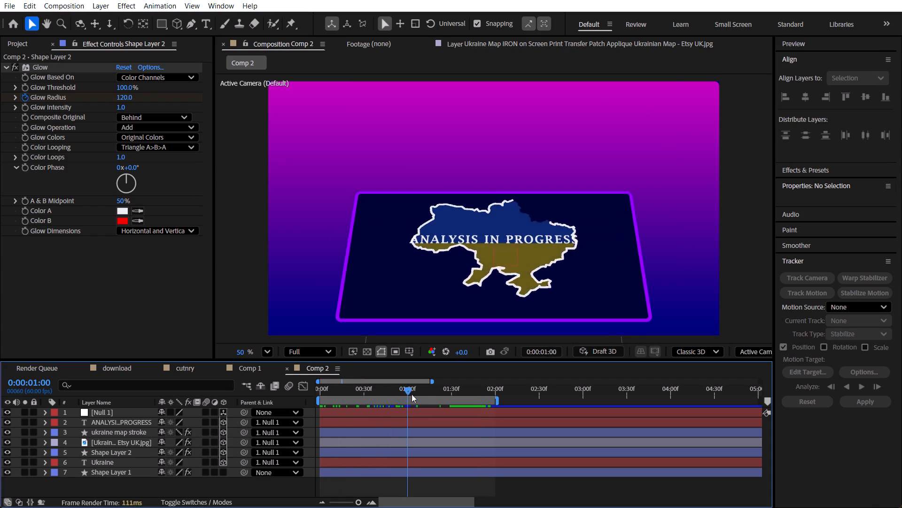
{"action": "left_click_drag", "start_coordinate": [412, 394], "coordinate": [467, 401]}
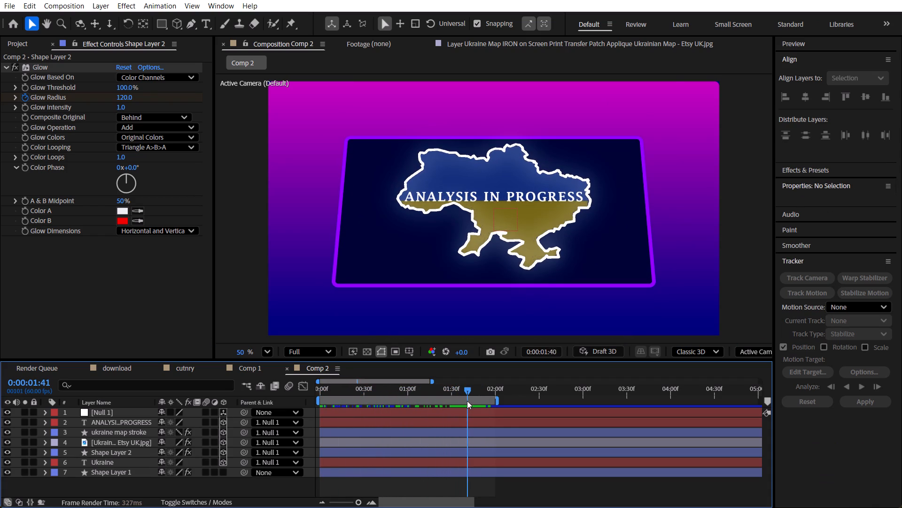
{"action": "left_click_drag", "start_coordinate": [467, 401], "coordinate": [467, 402]}
Reveal Shape Layer 2's keyframes and add a Glow Radius keyframe of 0 at 0:00:00:00.
{"action": "key", "text": "u"}
{"action": "key", "text": "u"}
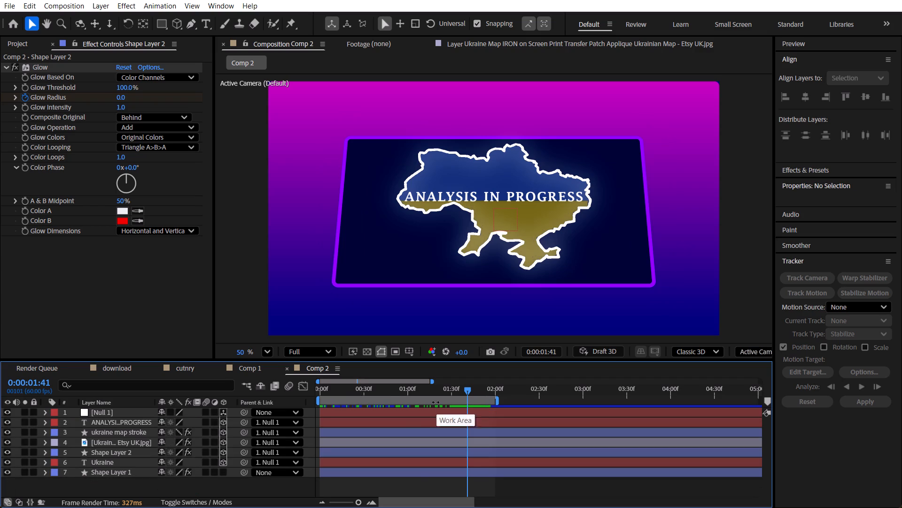
{"action": "left_click", "coordinate": [142, 451]}
{"action": "key", "text": "u"}
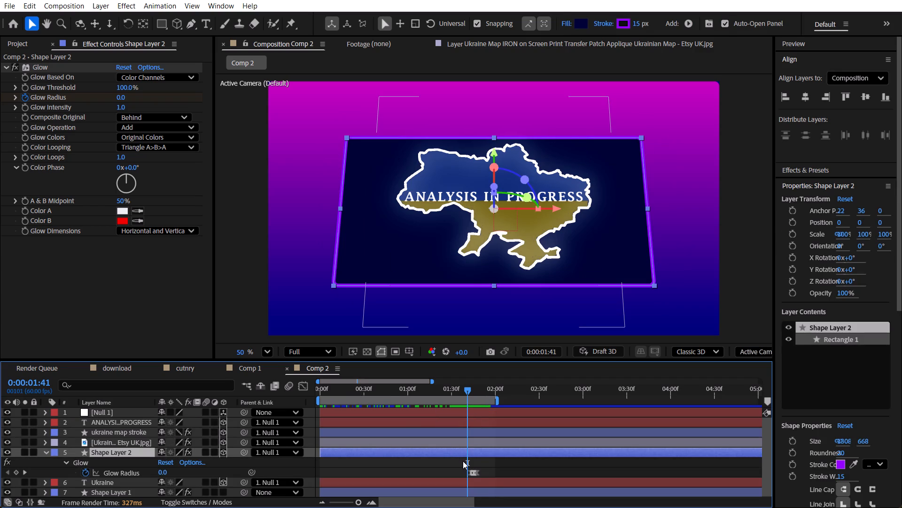
{"action": "left_click_drag", "start_coordinate": [370, 390], "coordinate": [285, 381]}
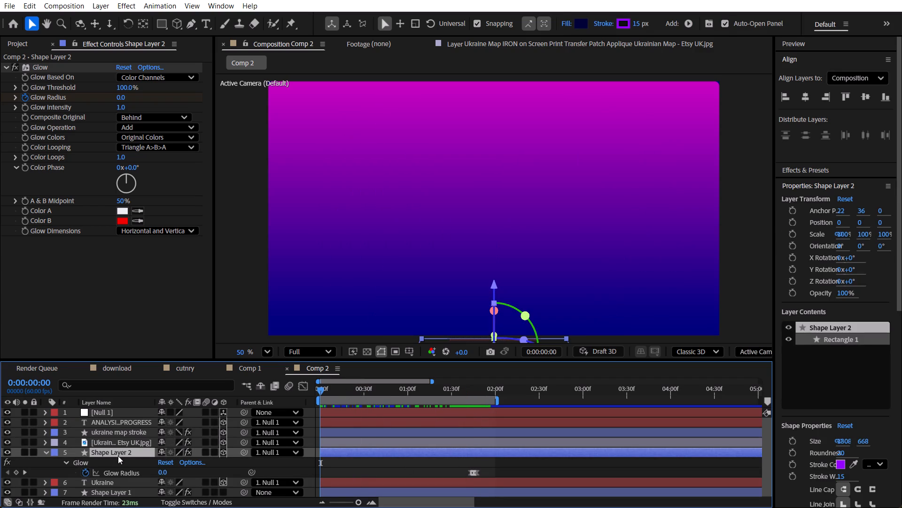
{"action": "left_click", "coordinate": [14, 473]}
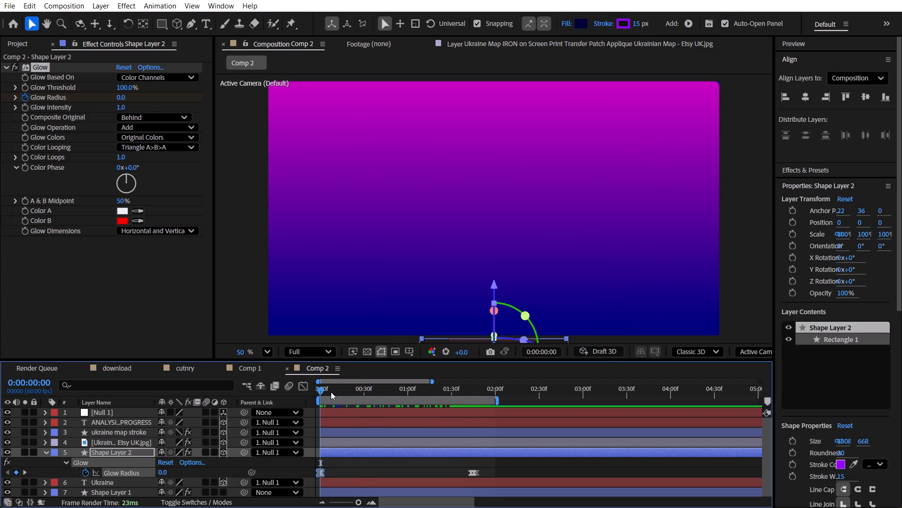
Set Shape Layer 2's Glow Radius keyframe at 0:00:01:43 to 70.
{"action": "left_click_drag", "start_coordinate": [325, 392], "coordinate": [464, 408]}
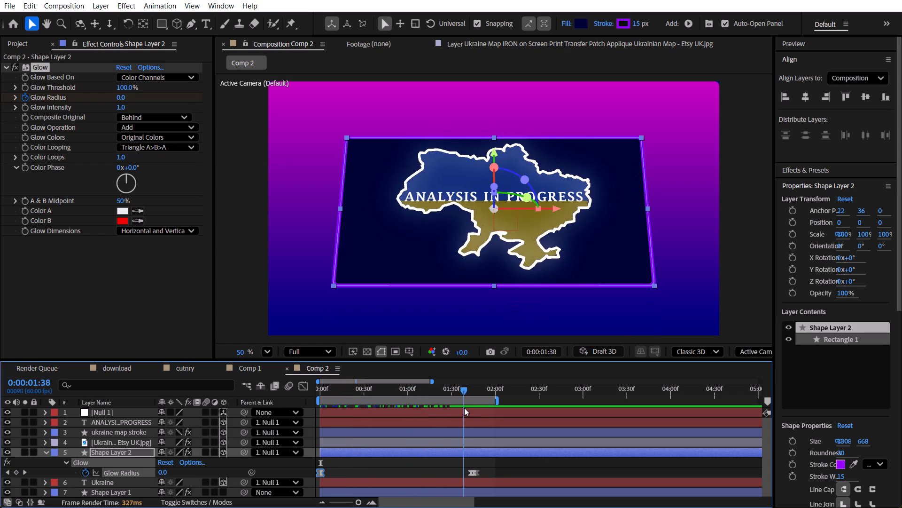
{"action": "left_click_drag", "start_coordinate": [464, 408], "coordinate": [471, 413]}
{"action": "key", "text": "equal"}
{"action": "type", "text": "=="}
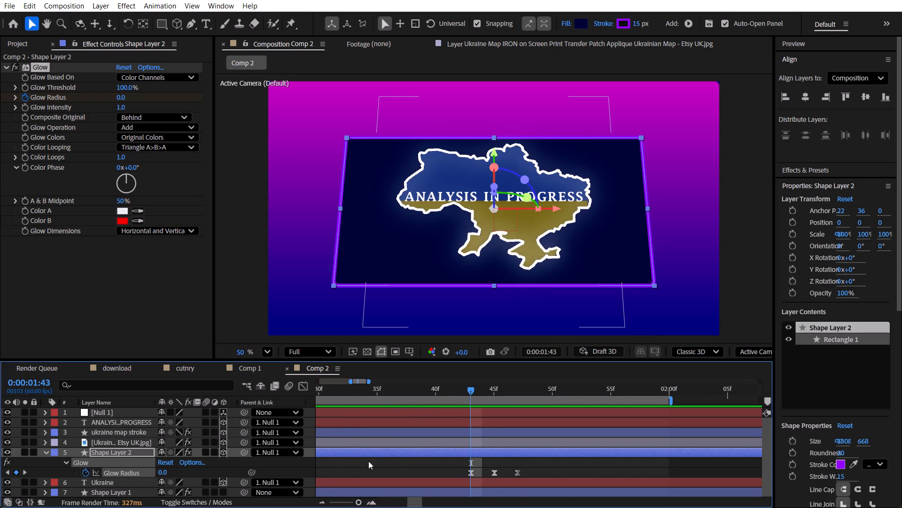
{"action": "left_click", "coordinate": [159, 470]}
{"action": "type", "text": "70"}
{"action": "key", "text": "Return"}
Set Shape Layer 2's Glow Radius keyframe at 0:00:01:45 to about 47.
{"action": "left_click_drag", "start_coordinate": [466, 388], "coordinate": [483, 388]}
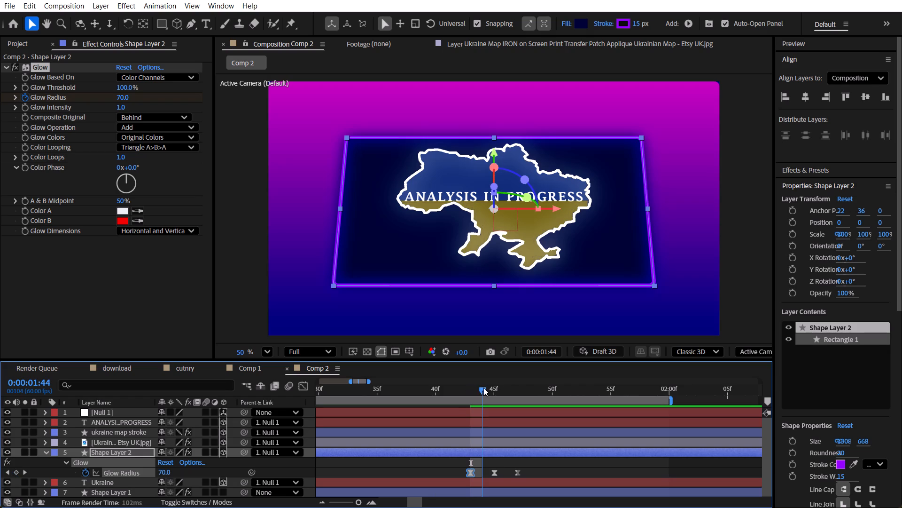
{"action": "left_click_drag", "start_coordinate": [483, 388], "coordinate": [476, 395]}
{"action": "left_click_drag", "start_coordinate": [476, 395], "coordinate": [495, 402]}
{"action": "left_click_drag", "start_coordinate": [170, 473], "coordinate": [153, 473]}
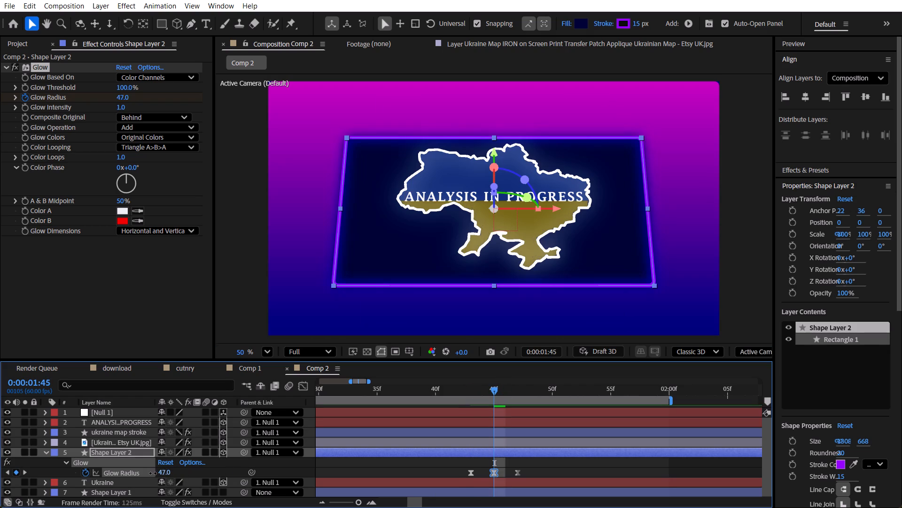
{"action": "left_click_drag", "start_coordinate": [153, 473], "coordinate": [151, 473]}
Play back and scrub the Comp 2 animation to check how the panel's glow builds up and flickers.
{"action": "left_click_drag", "start_coordinate": [497, 388], "coordinate": [520, 393]}
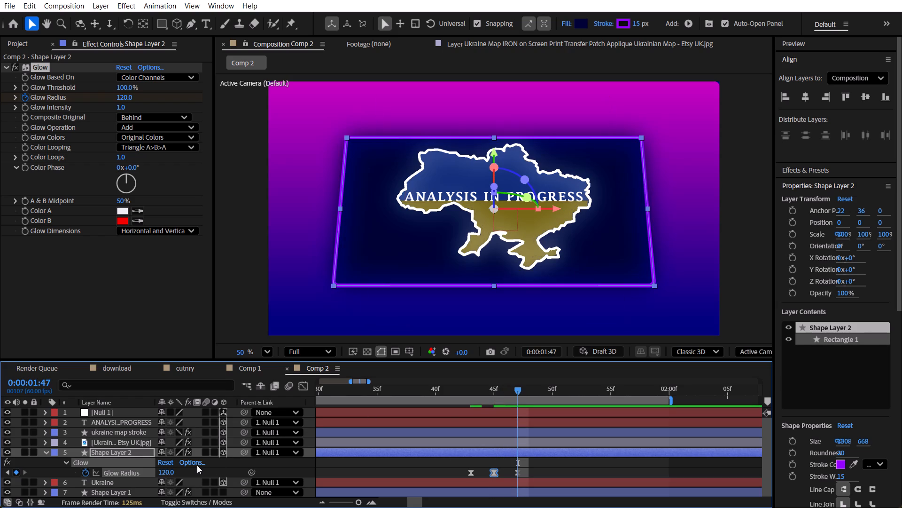
{"action": "left_click_drag", "start_coordinate": [480, 387], "coordinate": [273, 396]}
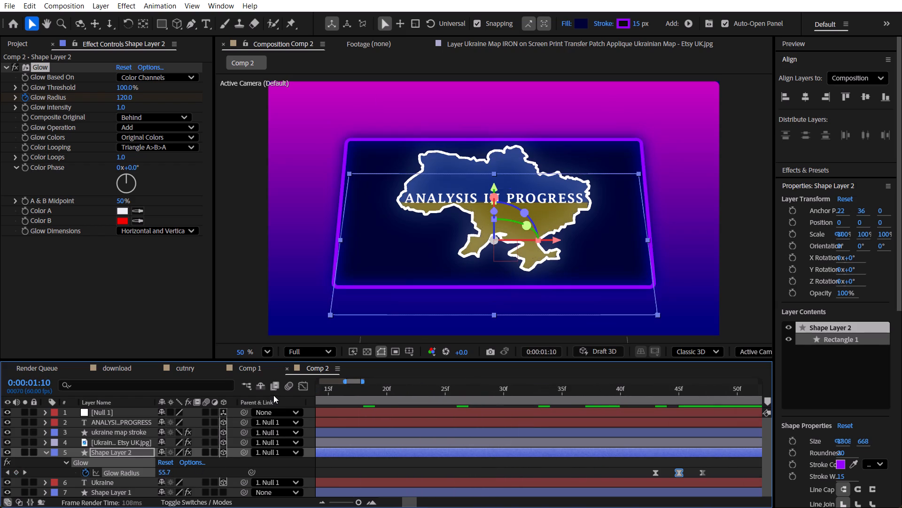
{"action": "type", "text": "--"}
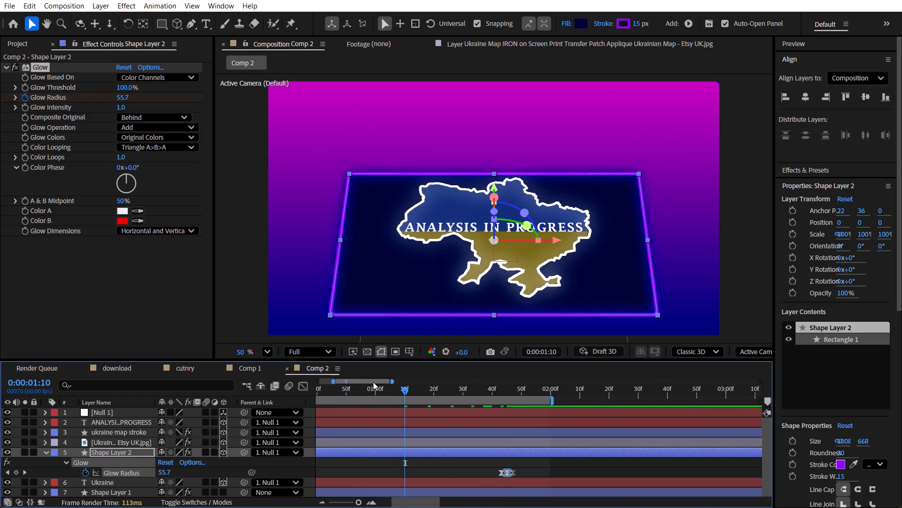
{"action": "left_click_drag", "start_coordinate": [406, 390], "coordinate": [362, 392]}
{"action": "key", "text": "space"}
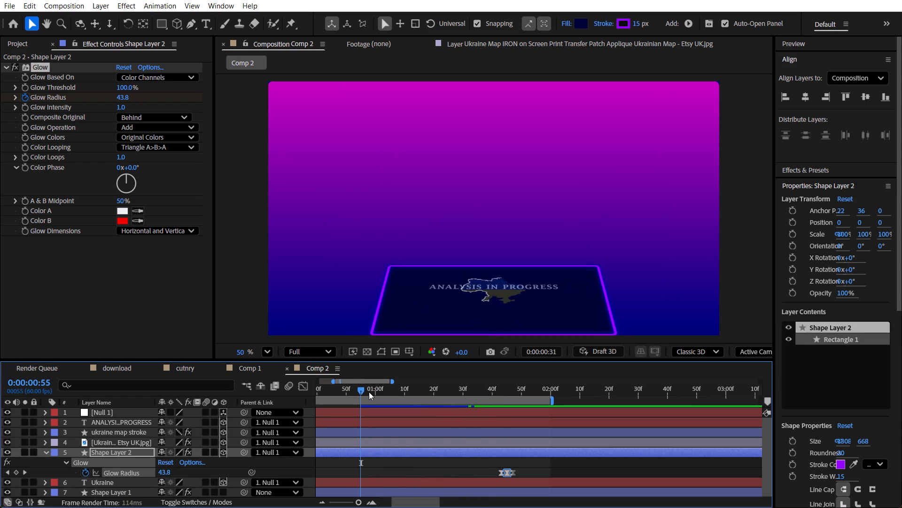
{"action": "key", "text": "space"}
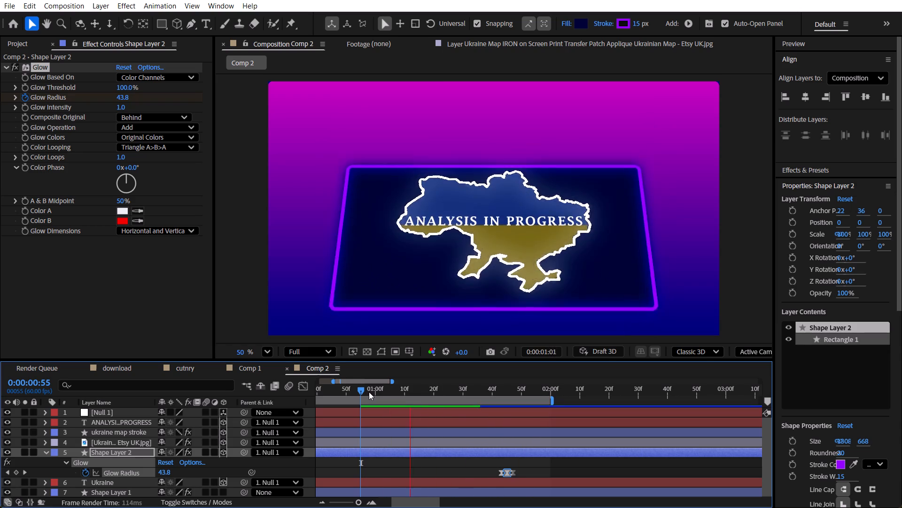
{"action": "key", "text": "space"}
{"action": "scroll", "coordinate": [373, 430], "scroll_direction": "up", "scroll_amount": 5}
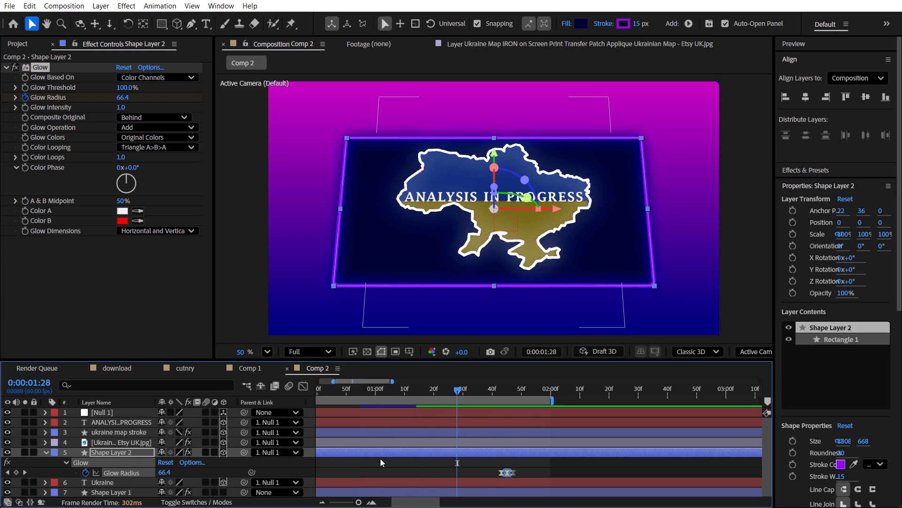
Undo the recent glow changes back to the point where Shape Layer 2 has no Glow effect.
{"action": "key", "text": "ctrl+z"}
{"action": "key", "text": "ctrl+z"}
{"action": "key", "text": "ctrl+z"}
{"action": "key", "text": "ctrl+z"}
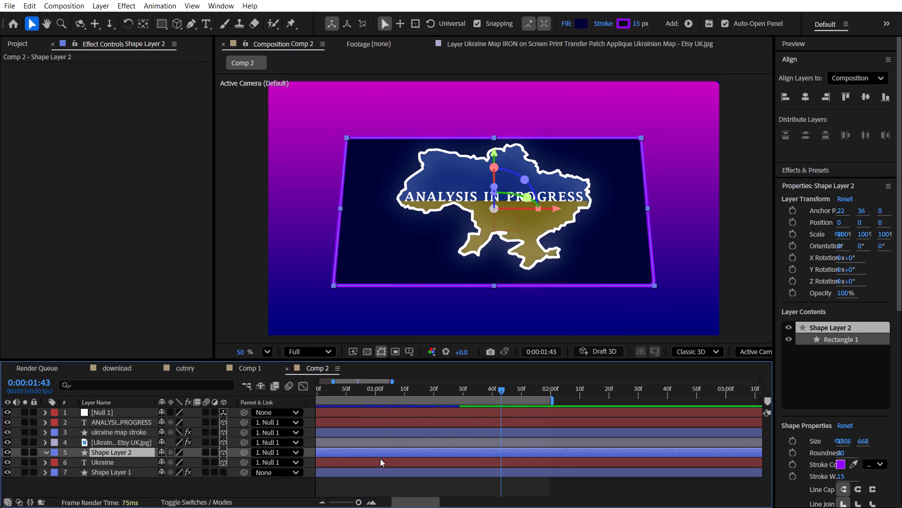
Play back the Comp 2 animation and scrub around 0:00:01:26 to check the panel's rise without its border glow.
{"action": "left_click_drag", "start_coordinate": [389, 387], "coordinate": [314, 388]}
{"action": "key", "text": "space"}
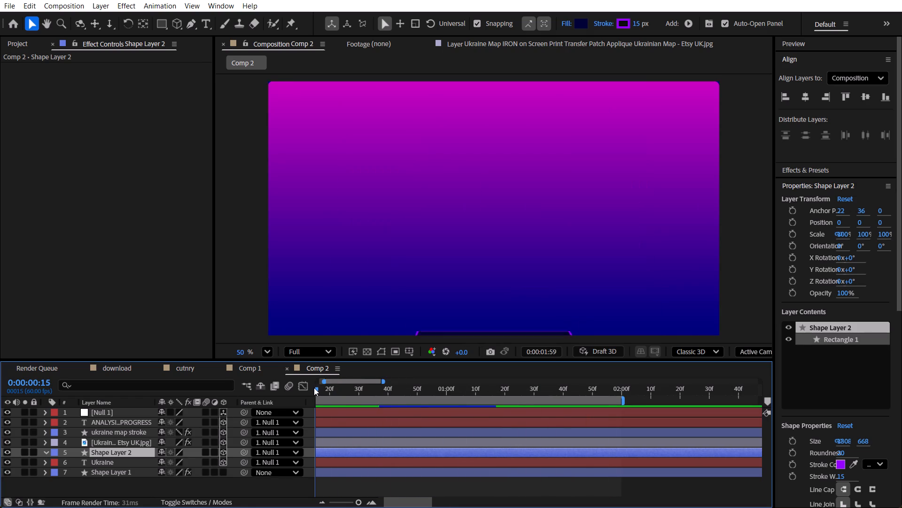
{"action": "key", "text": "space"}
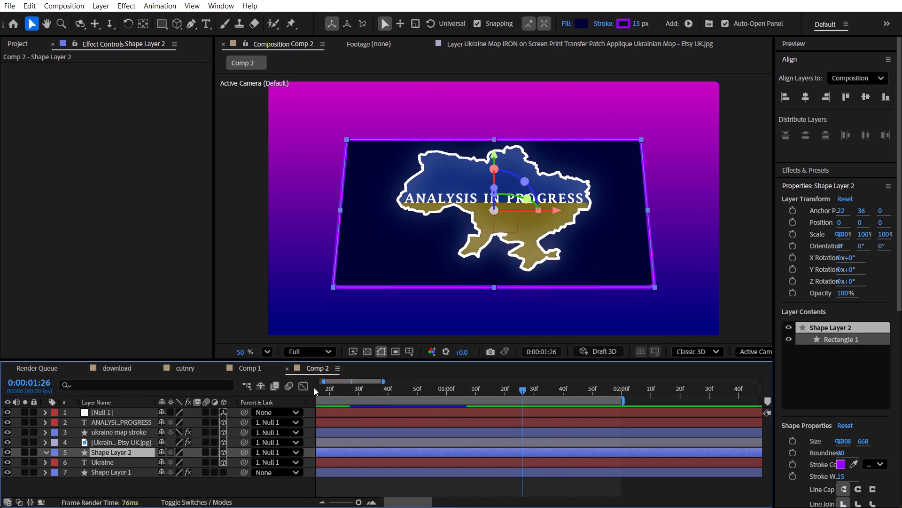
{"action": "key", "text": "space"}
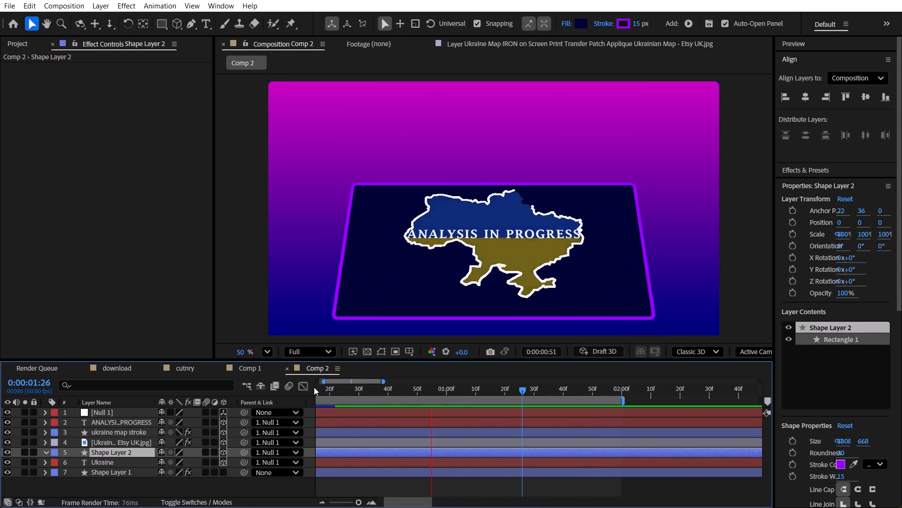
{"action": "key", "text": "space"}
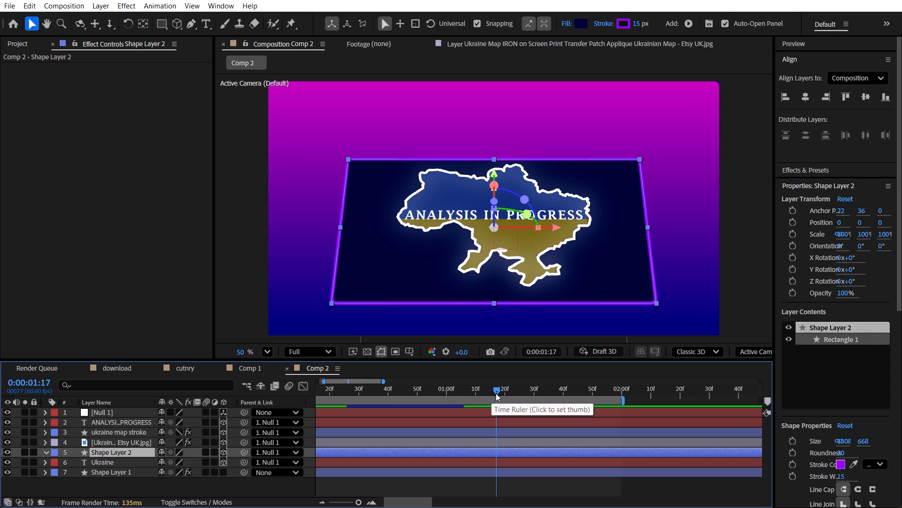
{"action": "left_click_drag", "start_coordinate": [496, 393], "coordinate": [521, 392]}
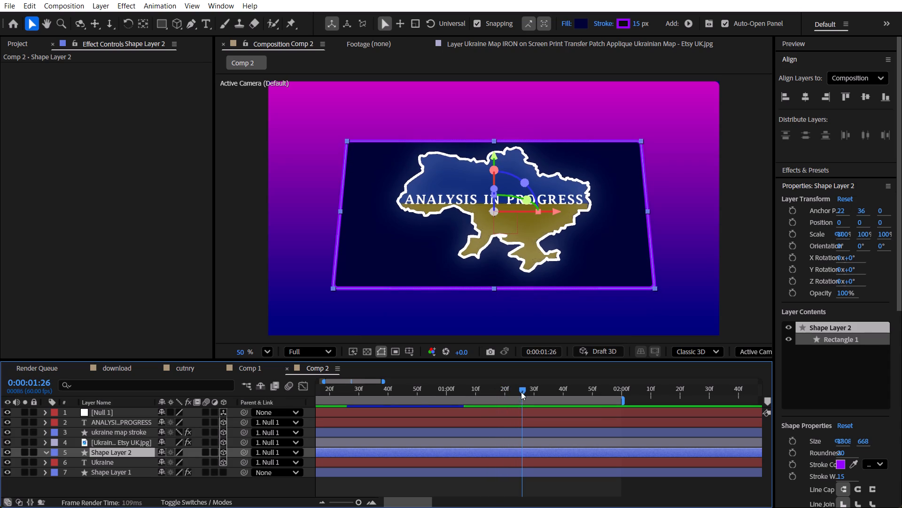
{"action": "left_click_drag", "start_coordinate": [521, 392], "coordinate": [521, 393]}
Reveal Null 1's keyframes and set the Y value of its Position keyframe at 0:00:01:29 to 580.
{"action": "left_click", "coordinate": [130, 410]}
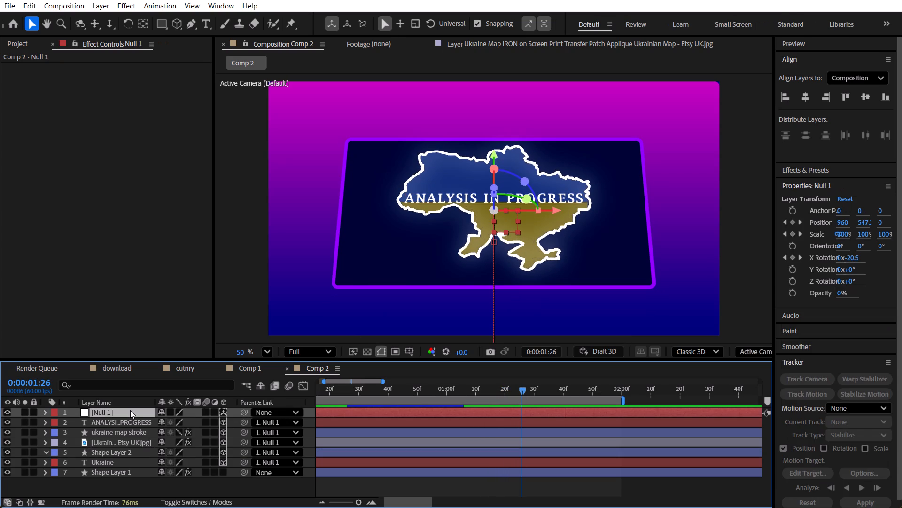
{"action": "key", "text": "u"}
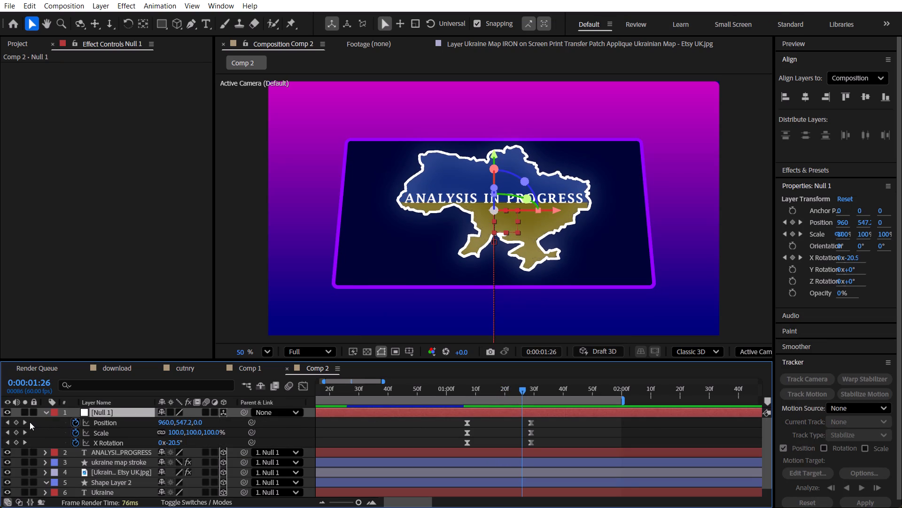
{"action": "left_click", "coordinate": [27, 423]}
{"action": "left_click_drag", "start_coordinate": [180, 422], "coordinate": [196, 423]}
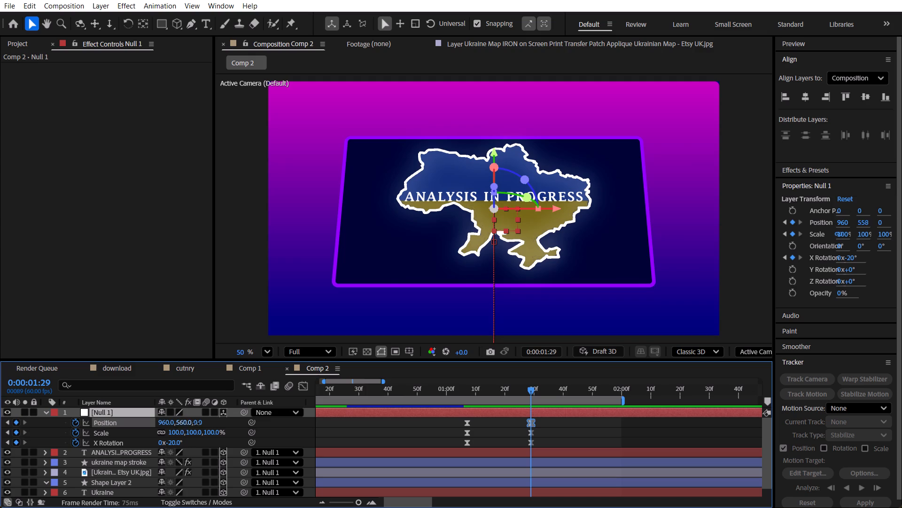
{"action": "left_click_drag", "start_coordinate": [196, 423], "coordinate": [207, 426]}
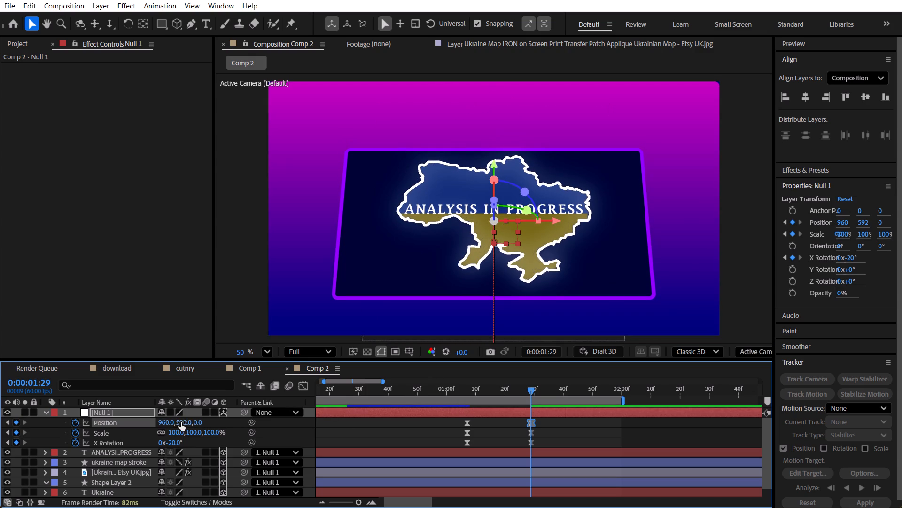
{"action": "left_click_drag", "start_coordinate": [181, 422], "coordinate": [167, 424]}
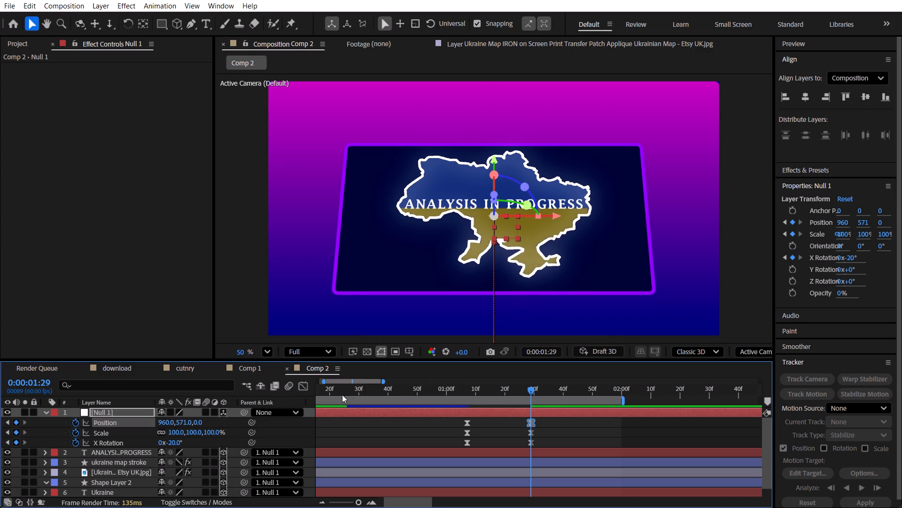
{"action": "left_click_drag", "start_coordinate": [346, 390], "coordinate": [493, 409]}
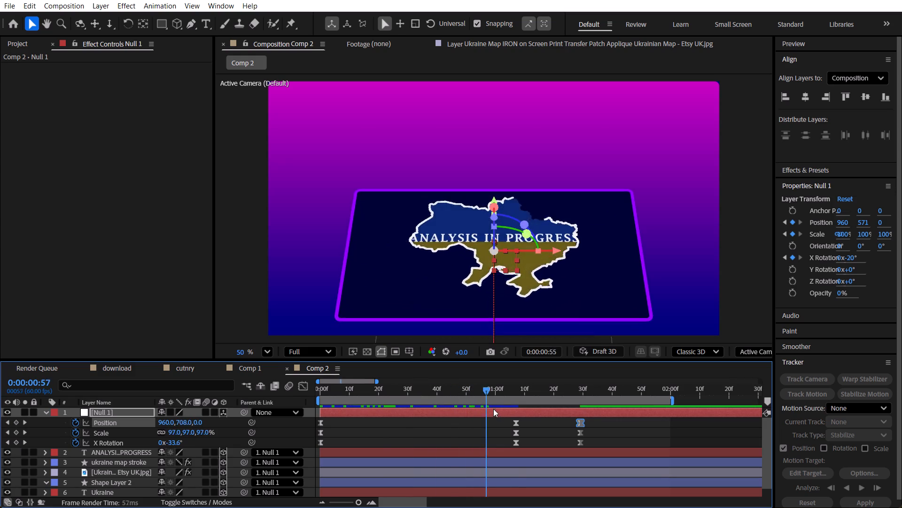
{"action": "left_click_drag", "start_coordinate": [493, 409], "coordinate": [568, 419]}
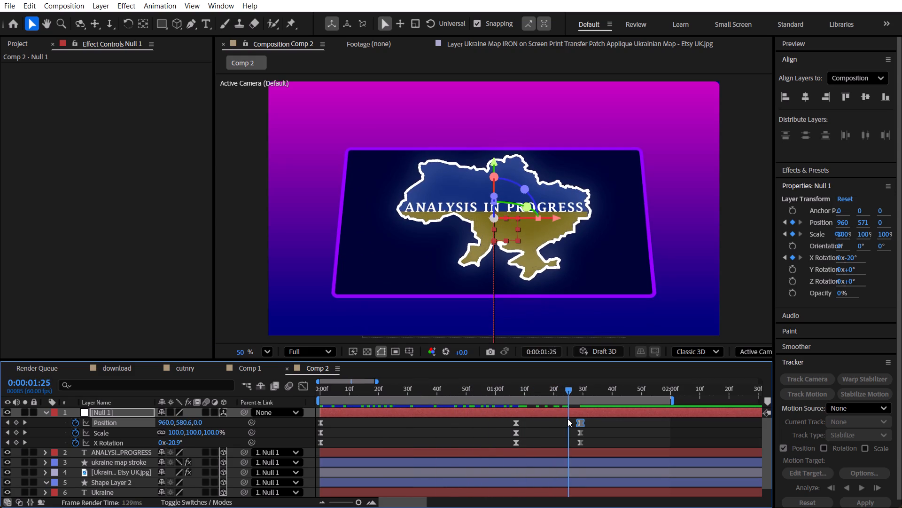
{"action": "left_click_drag", "start_coordinate": [568, 419], "coordinate": [581, 423]}
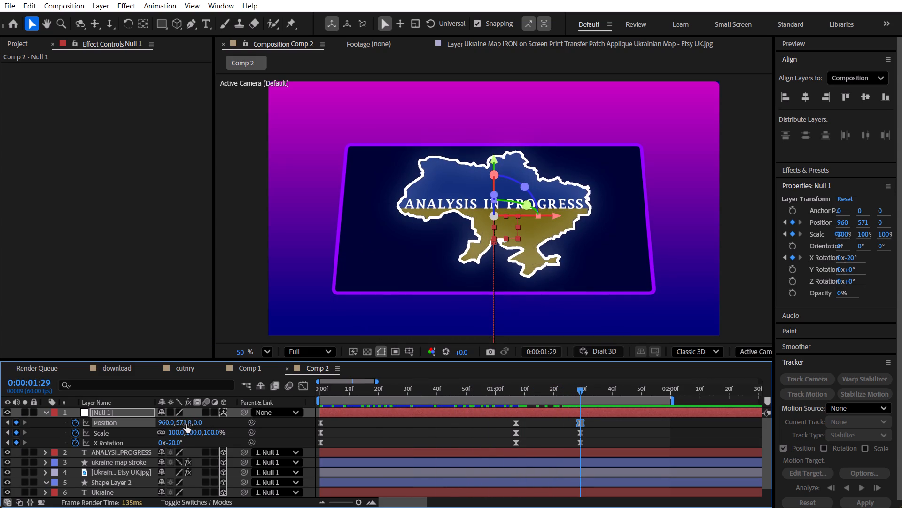
{"action": "left_click", "coordinate": [186, 423]}
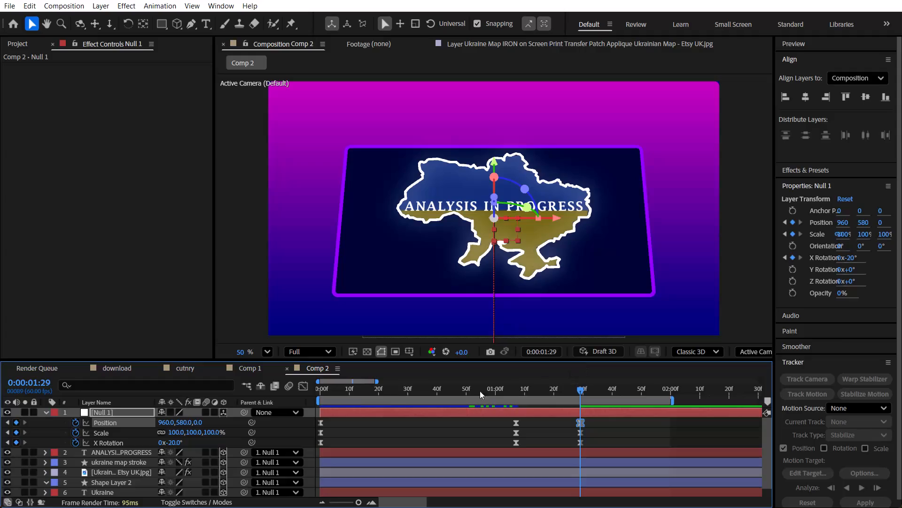
Go back through Null 1's Position keyframes and scrub from 0:00:00:00 to about 0:00:01:30 to check the panel's movement.
{"action": "left_click", "coordinate": [463, 426]}
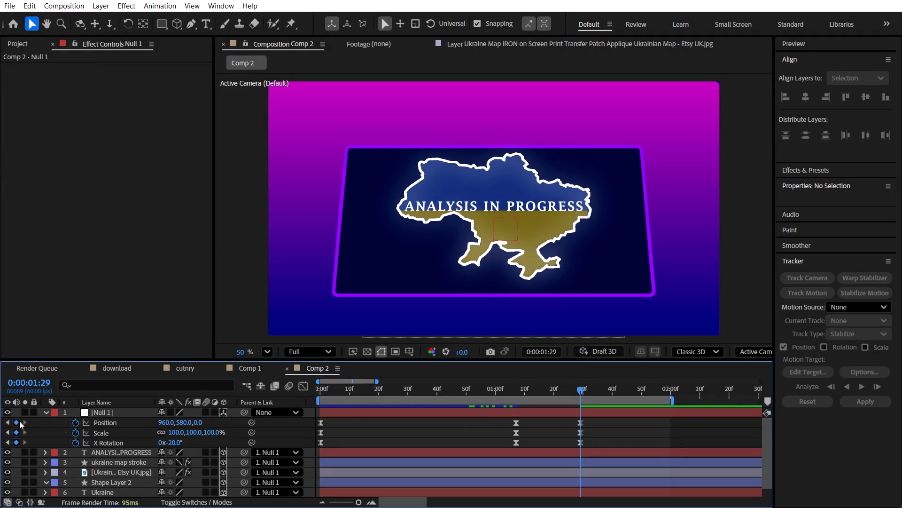
{"action": "left_click", "coordinate": [8, 423]}
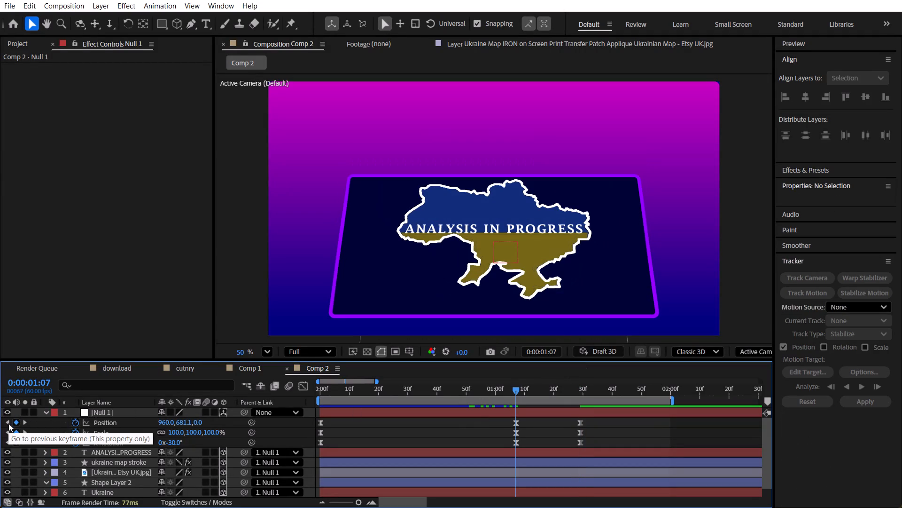
{"action": "left_click", "coordinate": [8, 423]}
{"action": "left_click", "coordinate": [336, 424]}
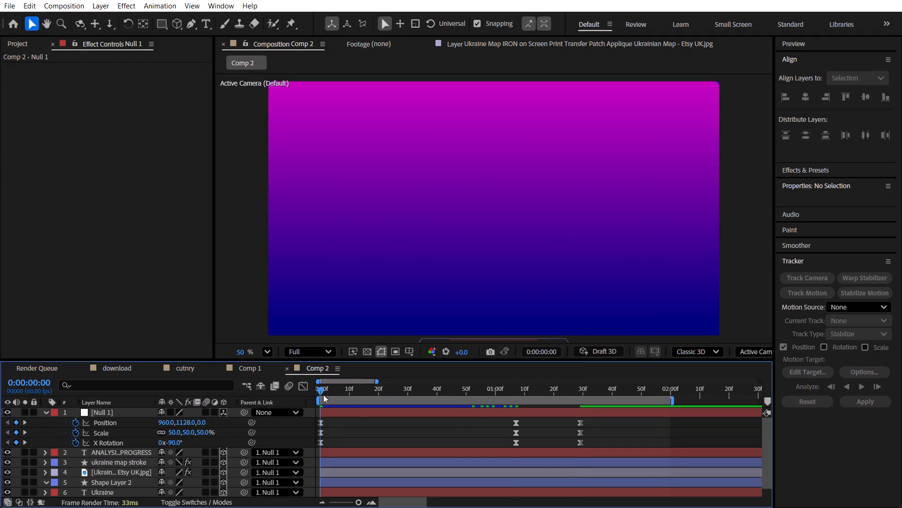
{"action": "left_click_drag", "start_coordinate": [322, 393], "coordinate": [503, 393]}
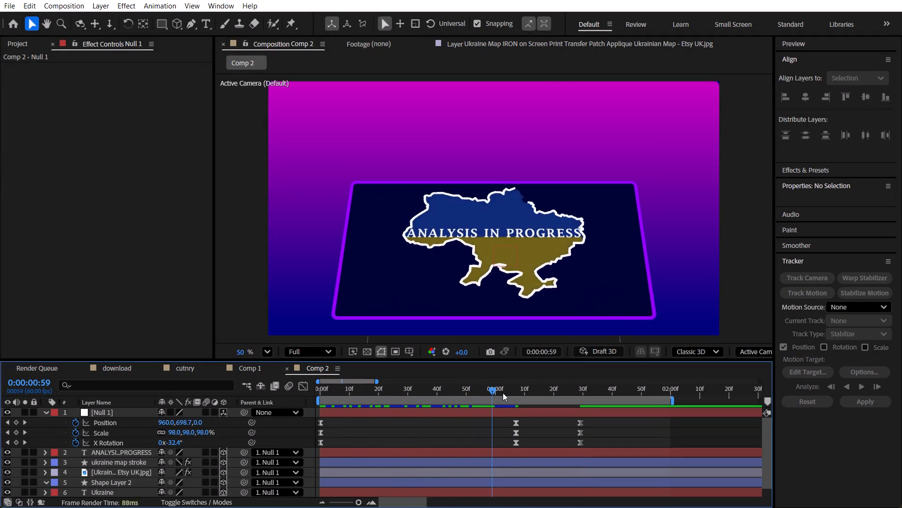
{"action": "left_click_drag", "start_coordinate": [503, 393], "coordinate": [579, 392]}
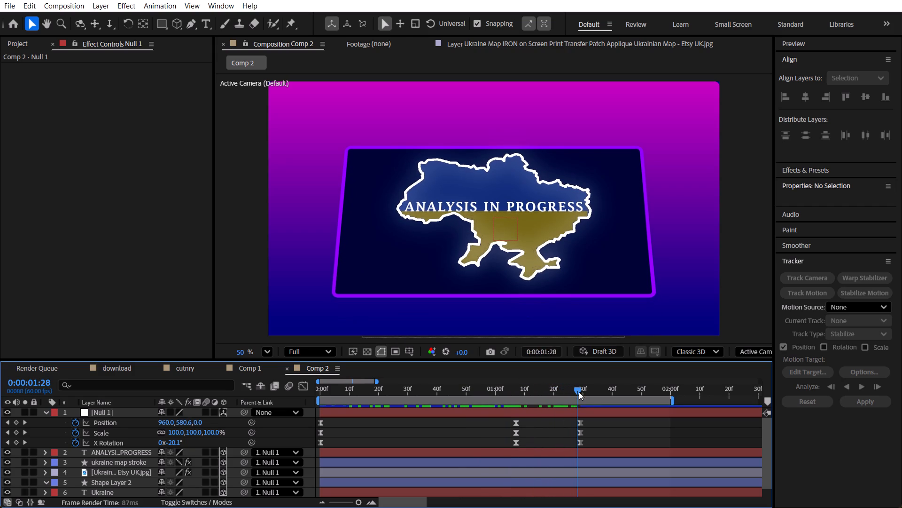
{"action": "left_click_drag", "start_coordinate": [579, 392], "coordinate": [585, 393]}
{"action": "scroll", "coordinate": [511, 417], "scroll_direction": "down", "scroll_amount": 4}
{"action": "scroll", "coordinate": [429, 410], "scroll_direction": "up", "scroll_amount": 2}
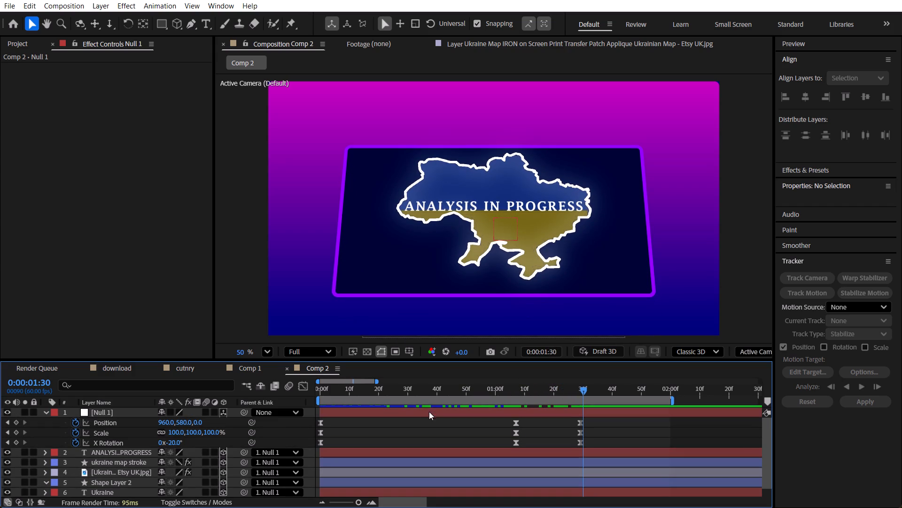
{"action": "key", "text": "u"}
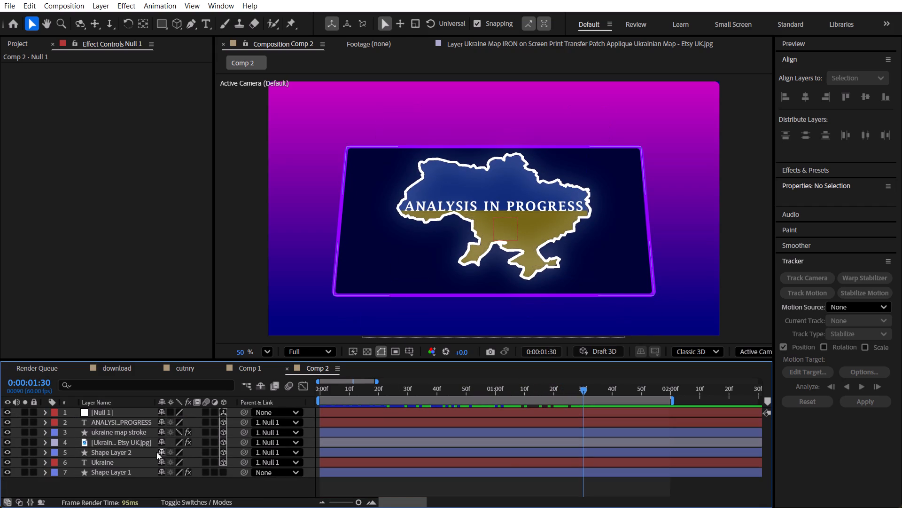
Paste the copied Glow effect with its Glow Radius keyframes onto Shape Layer 2 at 0:00:00:00.
{"action": "left_click", "coordinate": [131, 454]}
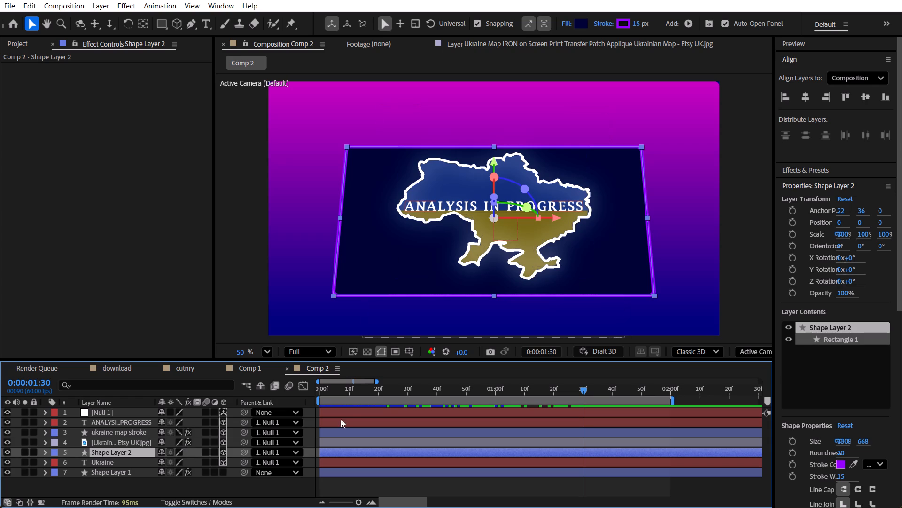
{"action": "left_click_drag", "start_coordinate": [330, 391], "coordinate": [291, 391]}
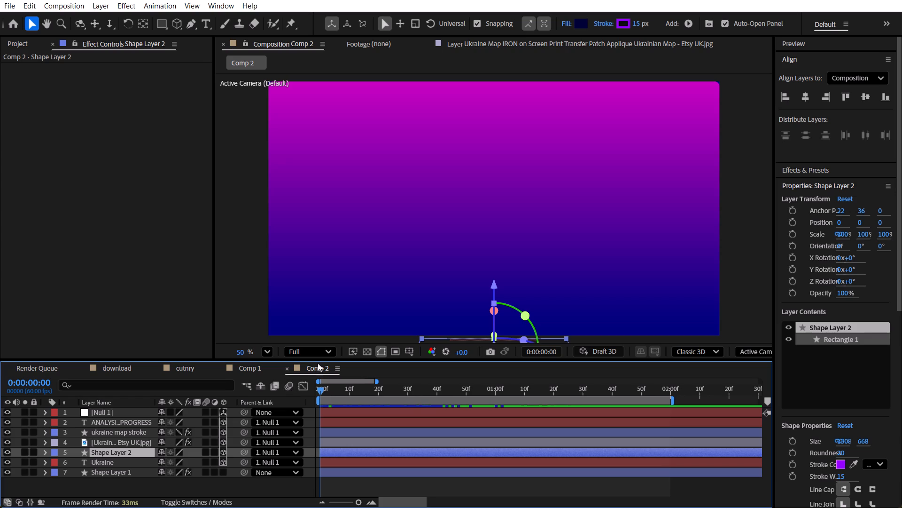
{"action": "key", "text": "u"}
{"action": "key", "text": "u"}
{"action": "key", "text": "ctrl+v"}
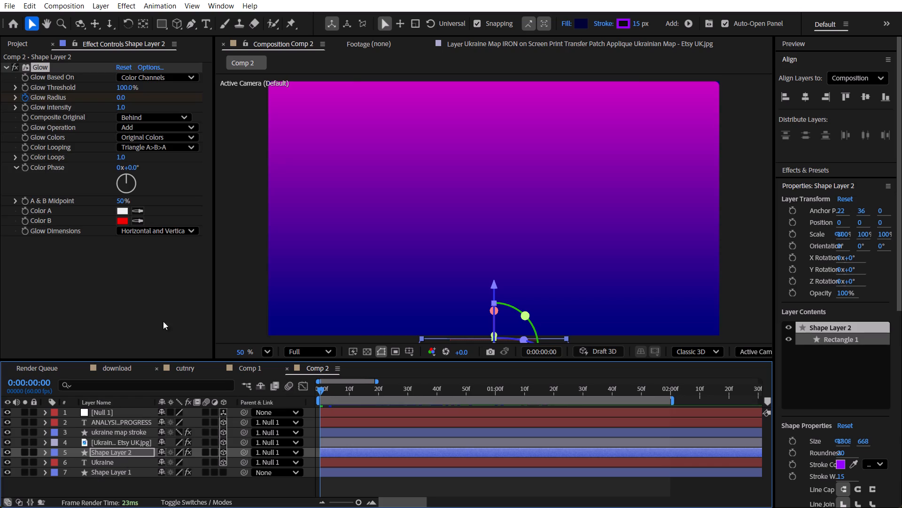
Scrub through Comp 2 from the start to about 0:00:01:40 and back to check the pasted glow's timing.
{"action": "left_click_drag", "start_coordinate": [166, 310], "coordinate": [167, 316]}
{"action": "left_click_drag", "start_coordinate": [325, 389], "coordinate": [342, 389]}
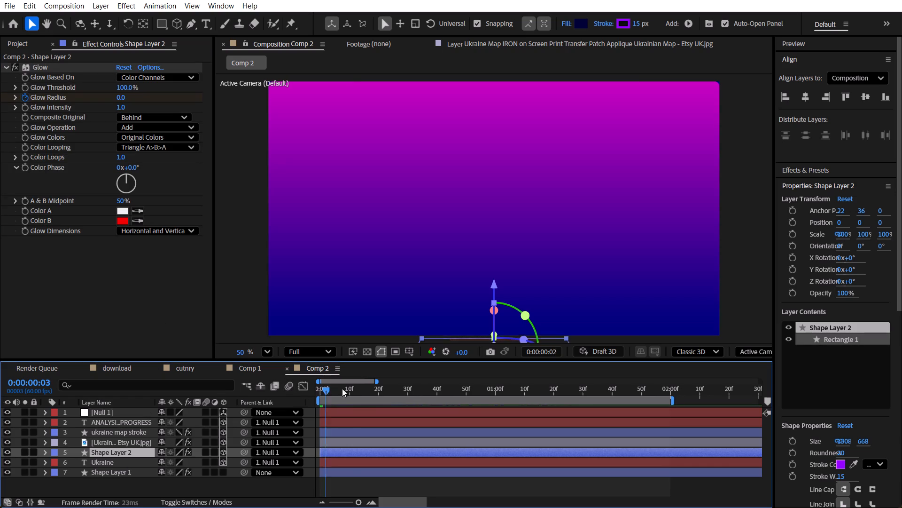
{"action": "left_click_drag", "start_coordinate": [342, 389], "coordinate": [548, 394]}
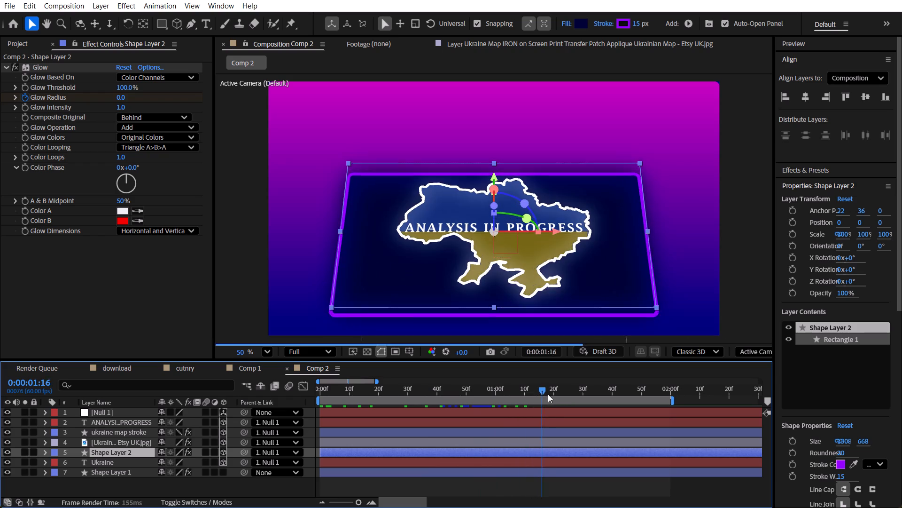
{"action": "left_click_drag", "start_coordinate": [548, 394], "coordinate": [615, 395]}
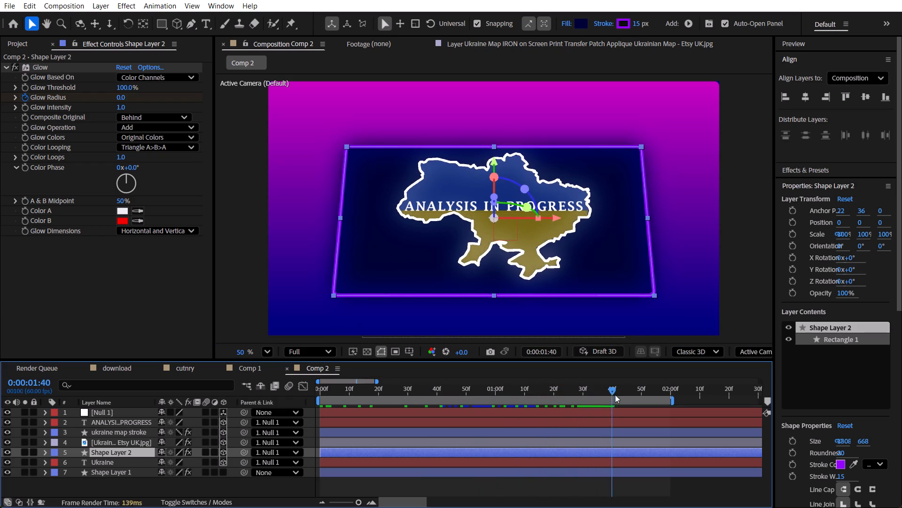
{"action": "left_click_drag", "start_coordinate": [615, 395], "coordinate": [417, 387]}
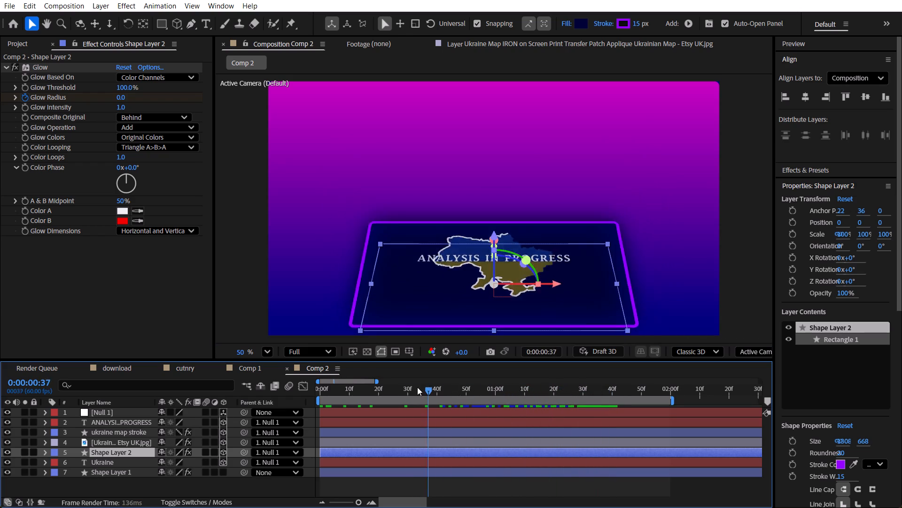
{"action": "left_click_drag", "start_coordinate": [417, 387], "coordinate": [318, 386]}
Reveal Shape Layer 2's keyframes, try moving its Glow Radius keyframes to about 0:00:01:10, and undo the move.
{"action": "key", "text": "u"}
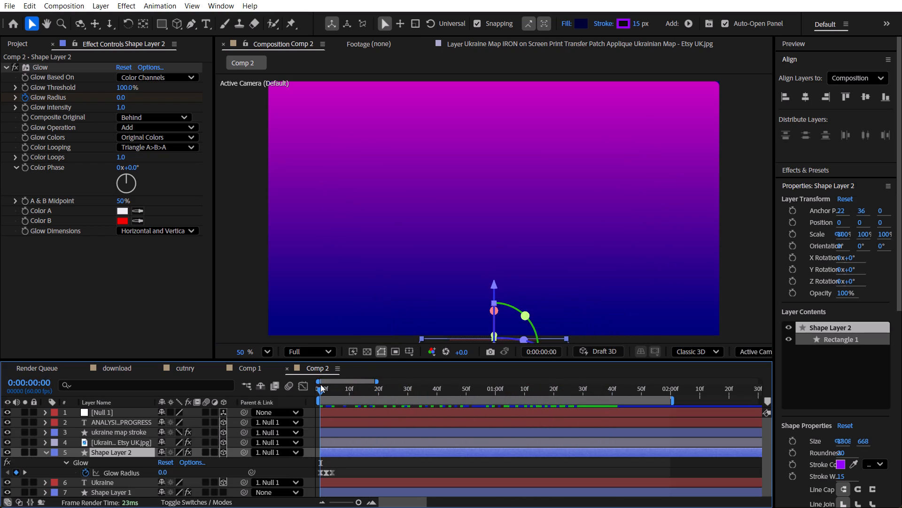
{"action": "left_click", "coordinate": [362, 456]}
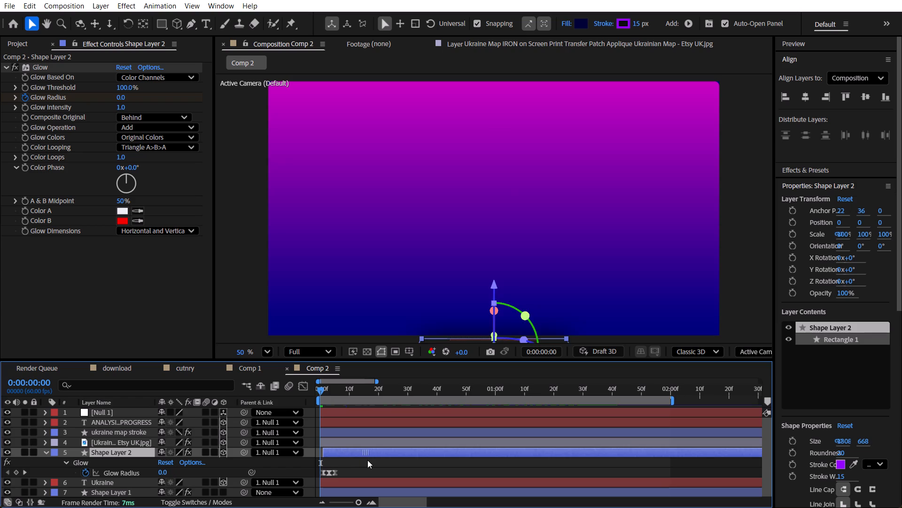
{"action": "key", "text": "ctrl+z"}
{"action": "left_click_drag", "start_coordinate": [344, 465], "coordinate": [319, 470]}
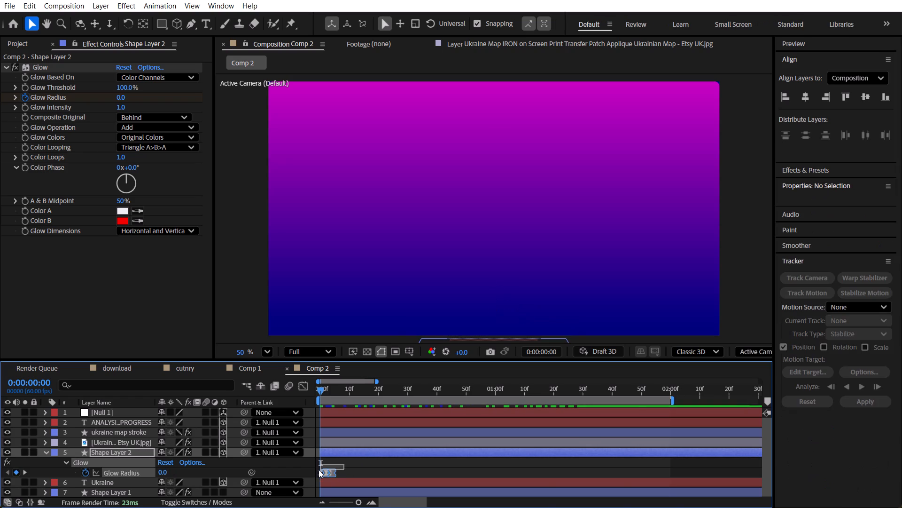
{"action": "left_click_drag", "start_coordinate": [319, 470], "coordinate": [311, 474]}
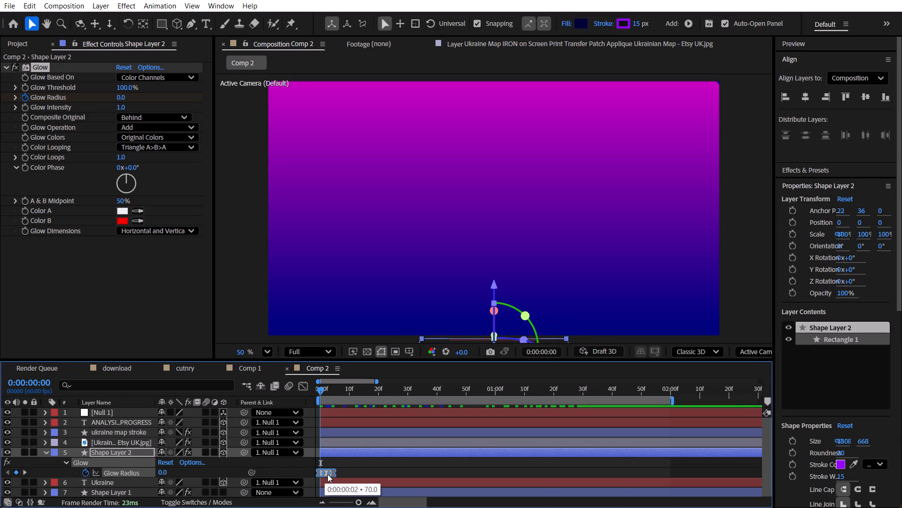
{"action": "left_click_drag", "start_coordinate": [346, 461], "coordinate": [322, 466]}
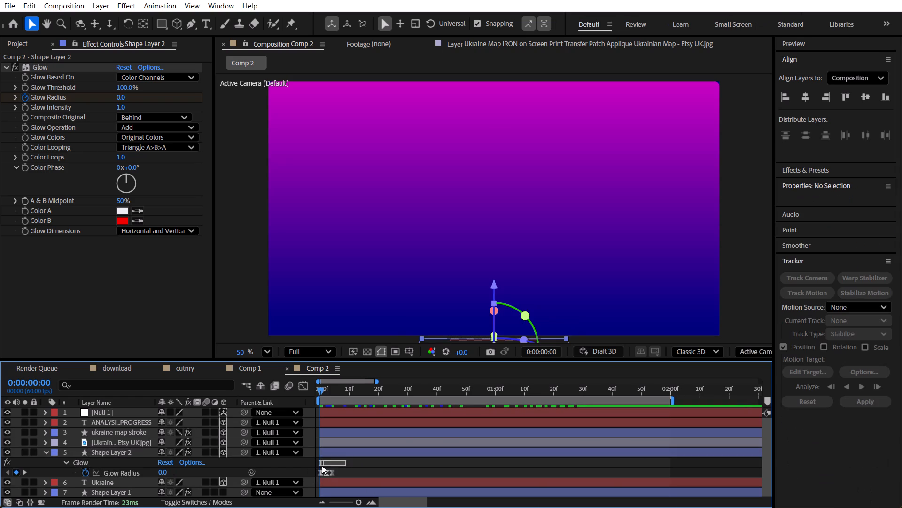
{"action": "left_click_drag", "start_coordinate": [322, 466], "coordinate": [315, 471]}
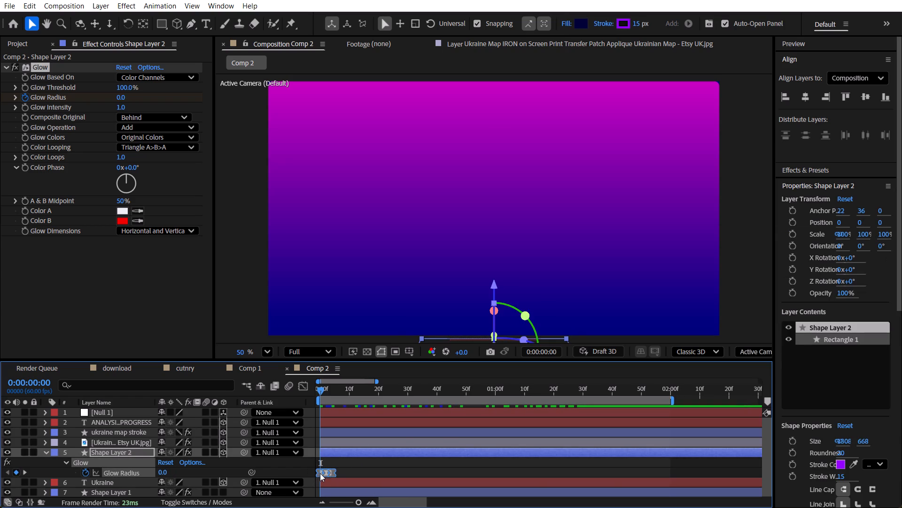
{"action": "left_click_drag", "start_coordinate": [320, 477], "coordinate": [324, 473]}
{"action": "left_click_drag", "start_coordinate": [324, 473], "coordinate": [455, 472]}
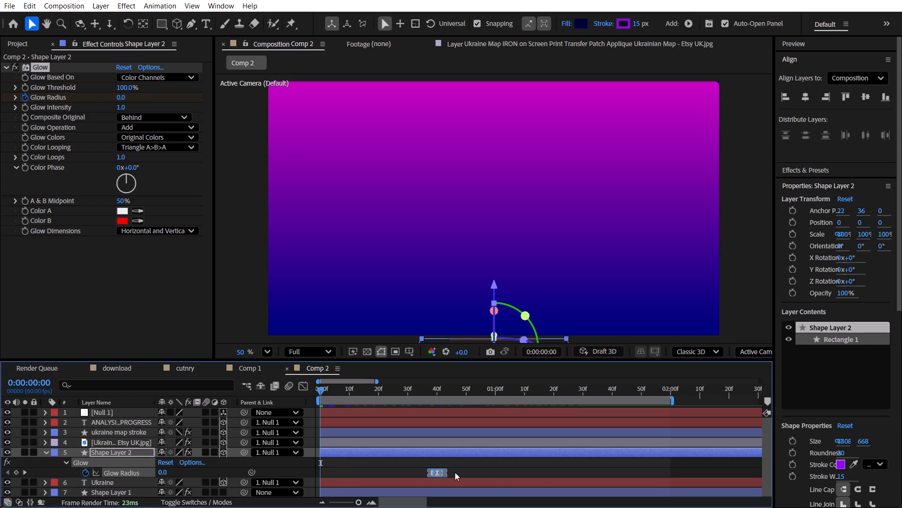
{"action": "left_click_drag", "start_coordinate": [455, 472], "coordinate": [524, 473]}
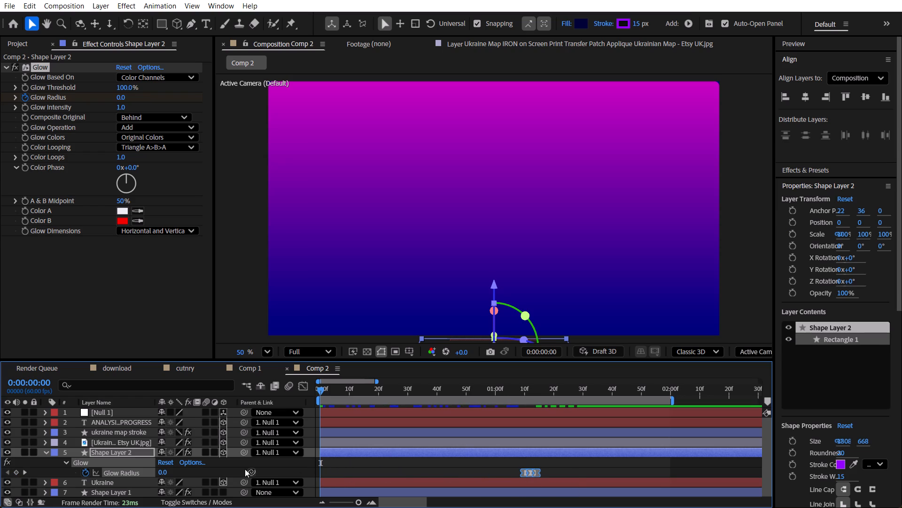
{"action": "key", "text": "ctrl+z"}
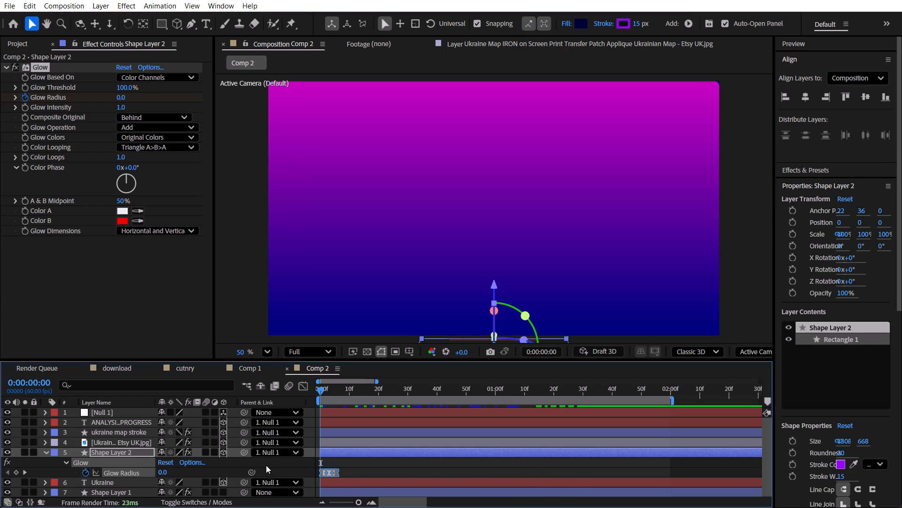
Delete all the selected Glow Radius keyframes from Shape Layer 2.
{"action": "key", "text": "Delete"}
{"action": "left_click", "coordinate": [343, 472]}
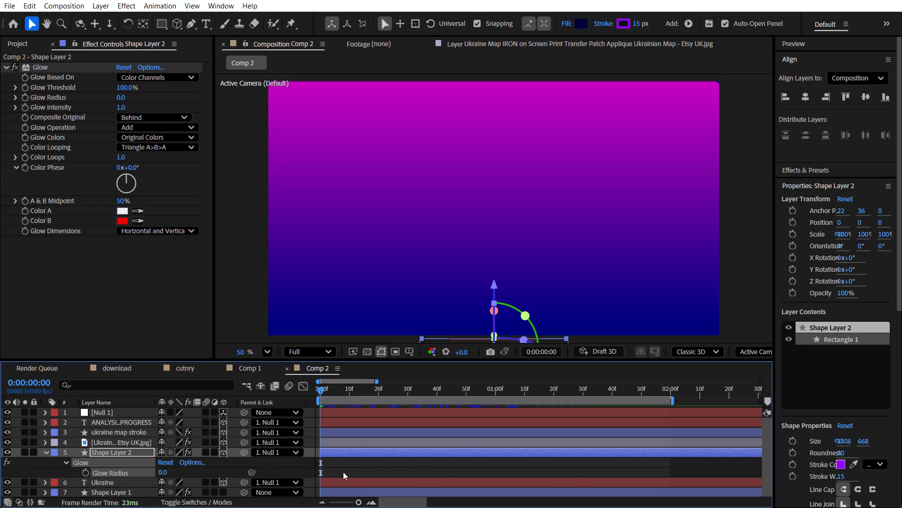
Go to 0:00:01:02 in Comp 2 and set Shape Layer 2's Glow Radius to a constant 120.
{"action": "left_click_drag", "start_coordinate": [397, 390], "coordinate": [488, 390]}
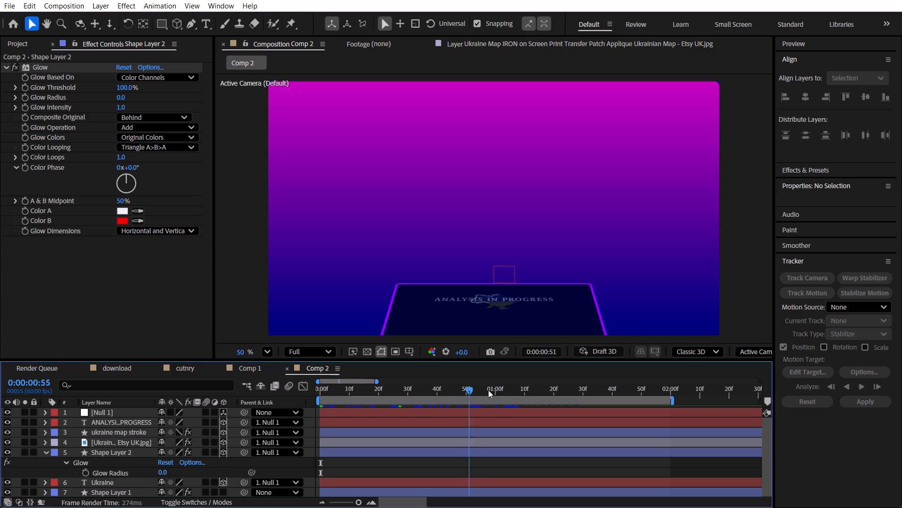
{"action": "left_click_drag", "start_coordinate": [488, 390], "coordinate": [501, 391]}
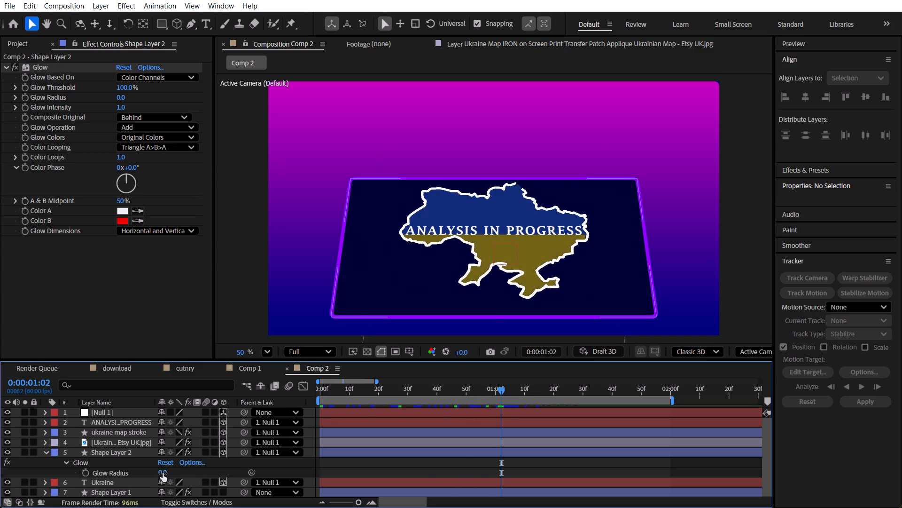
{"action": "left_click_drag", "start_coordinate": [163, 473], "coordinate": [192, 472]}
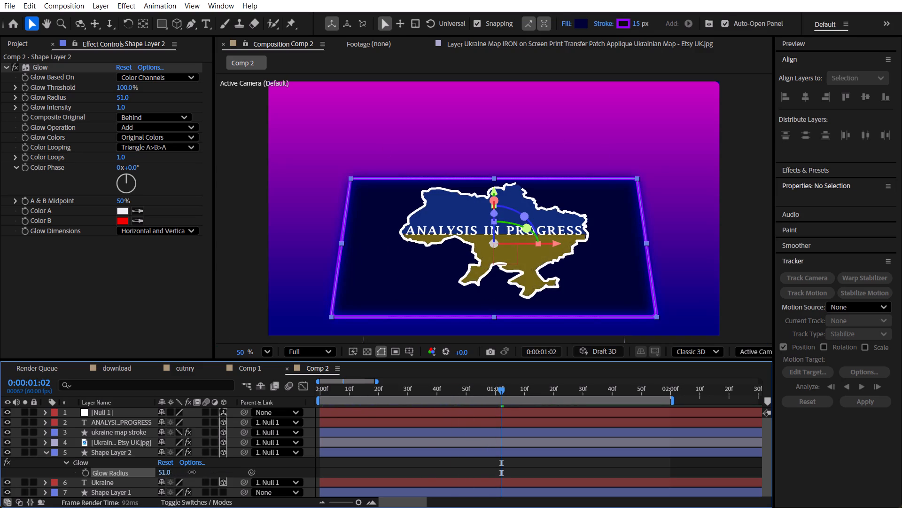
{"action": "left_click_drag", "start_coordinate": [192, 472], "coordinate": [213, 469]}
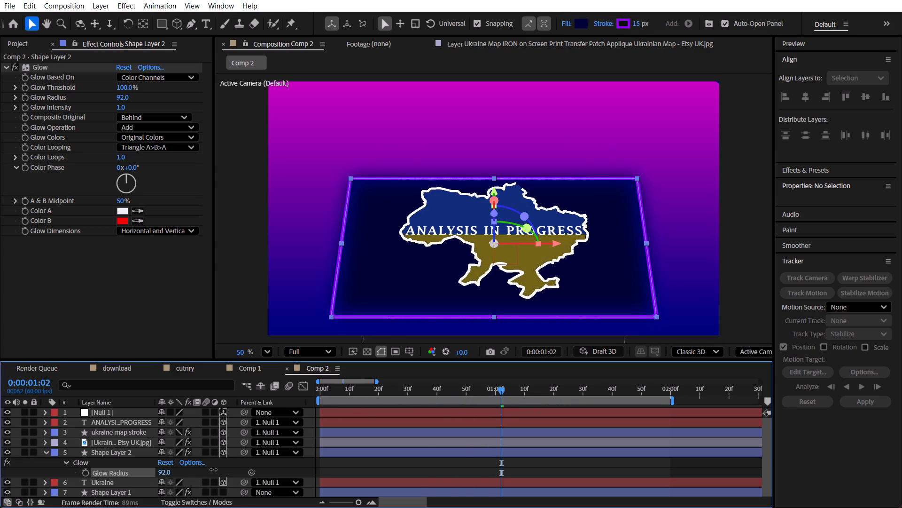
{"action": "left_click_drag", "start_coordinate": [213, 469], "coordinate": [224, 468]}
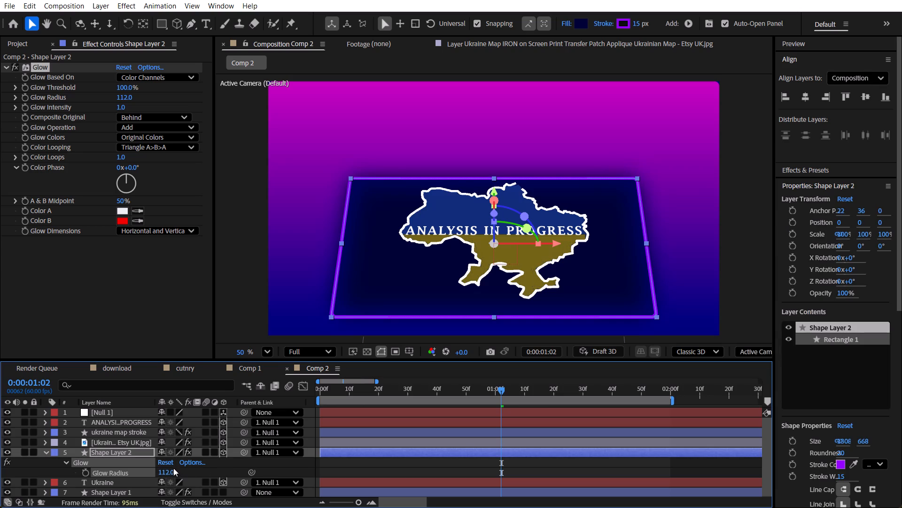
{"action": "left_click", "coordinate": [173, 471]}
{"action": "type", "text": "120"}
{"action": "key", "text": "Return"}
{"action": "left_click", "coordinate": [161, 282]}
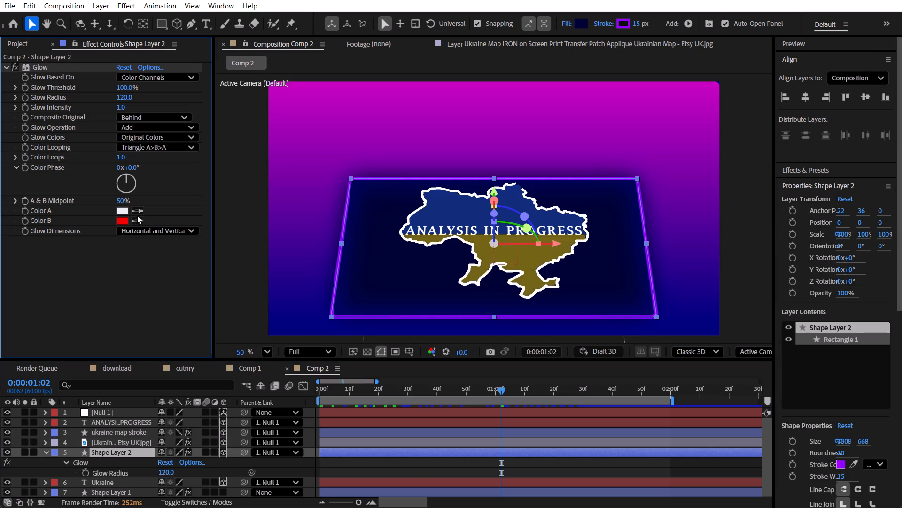
Sample the background's dark blue as Color A and its magenta as Color B in Shape Layer 2's Glow effect.
{"action": "left_click", "coordinate": [137, 212]}
{"action": "left_click", "coordinate": [296, 330]}
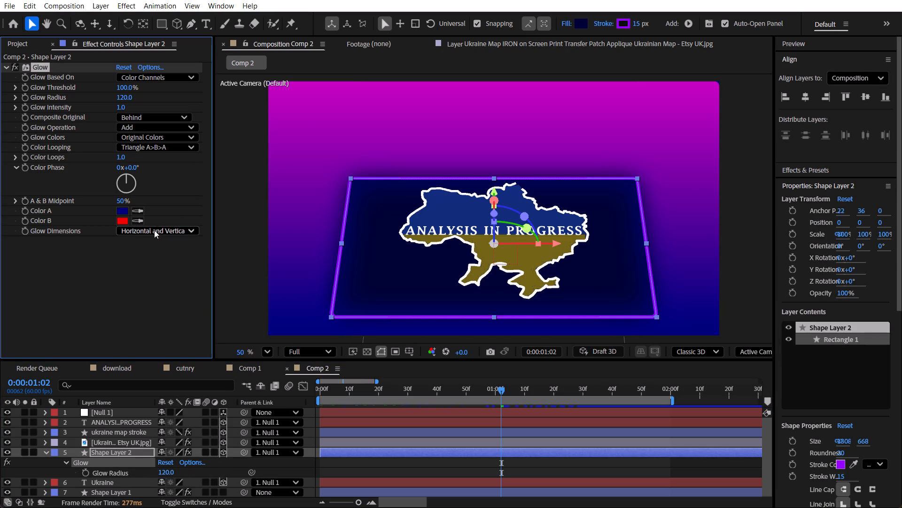
{"action": "left_click", "coordinate": [139, 217]}
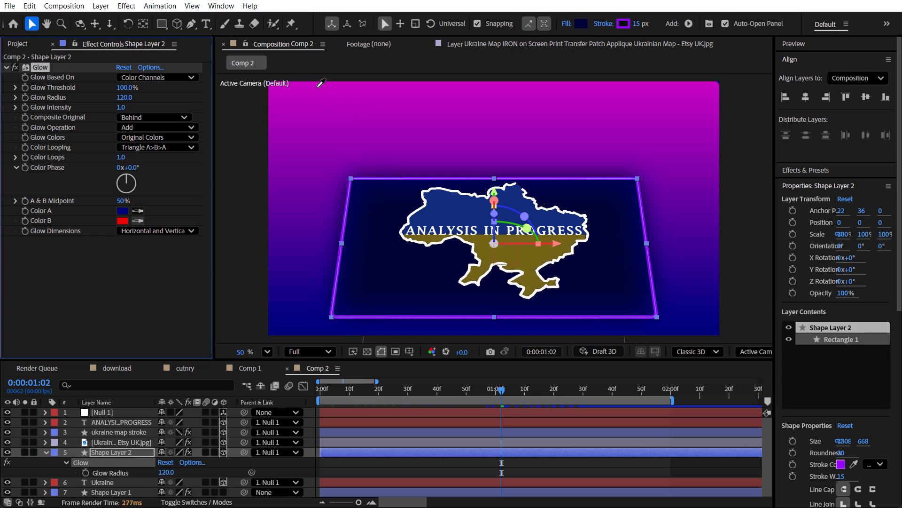
{"action": "left_click", "coordinate": [317, 87]}
{"action": "left_click", "coordinate": [140, 278]}
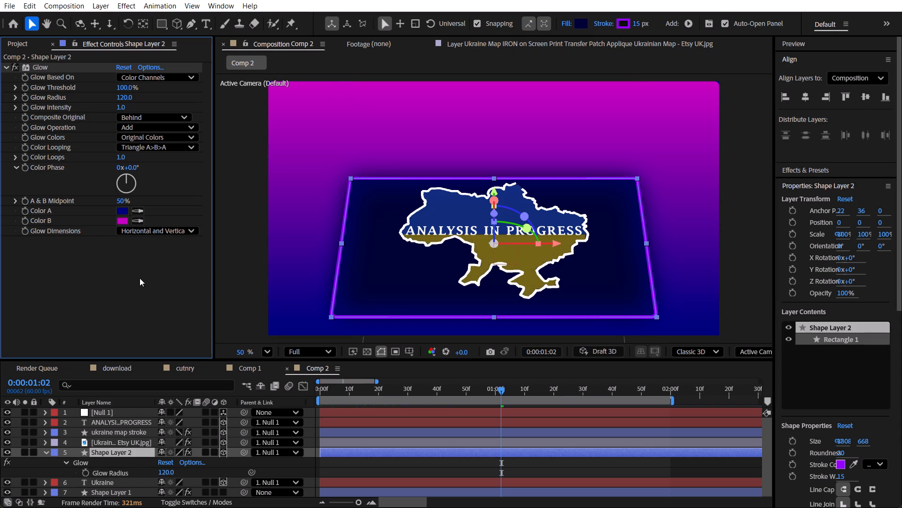
Switch Shape Layer 2's Glow effect off and on to compare the border, and view it with the layer deselected.
{"action": "left_click", "coordinate": [16, 63]}
{"action": "left_click", "coordinate": [16, 63]}
{"action": "left_click", "coordinate": [16, 63]}
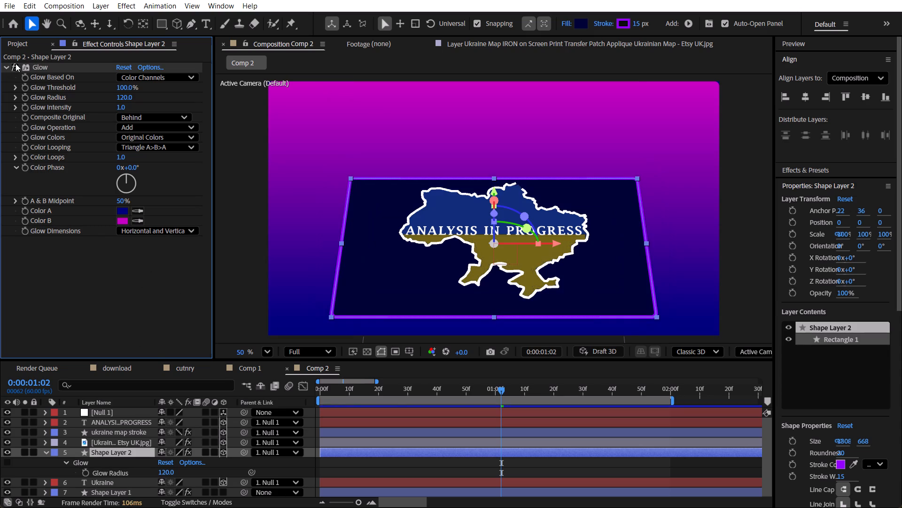
{"action": "left_click", "coordinate": [16, 63]}
{"action": "left_click", "coordinate": [52, 288]}
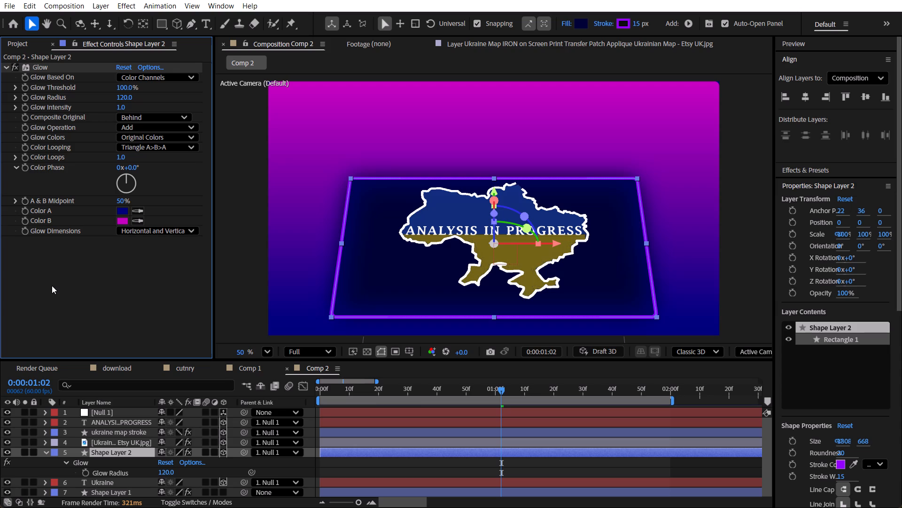
{"action": "left_click", "coordinate": [132, 312]}
{"action": "left_click", "coordinate": [226, 465]}
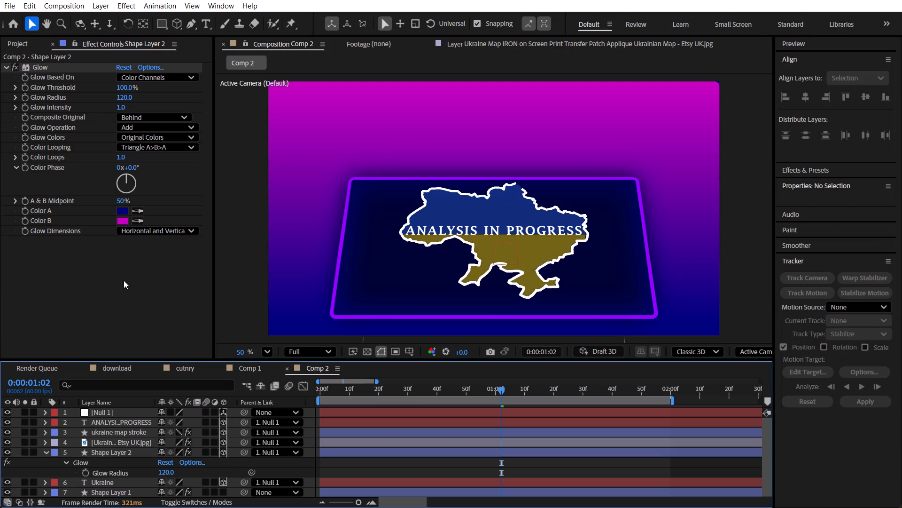
{"action": "left_click", "coordinate": [124, 281]}
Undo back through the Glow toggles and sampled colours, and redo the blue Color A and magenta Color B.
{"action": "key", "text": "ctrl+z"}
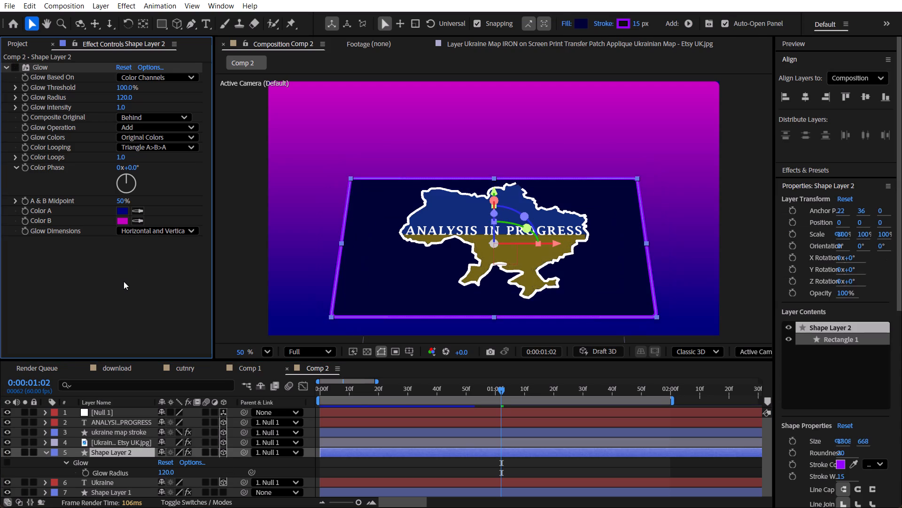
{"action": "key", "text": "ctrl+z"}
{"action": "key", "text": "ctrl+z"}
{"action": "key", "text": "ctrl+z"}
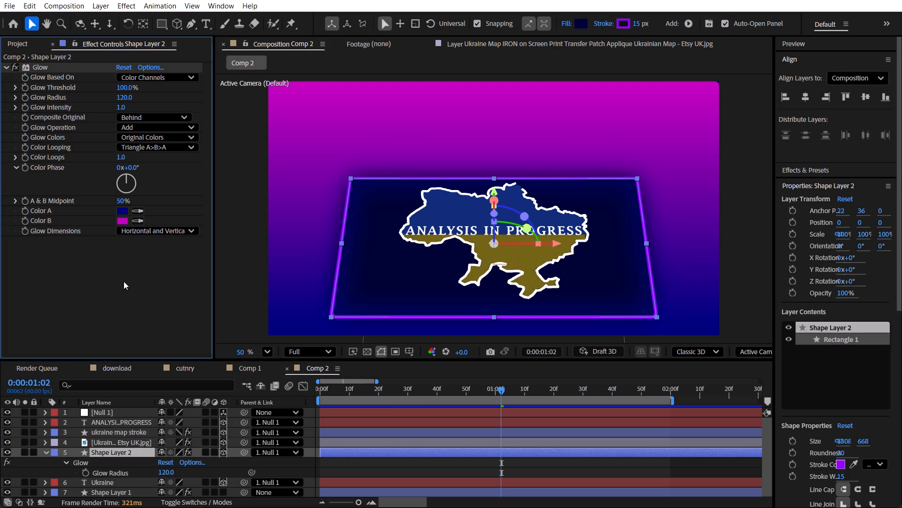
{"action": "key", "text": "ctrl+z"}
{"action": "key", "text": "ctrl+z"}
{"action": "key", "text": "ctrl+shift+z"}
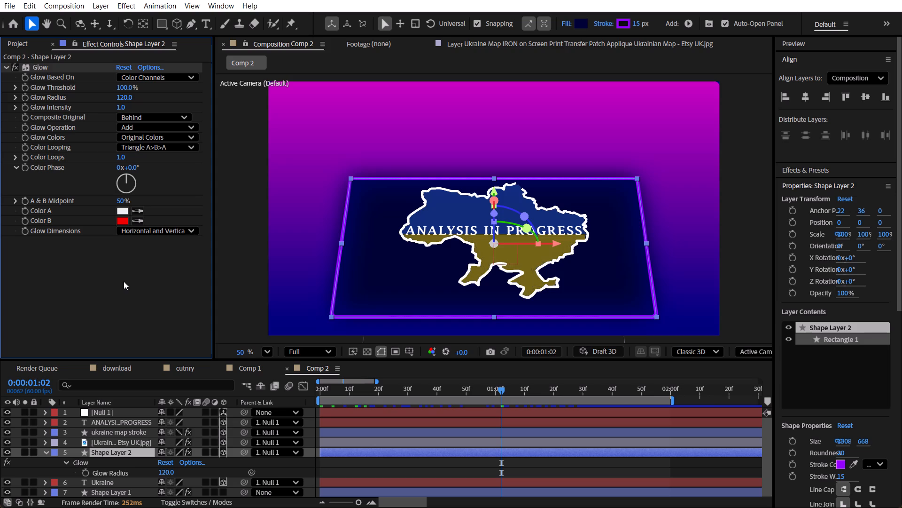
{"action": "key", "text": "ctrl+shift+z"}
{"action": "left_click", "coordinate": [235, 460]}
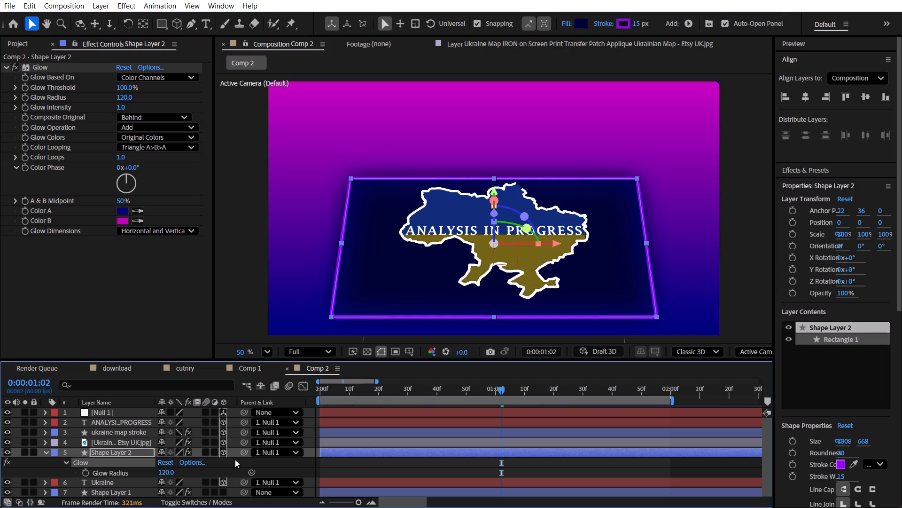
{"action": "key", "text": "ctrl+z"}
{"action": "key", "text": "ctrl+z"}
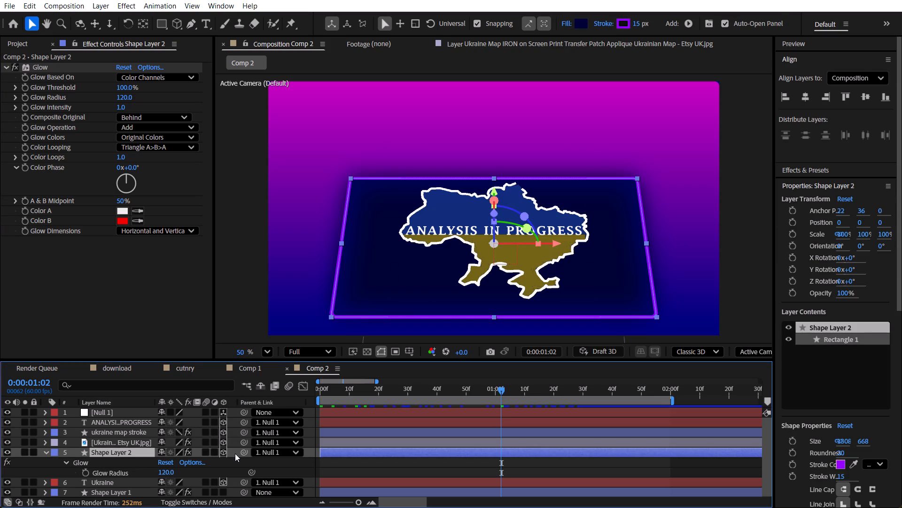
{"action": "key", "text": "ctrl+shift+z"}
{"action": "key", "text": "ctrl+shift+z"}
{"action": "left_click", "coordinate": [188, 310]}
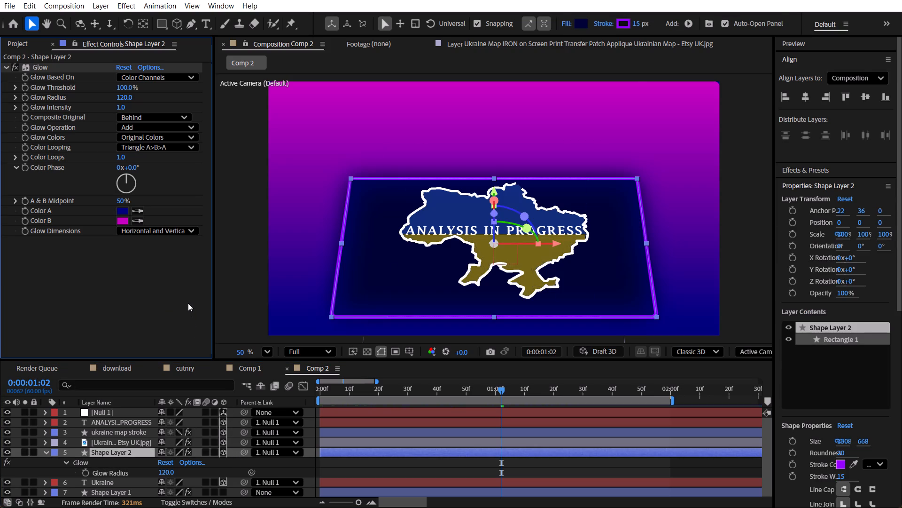
Scrub Comp 2 from 0:00:00:00 to about 0:00:02:05 and back to 0:00:01:43 to check the constant border glow.
{"action": "left_click_drag", "start_coordinate": [410, 395], "coordinate": [315, 390]}
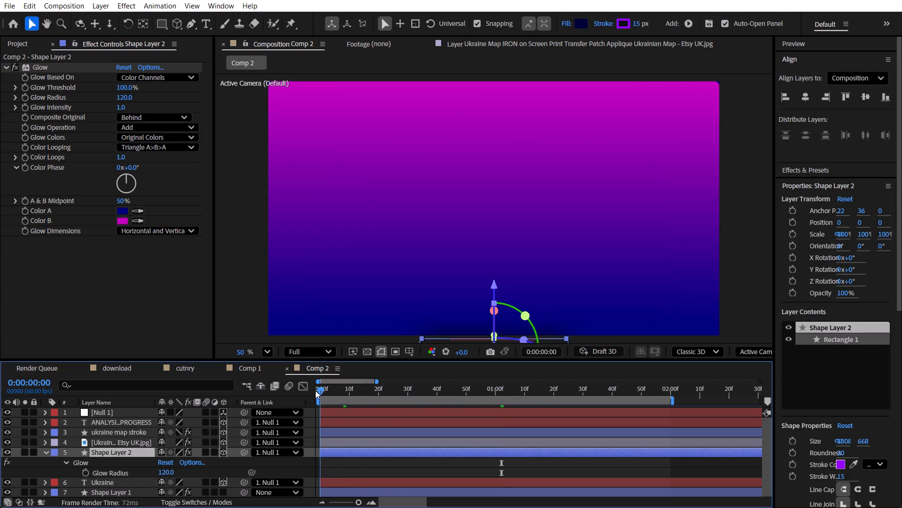
{"action": "left_click_drag", "start_coordinate": [315, 390], "coordinate": [559, 429]}
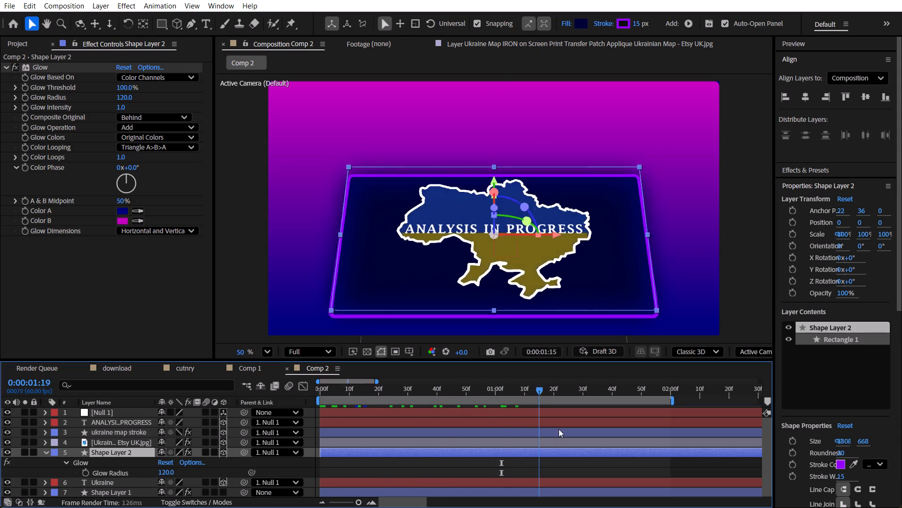
{"action": "left_click_drag", "start_coordinate": [559, 429], "coordinate": [649, 431]}
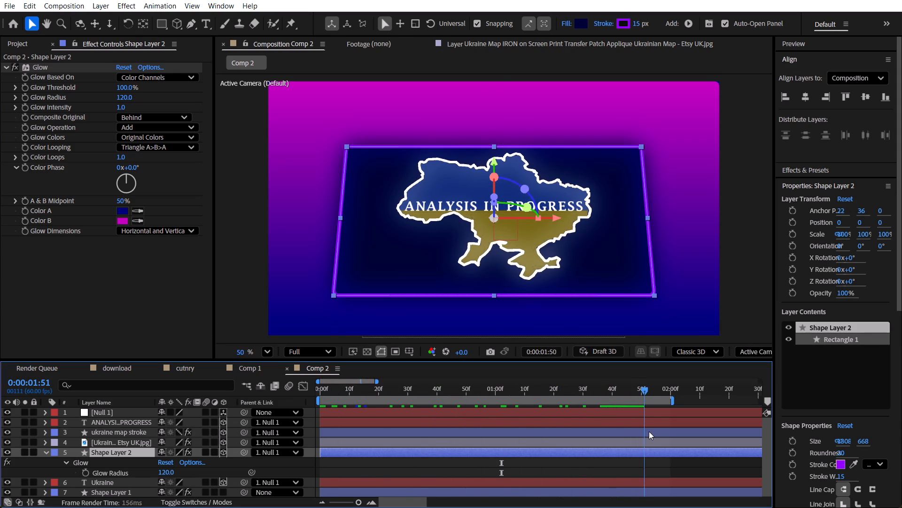
{"action": "left_click_drag", "start_coordinate": [649, 431], "coordinate": [677, 430]}
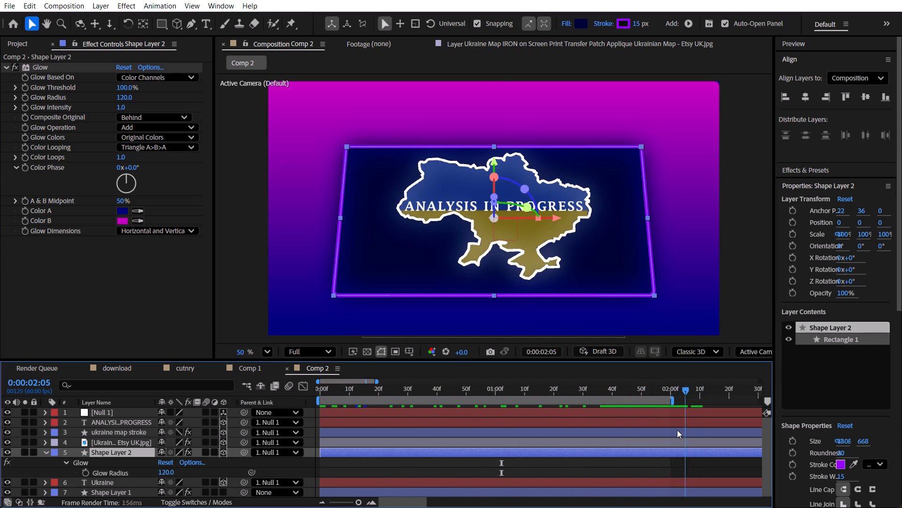
{"action": "left_click_drag", "start_coordinate": [677, 430], "coordinate": [620, 431]}
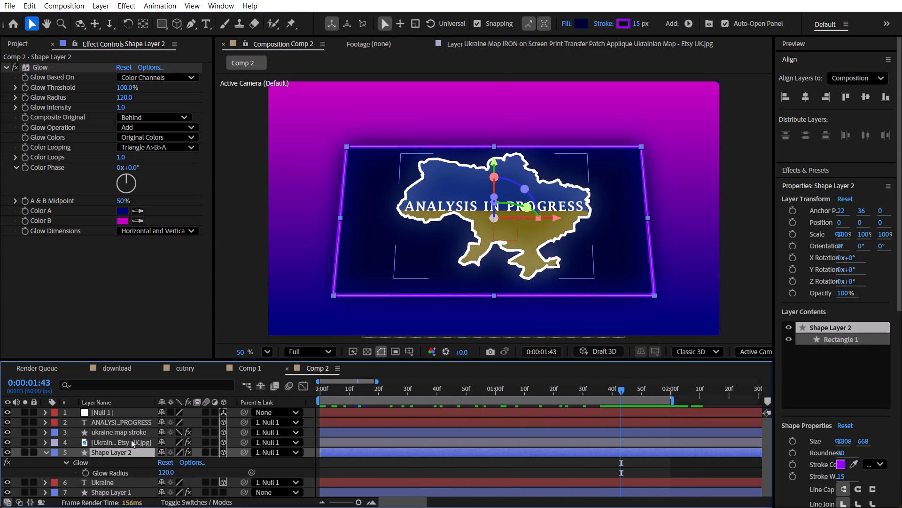
Move the Ukraine map image layer above the ukraine map stroke layer in Comp 2.
{"action": "left_click_drag", "start_coordinate": [131, 444], "coordinate": [133, 429]}
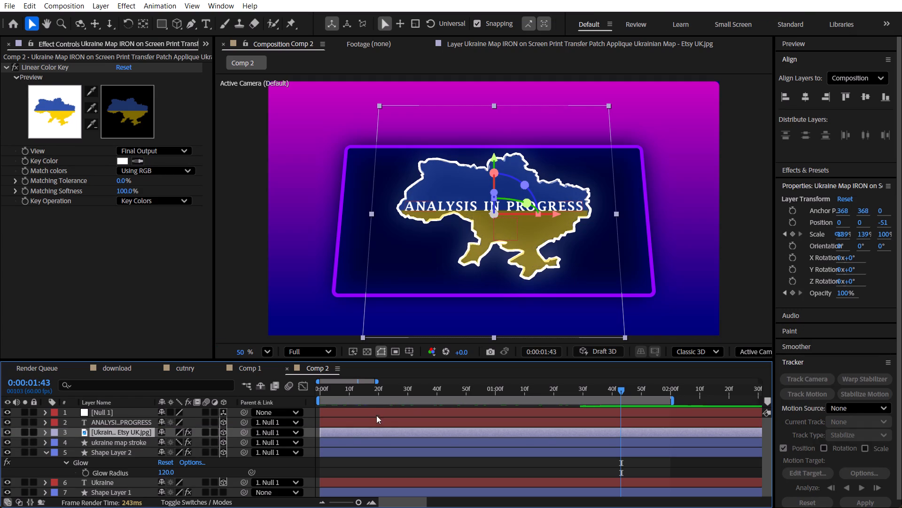
Scrub Comp 2 between about 0:00:00:02 and 0:00:01:50 to check the panel's rise with the map image above its stroke.
{"action": "left_click_drag", "start_coordinate": [340, 389], "coordinate": [353, 396]}
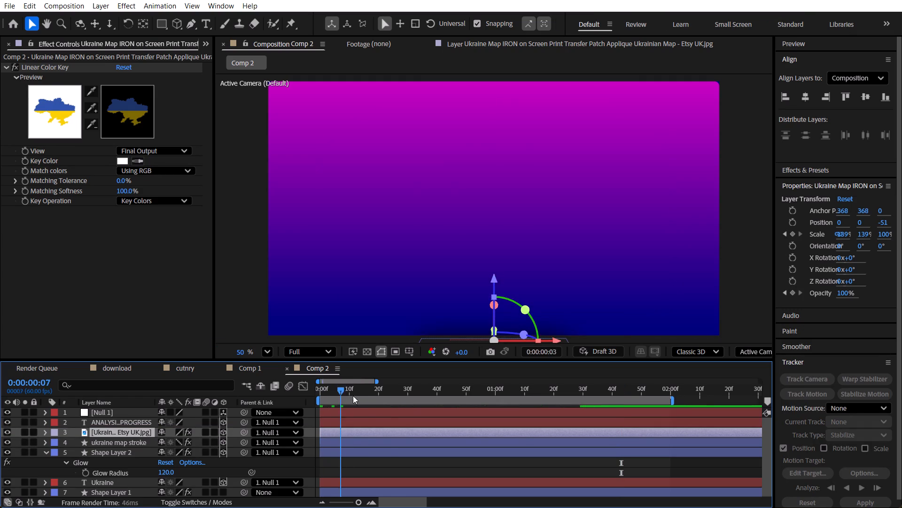
{"action": "left_click_drag", "start_coordinate": [353, 396], "coordinate": [548, 402]}
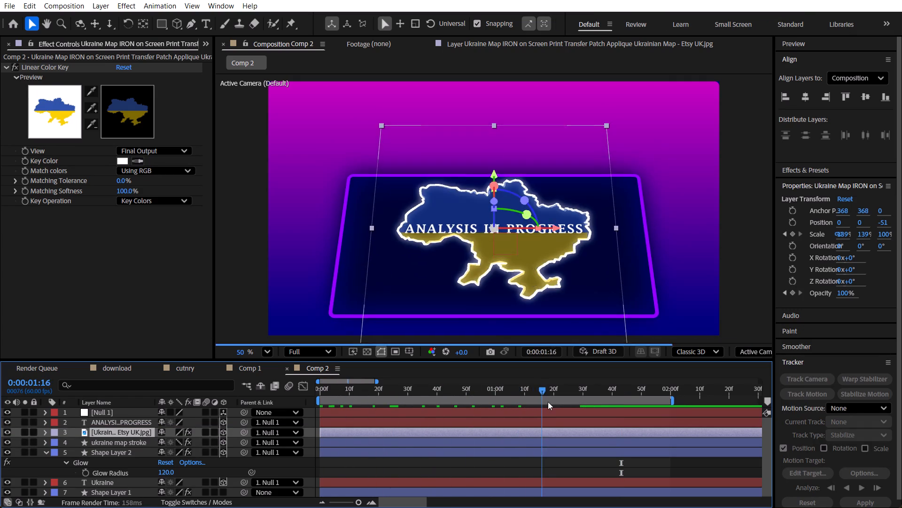
{"action": "left_click_drag", "start_coordinate": [548, 402], "coordinate": [623, 401]}
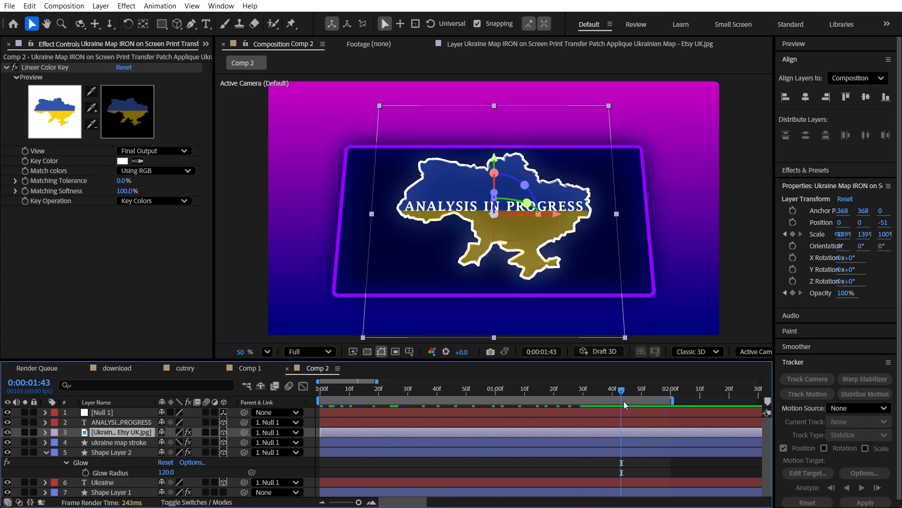
{"action": "left_click_drag", "start_coordinate": [623, 401], "coordinate": [641, 403]}
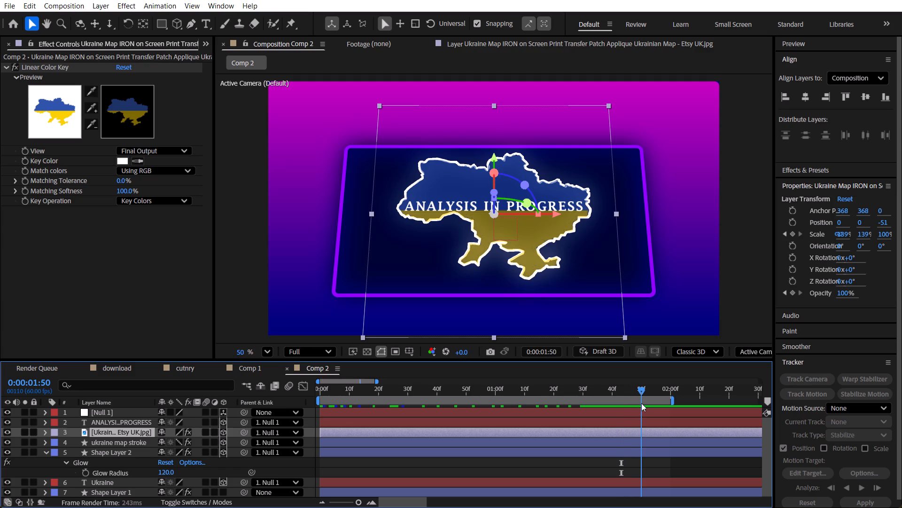
{"action": "left_click_drag", "start_coordinate": [641, 403], "coordinate": [618, 404]}
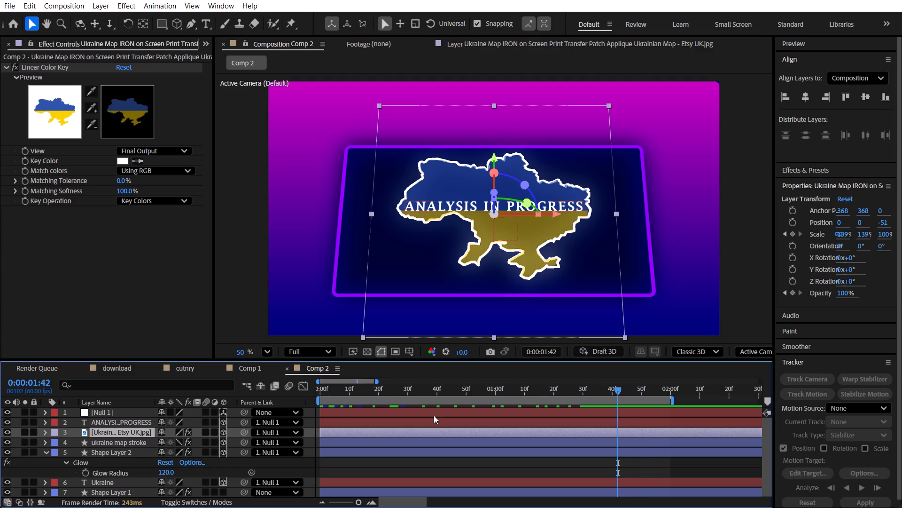
{"action": "left_click", "coordinate": [167, 264]}
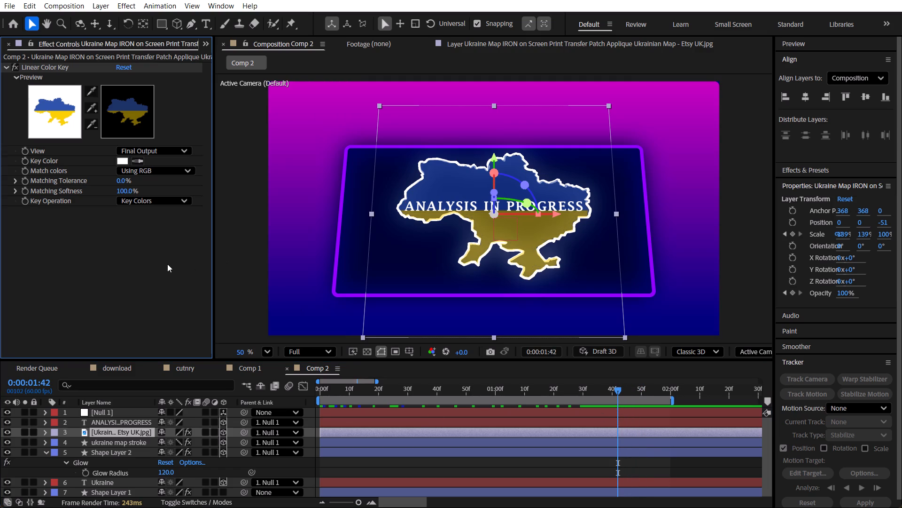
{"action": "left_click_drag", "start_coordinate": [338, 393], "coordinate": [312, 393]}
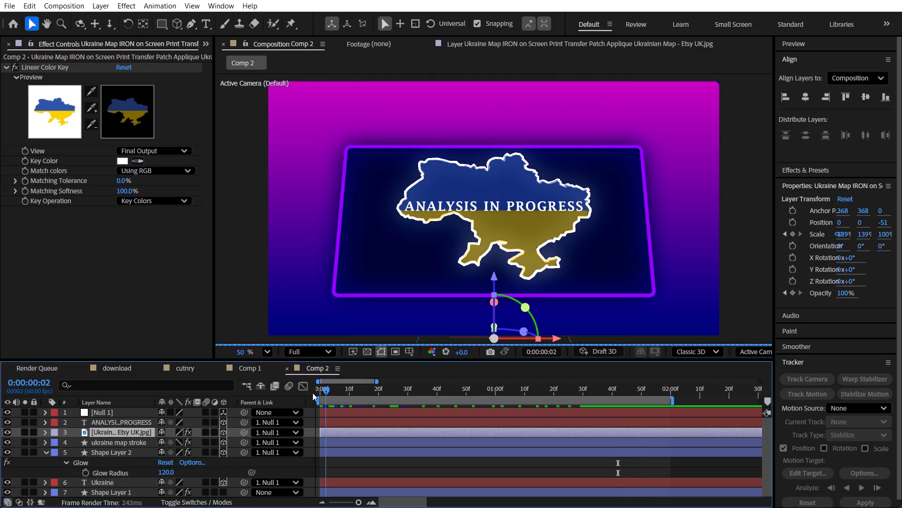
{"action": "left_click_drag", "start_coordinate": [312, 393], "coordinate": [620, 429]}
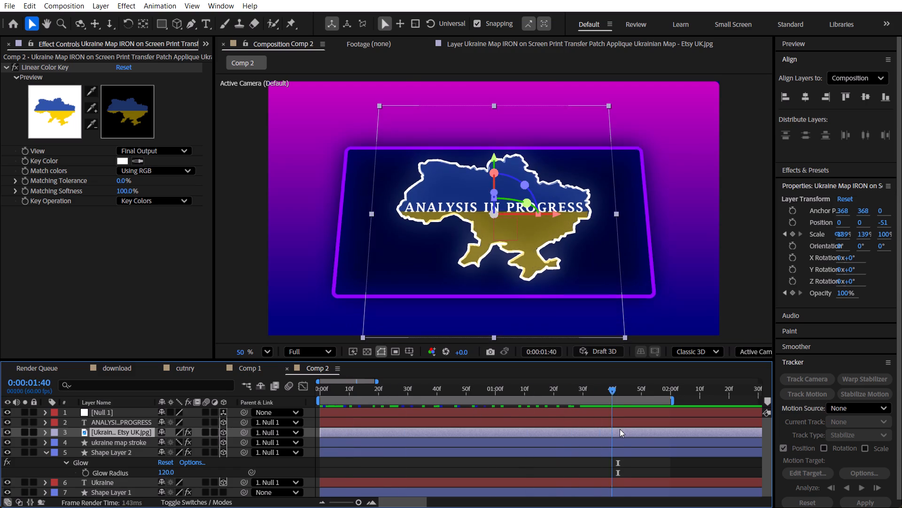
Examine the raised map panel while moving the current time from 0:00:01:44 slowly back to 0:00:01:38.
{"action": "left_click_drag", "start_coordinate": [620, 429], "coordinate": [625, 430]}
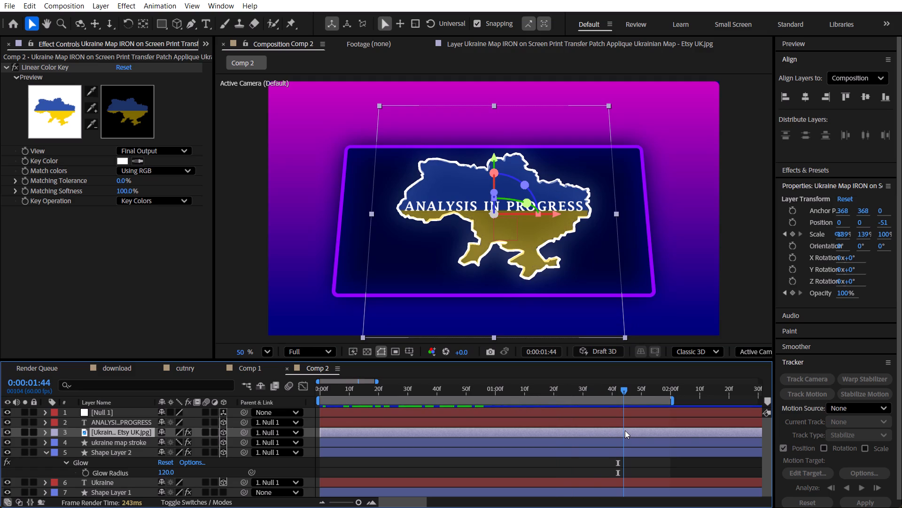
{"action": "left_click_drag", "start_coordinate": [625, 430], "coordinate": [624, 430]}
{"action": "left_click_drag", "start_coordinate": [624, 430], "coordinate": [619, 430]}
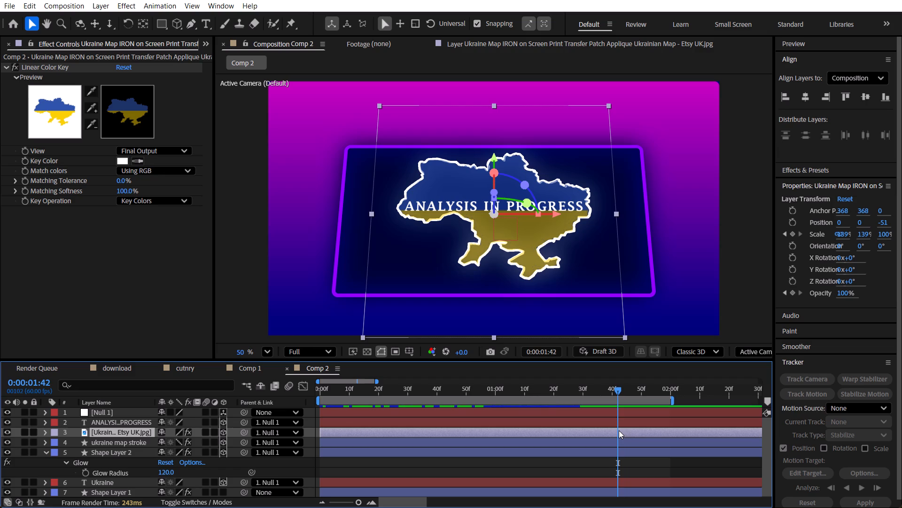
{"action": "left_click_drag", "start_coordinate": [619, 430], "coordinate": [618, 430]}
{"action": "left_click_drag", "start_coordinate": [618, 430], "coordinate": [615, 429]}
{"action": "left_click_drag", "start_coordinate": [615, 429], "coordinate": [615, 428]}
{"action": "left_click_drag", "start_coordinate": [615, 428], "coordinate": [614, 428]}
{"action": "left_click_drag", "start_coordinate": [614, 428], "coordinate": [612, 427]}
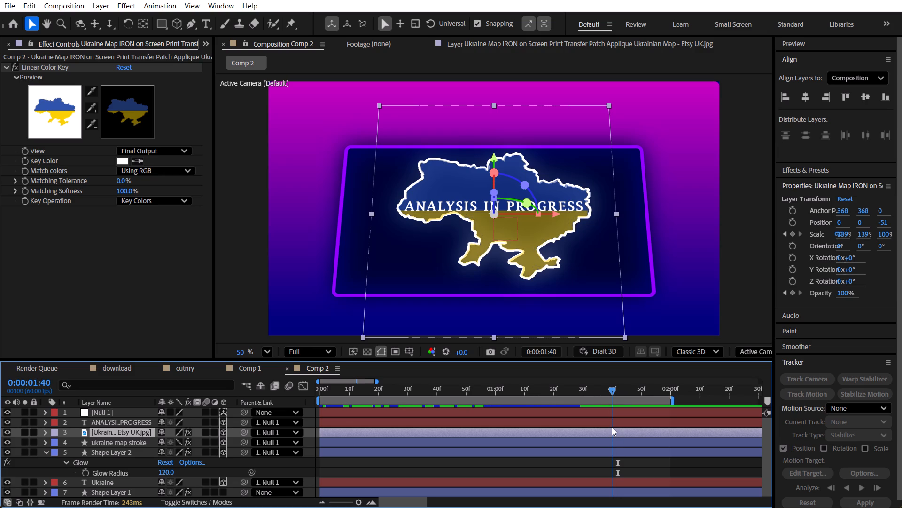
{"action": "left_click_drag", "start_coordinate": [612, 427], "coordinate": [611, 427]}
{"action": "left_click_drag", "start_coordinate": [611, 427], "coordinate": [610, 427]}
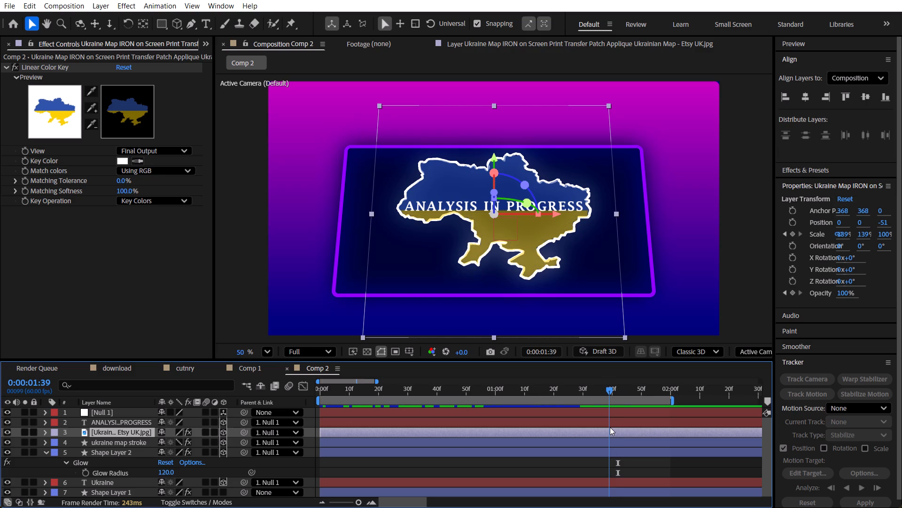
{"action": "left_click_drag", "start_coordinate": [610, 427], "coordinate": [608, 425]}
{"action": "left_click_drag", "start_coordinate": [608, 425], "coordinate": [607, 425]}
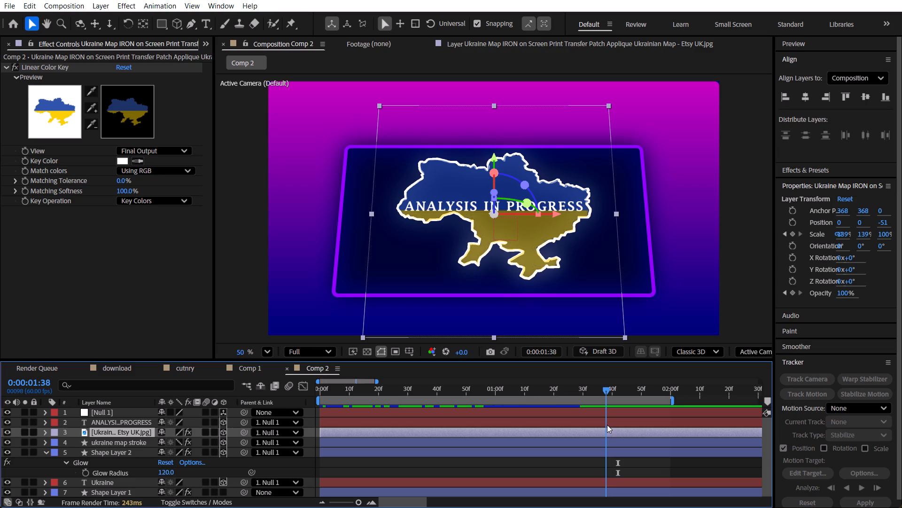
{"action": "left_click_drag", "start_coordinate": [607, 425], "coordinate": [607, 423]}
{"action": "left_click_drag", "start_coordinate": [607, 423], "coordinate": [606, 422]}
{"action": "left_click_drag", "start_coordinate": [606, 422], "coordinate": [607, 419]}
Increase the Roundness of Shape Layer 2's rectangle to about 116 and view the panel with nothing selected.
{"action": "left_click", "coordinate": [637, 279]}
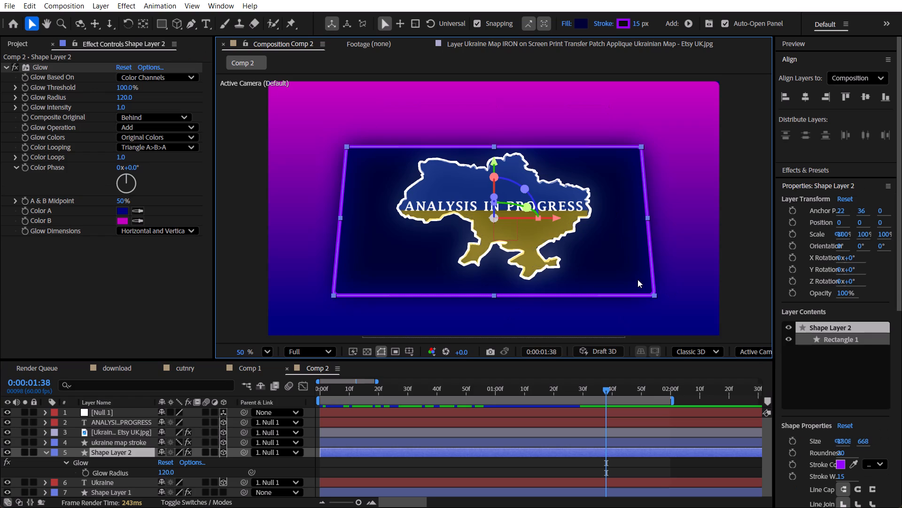
{"action": "left_click_drag", "start_coordinate": [843, 449], "coordinate": [862, 449]}
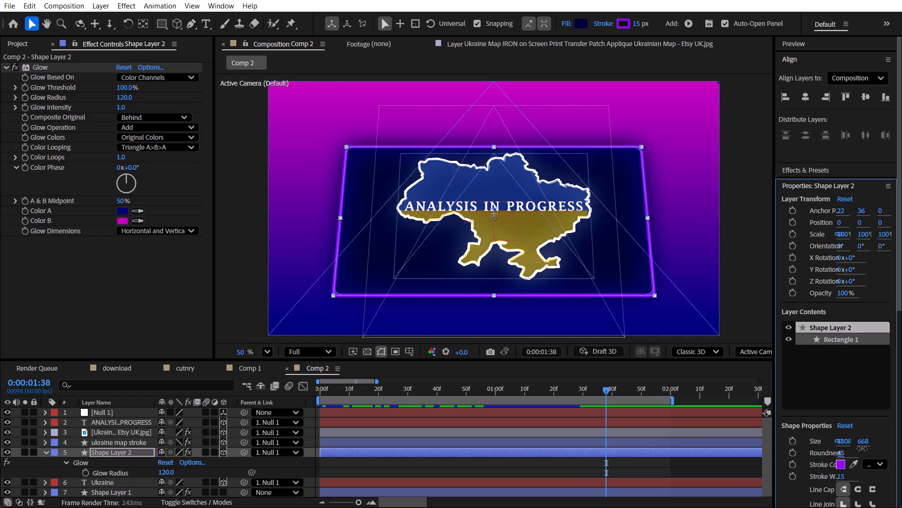
{"action": "left_click_drag", "start_coordinate": [862, 449], "coordinate": [878, 449]}
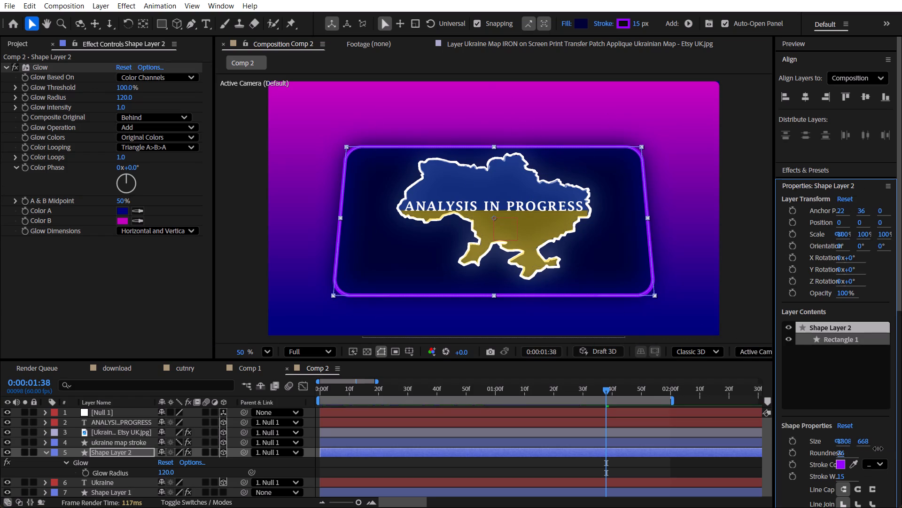
{"action": "left_click_drag", "start_coordinate": [878, 449], "coordinate": [901, 449]}
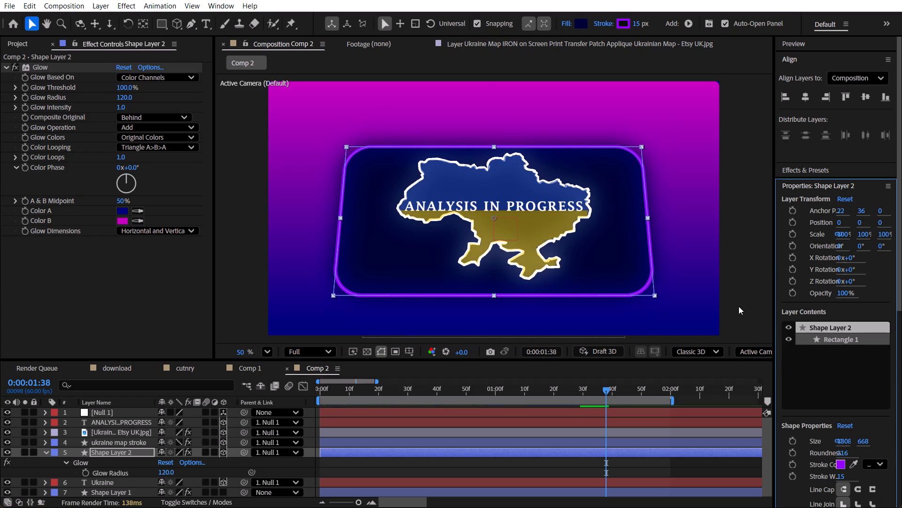
{"action": "left_click", "coordinate": [739, 306]}
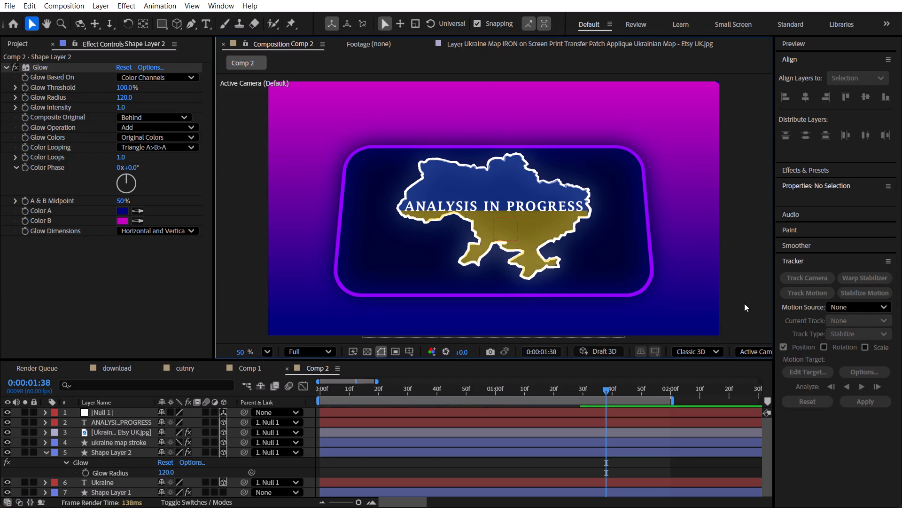
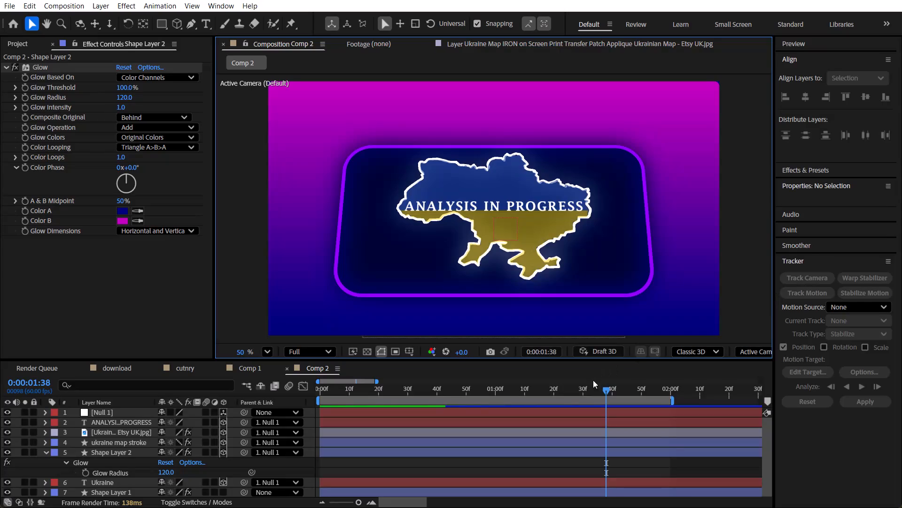
Scrub Comp 2 between 0:00:00:00 and about 0:00:01:38 to check the rounded panel's rise, stopping at 0:00:01:23 with layer properties collapsed.
{"action": "left_click_drag", "start_coordinate": [593, 389], "coordinate": [409, 392]}
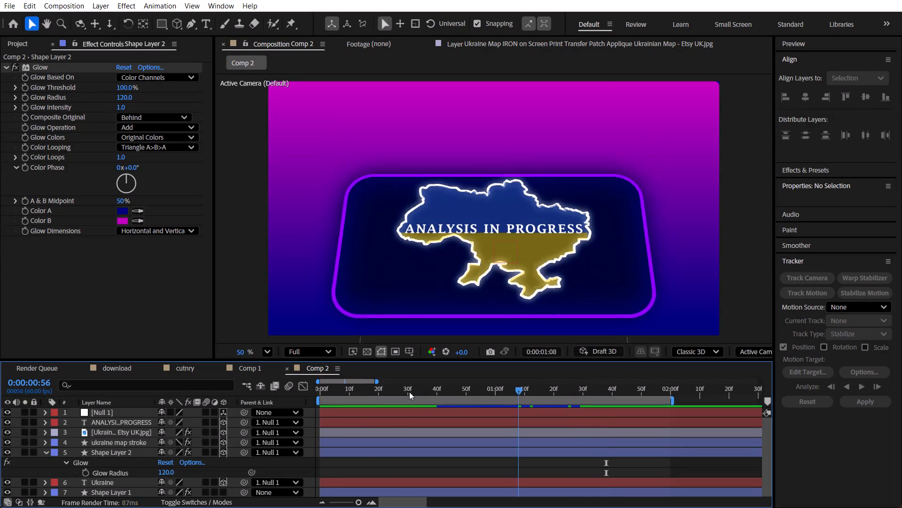
{"action": "left_click_drag", "start_coordinate": [409, 392], "coordinate": [266, 400]}
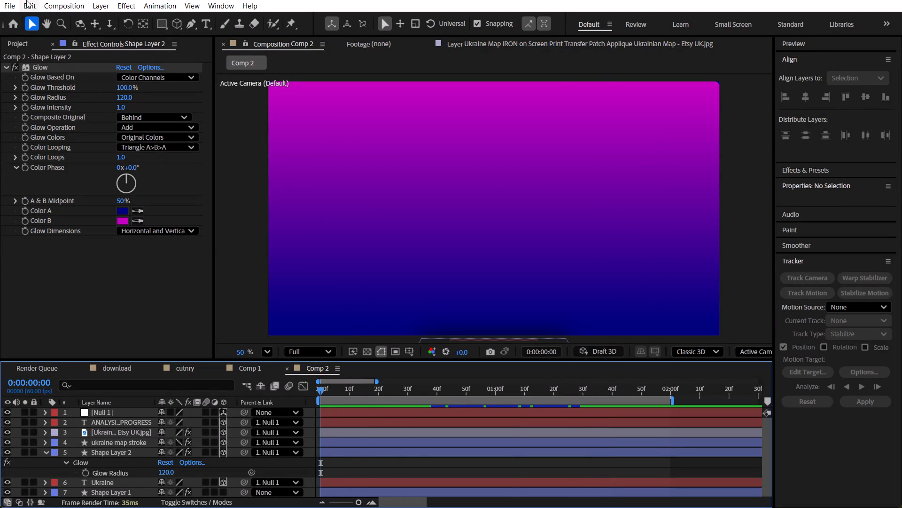
{"action": "left_click", "coordinate": [26, 0]}
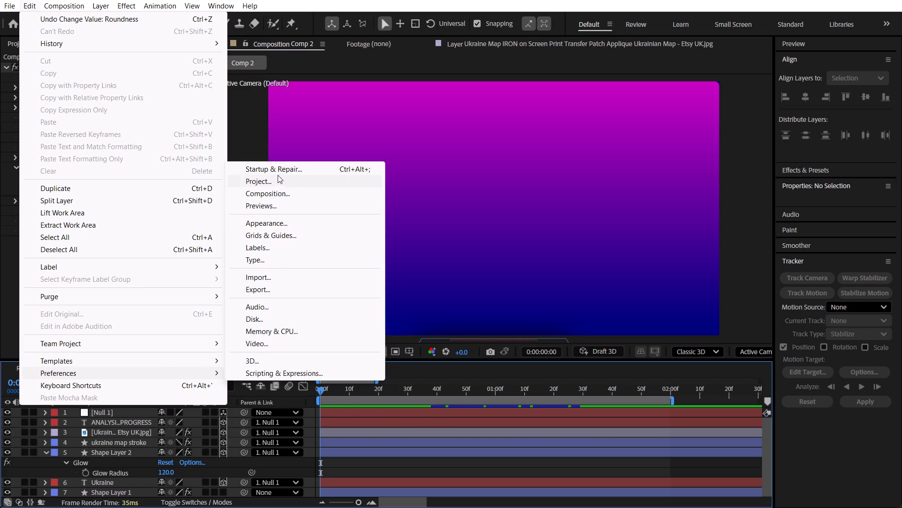
{"action": "left_click", "coordinate": [451, 470]}
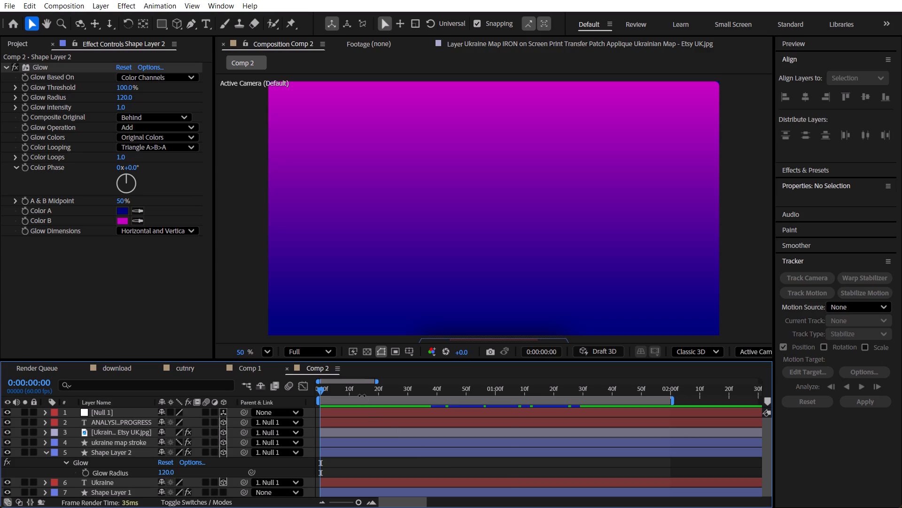
{"action": "key", "text": "u"}
{"action": "key", "text": "u"}
{"action": "left_click_drag", "start_coordinate": [320, 390], "coordinate": [614, 416]}
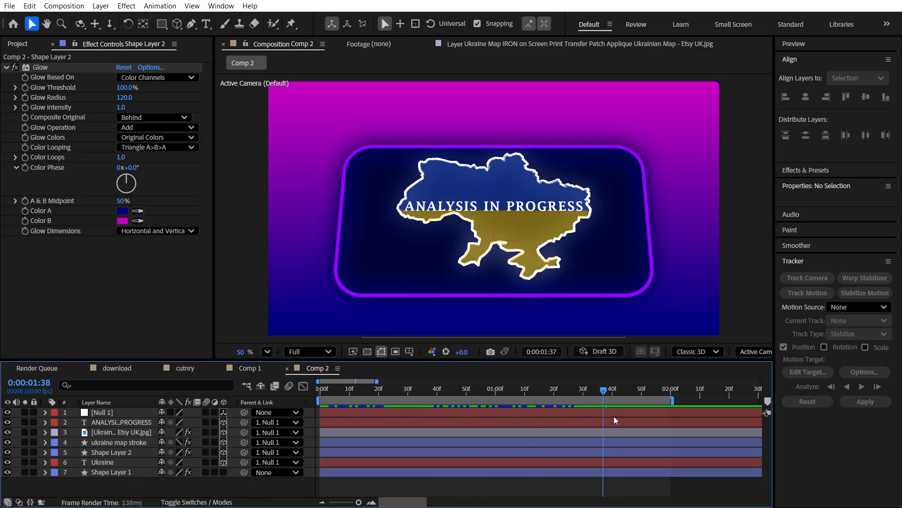
{"action": "left_click_drag", "start_coordinate": [614, 416], "coordinate": [566, 414]}
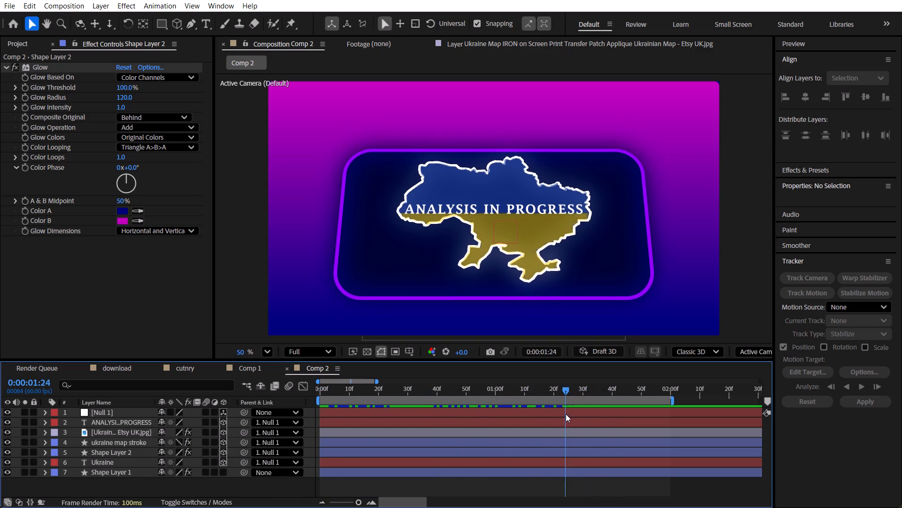
{"action": "left_click_drag", "start_coordinate": [566, 414], "coordinate": [564, 413]}
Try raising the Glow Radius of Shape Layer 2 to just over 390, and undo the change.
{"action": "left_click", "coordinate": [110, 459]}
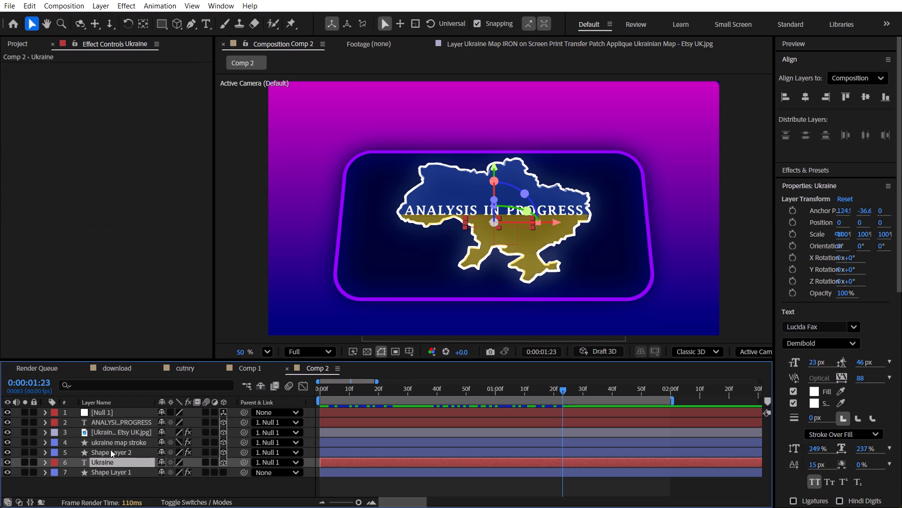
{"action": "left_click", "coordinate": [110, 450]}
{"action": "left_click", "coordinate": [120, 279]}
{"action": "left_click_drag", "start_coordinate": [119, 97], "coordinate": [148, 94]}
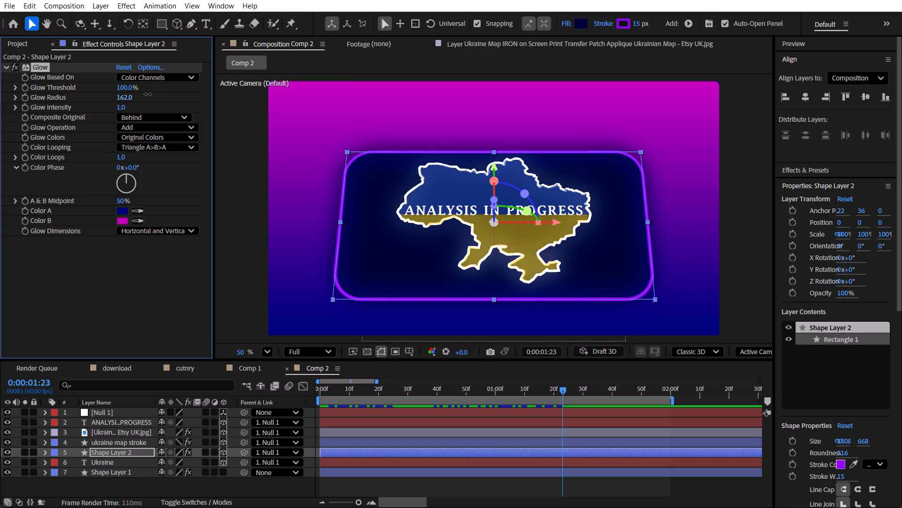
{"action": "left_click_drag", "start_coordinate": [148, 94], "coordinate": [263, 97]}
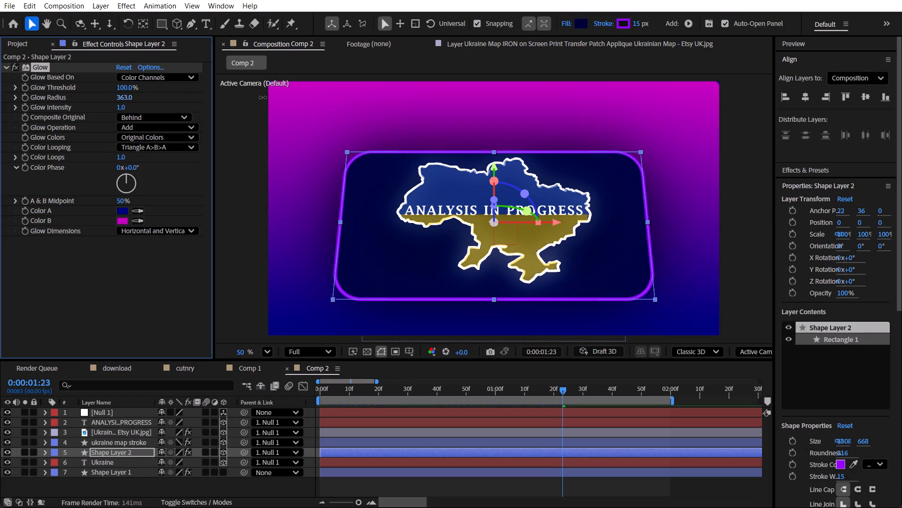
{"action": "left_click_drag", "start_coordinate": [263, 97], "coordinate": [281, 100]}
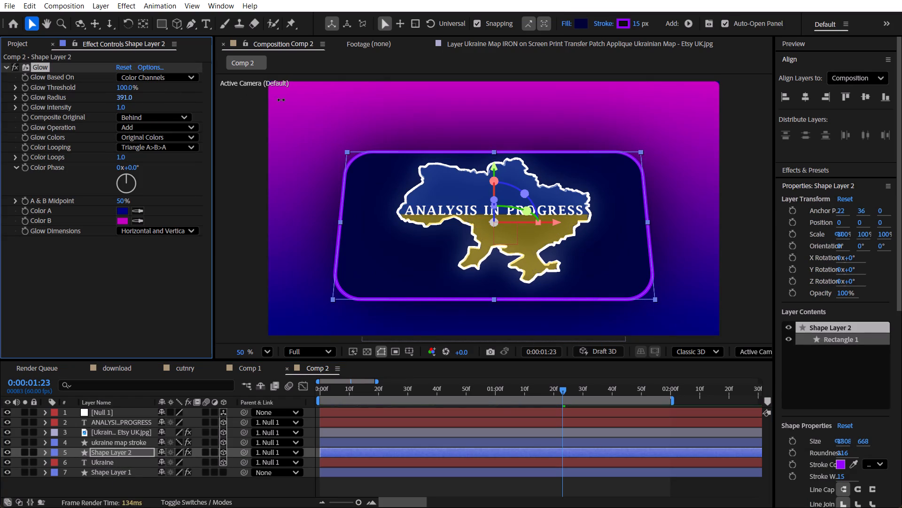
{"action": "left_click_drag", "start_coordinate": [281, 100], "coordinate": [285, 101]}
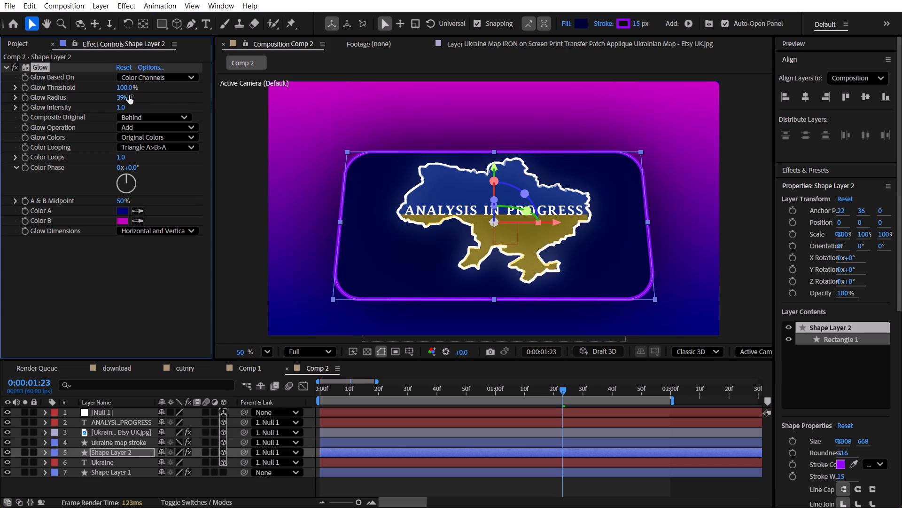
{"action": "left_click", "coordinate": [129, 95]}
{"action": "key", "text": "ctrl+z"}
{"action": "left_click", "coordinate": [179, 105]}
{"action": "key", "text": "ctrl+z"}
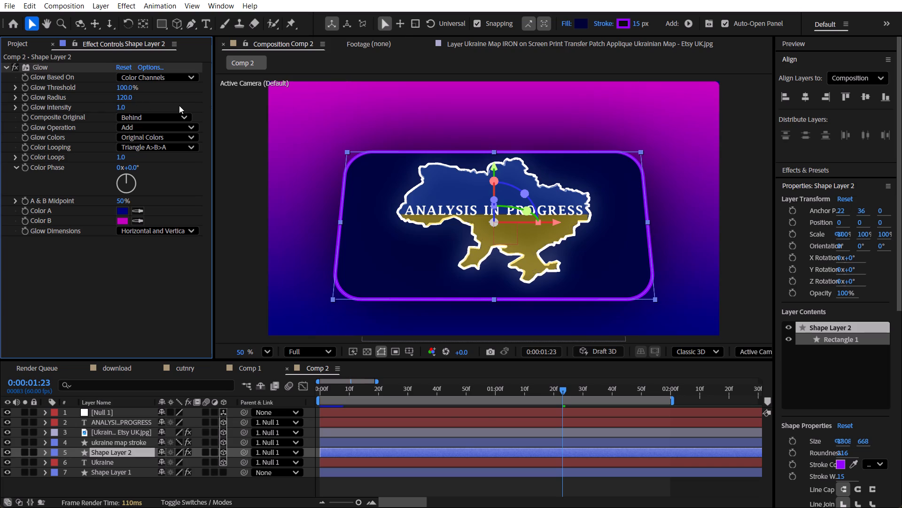
Set the Glow Radius of Shape Layer 2 to 400 and view the panel with nothing selected.
{"action": "left_click", "coordinate": [122, 98]}
{"action": "type", "text": "400"}
{"action": "key", "text": "Return"}
{"action": "left_click", "coordinate": [118, 314]}
{"action": "left_click", "coordinate": [115, 280]}
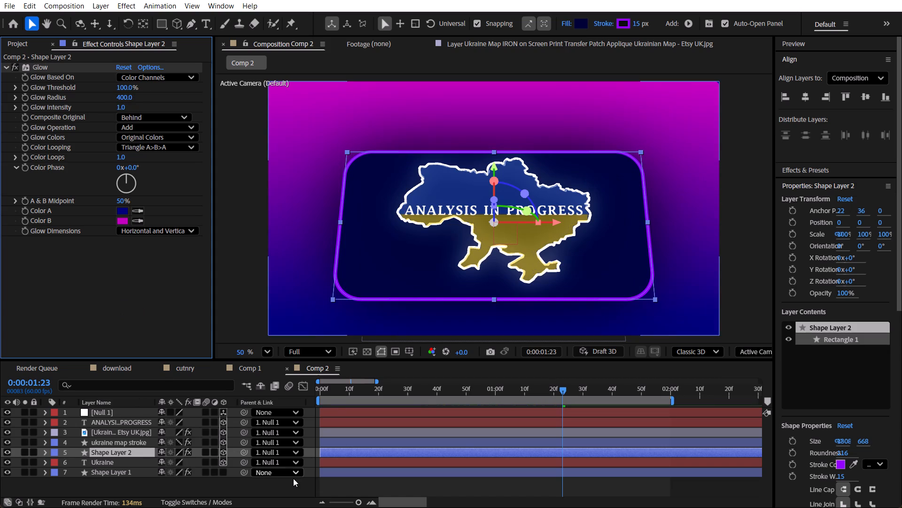
{"action": "left_click", "coordinate": [288, 485]}
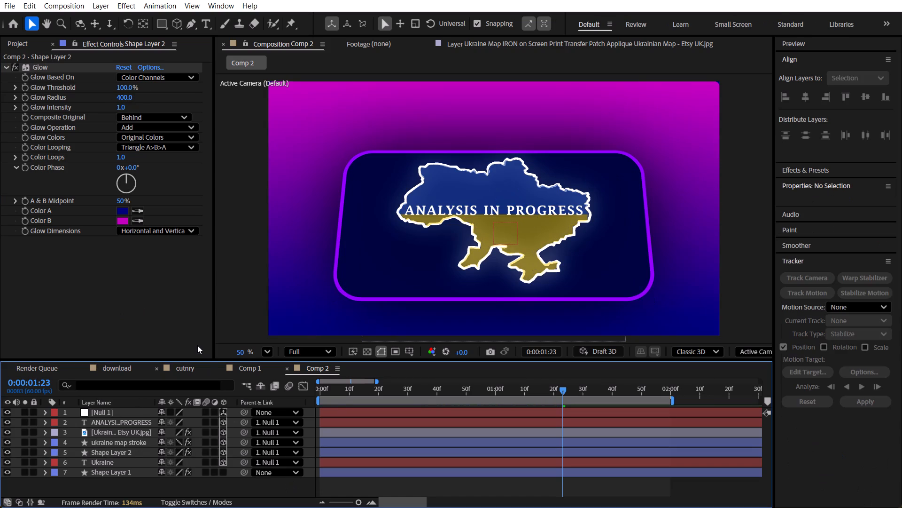
{"action": "key", "text": "ctrl+z"}
{"action": "key", "text": "ctrl+shift+z"}
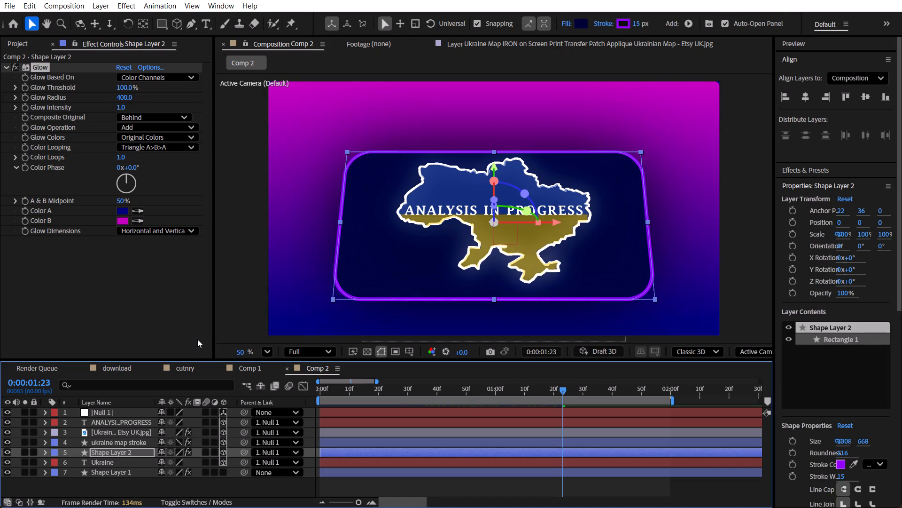
{"action": "left_click", "coordinate": [198, 324]}
{"action": "left_click", "coordinate": [250, 488]}
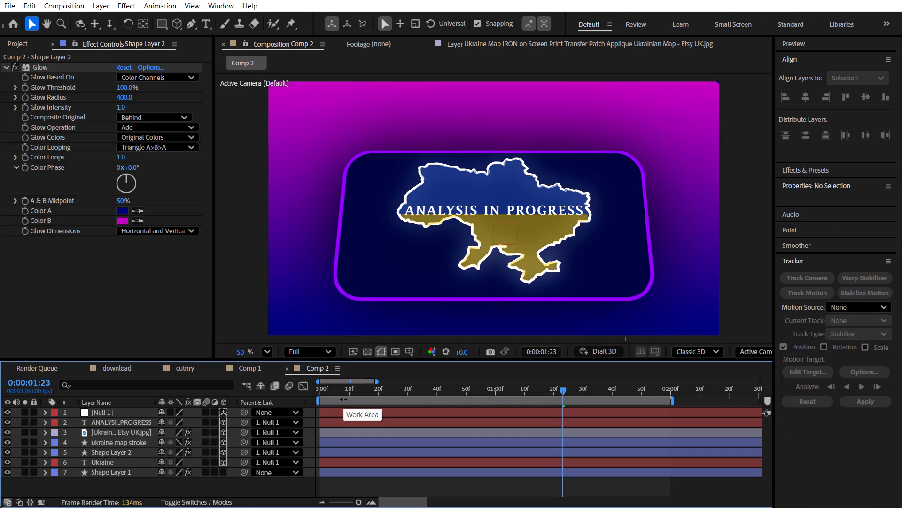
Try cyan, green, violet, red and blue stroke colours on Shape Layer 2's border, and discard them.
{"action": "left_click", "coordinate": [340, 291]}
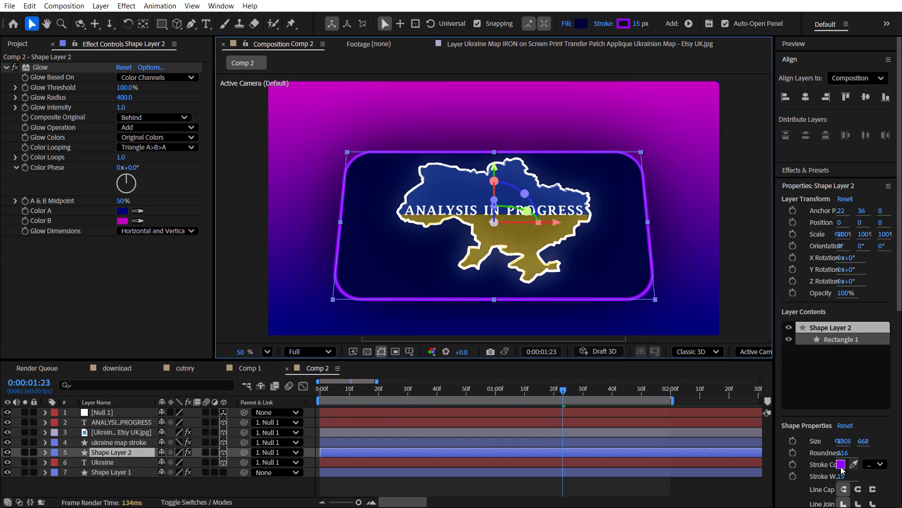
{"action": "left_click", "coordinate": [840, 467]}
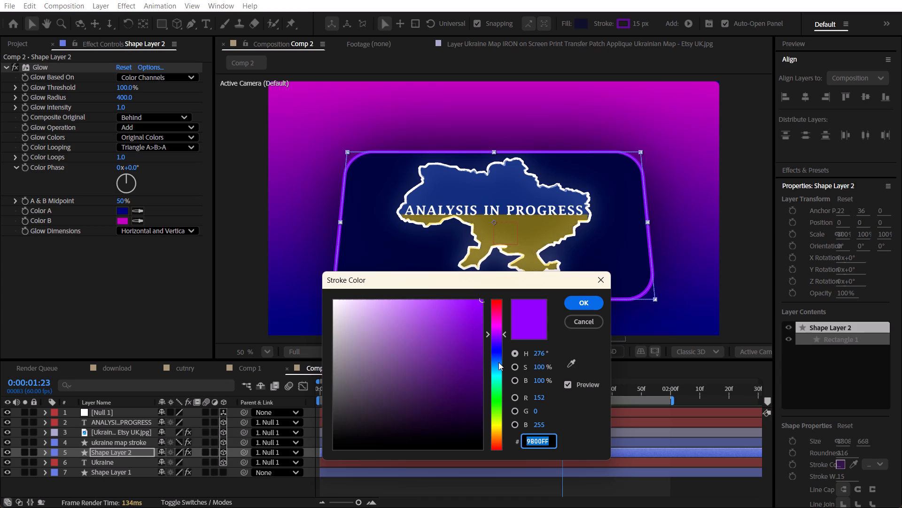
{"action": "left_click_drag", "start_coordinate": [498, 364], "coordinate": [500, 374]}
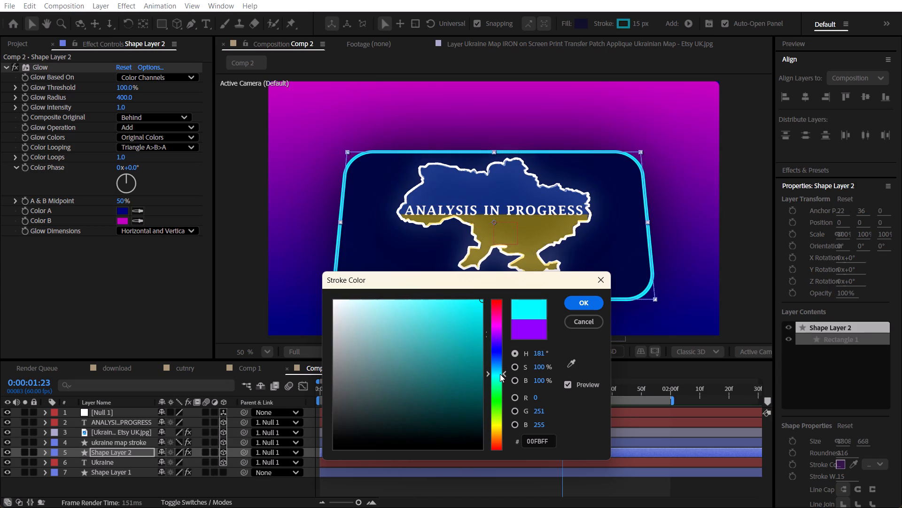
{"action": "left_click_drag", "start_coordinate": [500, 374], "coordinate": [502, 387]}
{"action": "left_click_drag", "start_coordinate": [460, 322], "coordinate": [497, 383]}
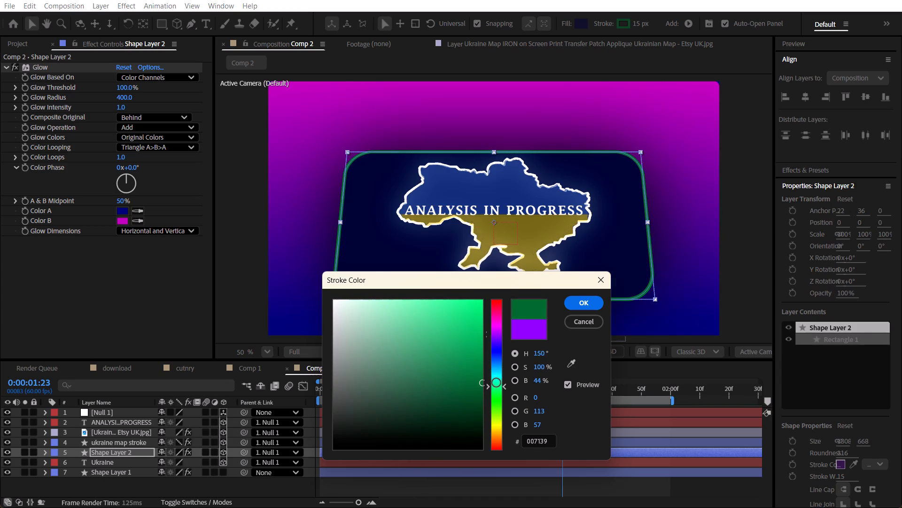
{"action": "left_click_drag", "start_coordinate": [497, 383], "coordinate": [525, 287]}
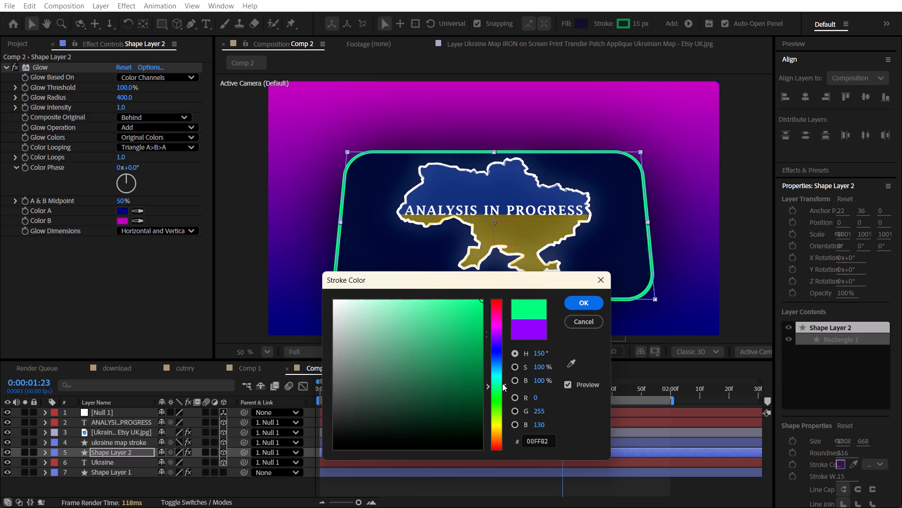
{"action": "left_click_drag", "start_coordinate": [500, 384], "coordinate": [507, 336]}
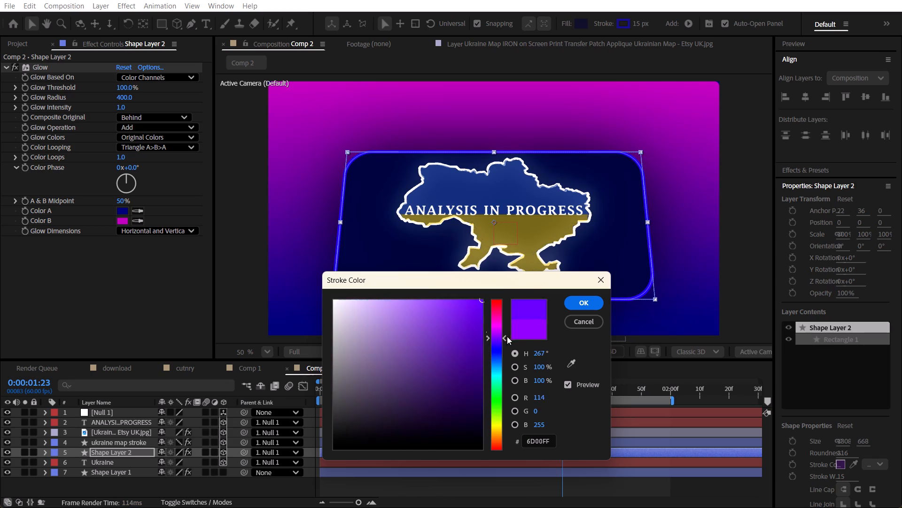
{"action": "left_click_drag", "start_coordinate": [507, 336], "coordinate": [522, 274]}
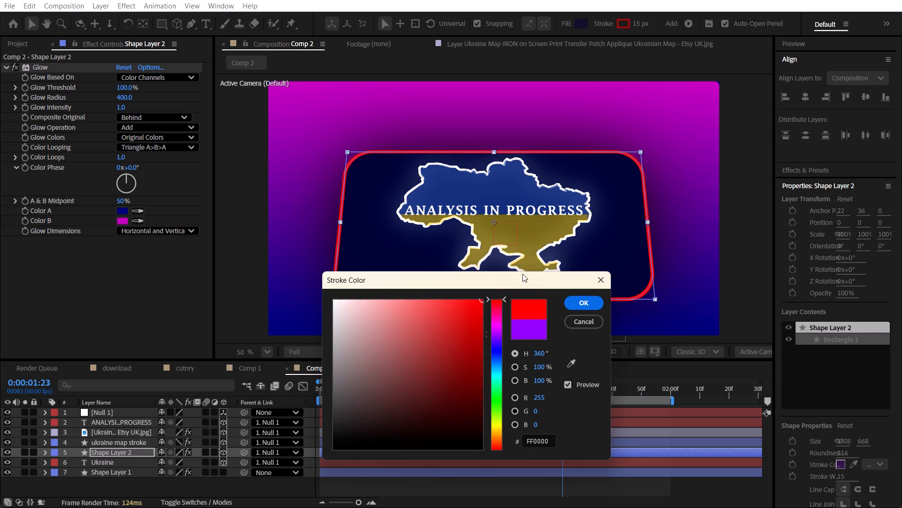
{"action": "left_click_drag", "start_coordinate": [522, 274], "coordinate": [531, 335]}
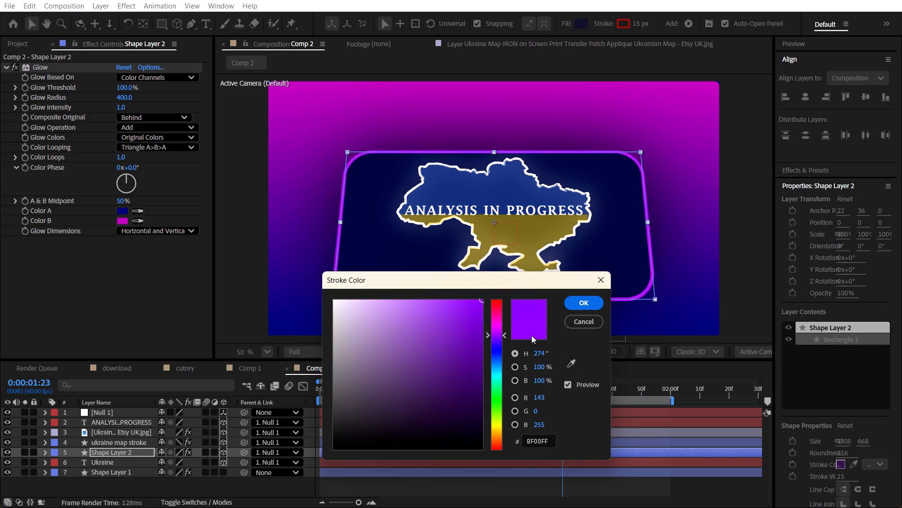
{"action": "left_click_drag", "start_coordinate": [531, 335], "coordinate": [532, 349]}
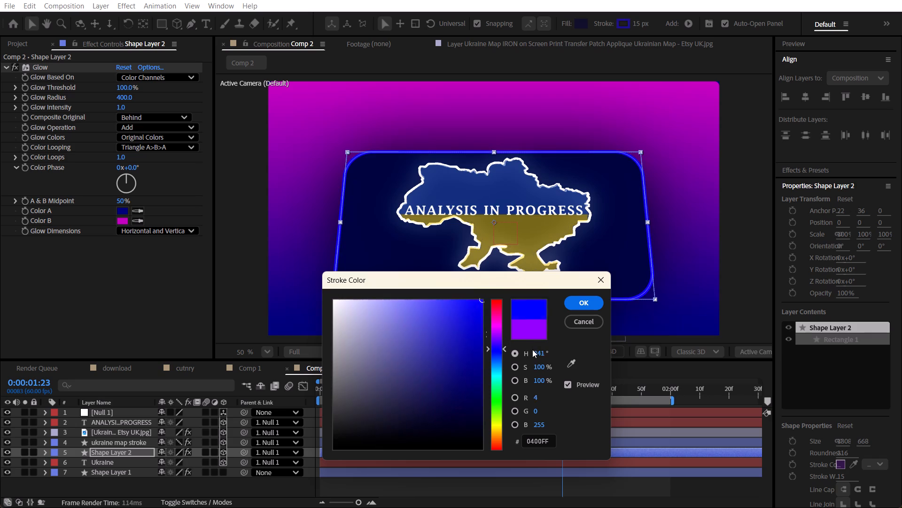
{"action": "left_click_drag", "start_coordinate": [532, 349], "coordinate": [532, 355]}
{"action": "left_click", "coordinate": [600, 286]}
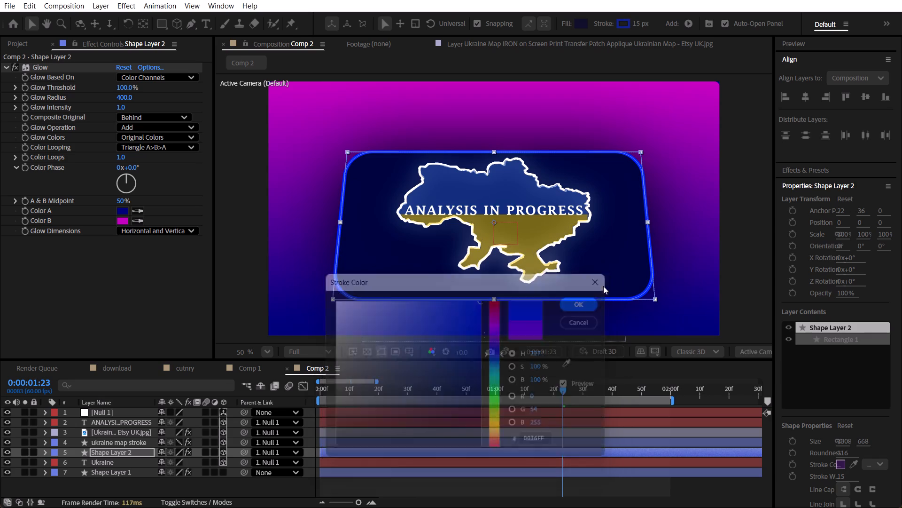
Sample the panel's dark navy fill as the stroke colour of Shape Layer 2.
{"action": "left_click", "coordinate": [855, 463]}
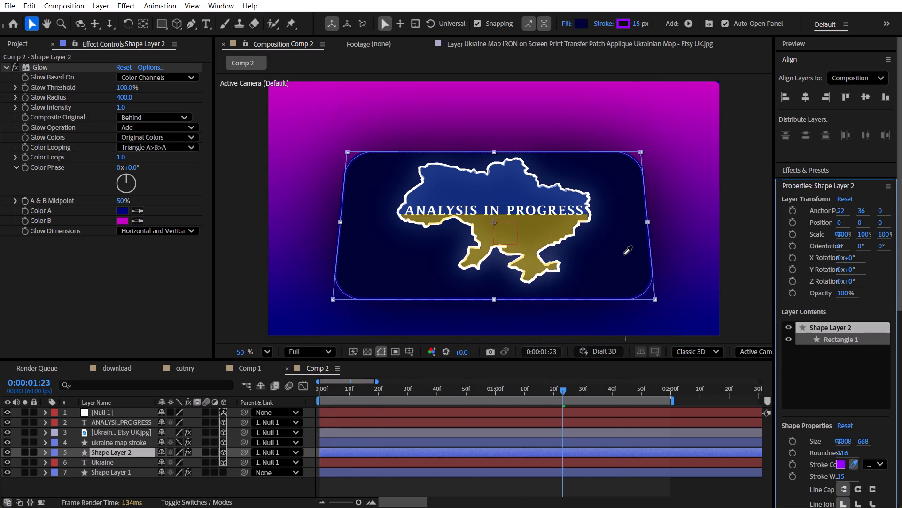
{"action": "left_click", "coordinate": [623, 255]}
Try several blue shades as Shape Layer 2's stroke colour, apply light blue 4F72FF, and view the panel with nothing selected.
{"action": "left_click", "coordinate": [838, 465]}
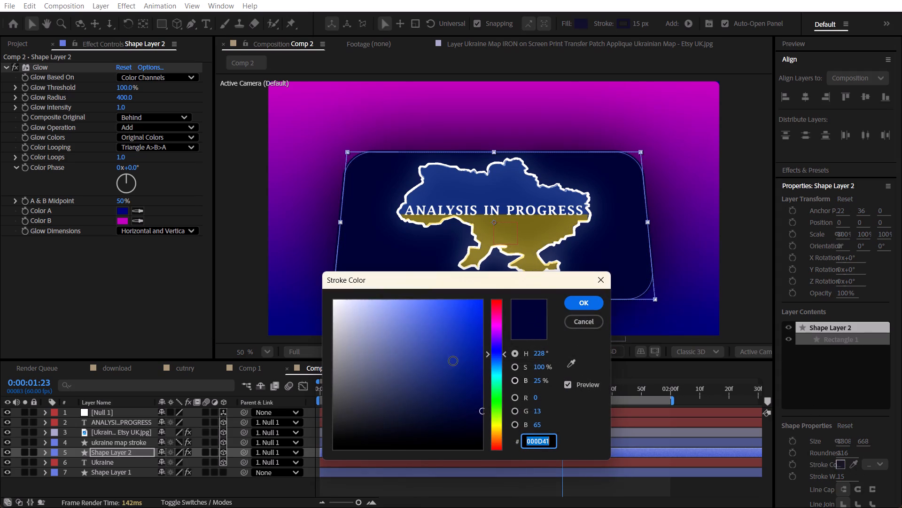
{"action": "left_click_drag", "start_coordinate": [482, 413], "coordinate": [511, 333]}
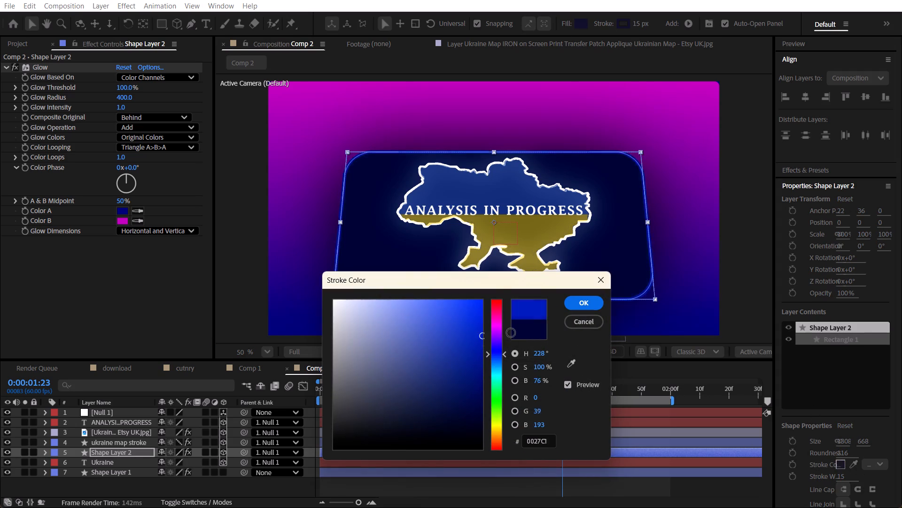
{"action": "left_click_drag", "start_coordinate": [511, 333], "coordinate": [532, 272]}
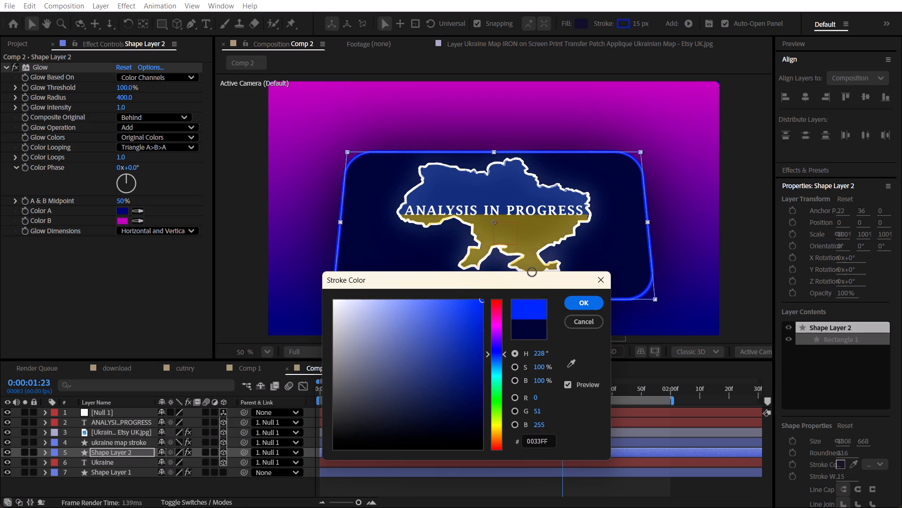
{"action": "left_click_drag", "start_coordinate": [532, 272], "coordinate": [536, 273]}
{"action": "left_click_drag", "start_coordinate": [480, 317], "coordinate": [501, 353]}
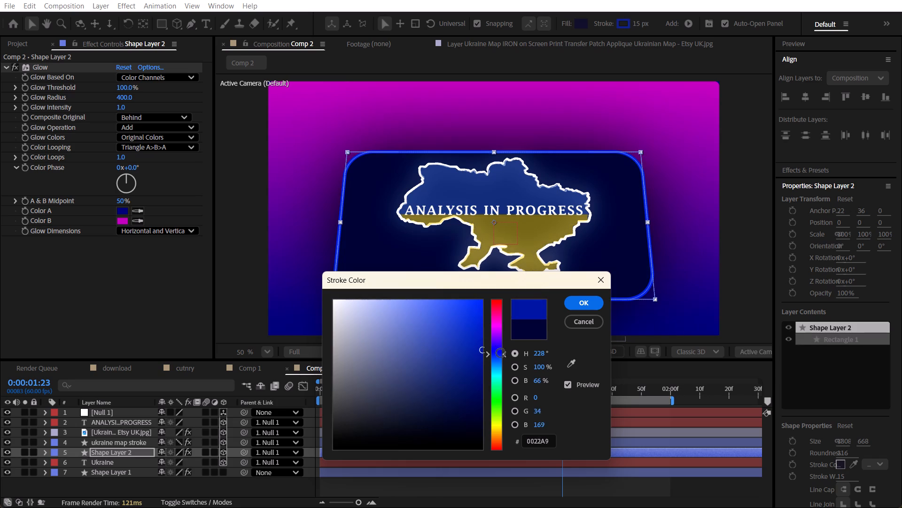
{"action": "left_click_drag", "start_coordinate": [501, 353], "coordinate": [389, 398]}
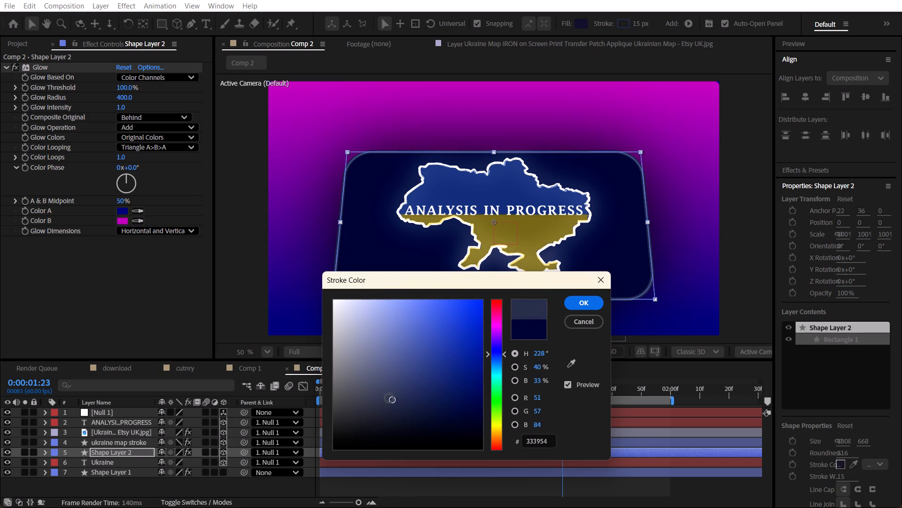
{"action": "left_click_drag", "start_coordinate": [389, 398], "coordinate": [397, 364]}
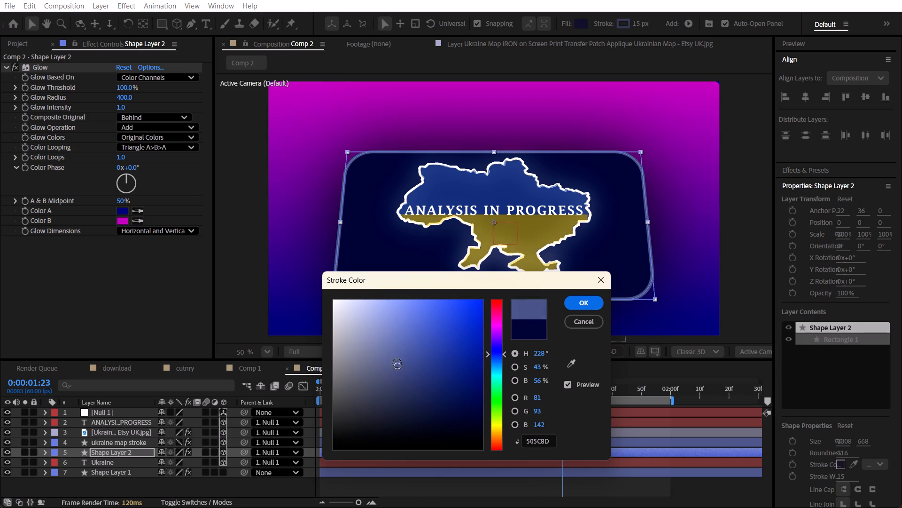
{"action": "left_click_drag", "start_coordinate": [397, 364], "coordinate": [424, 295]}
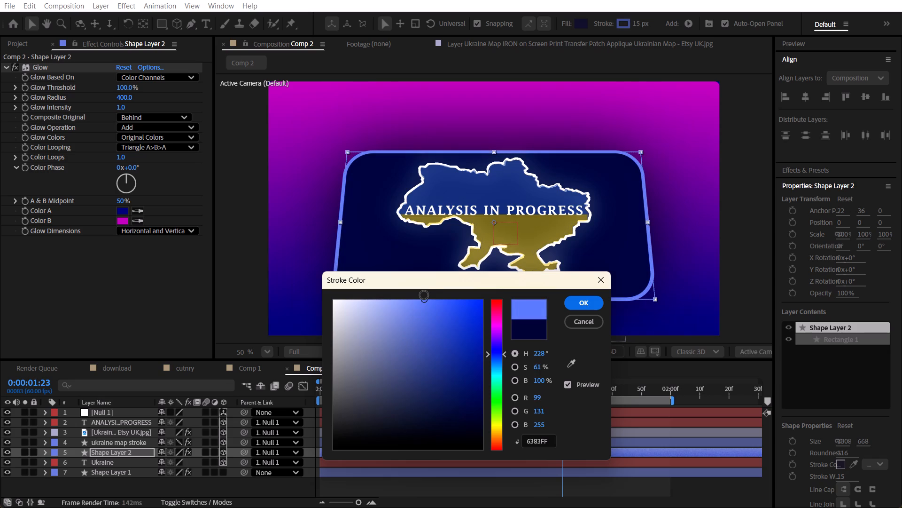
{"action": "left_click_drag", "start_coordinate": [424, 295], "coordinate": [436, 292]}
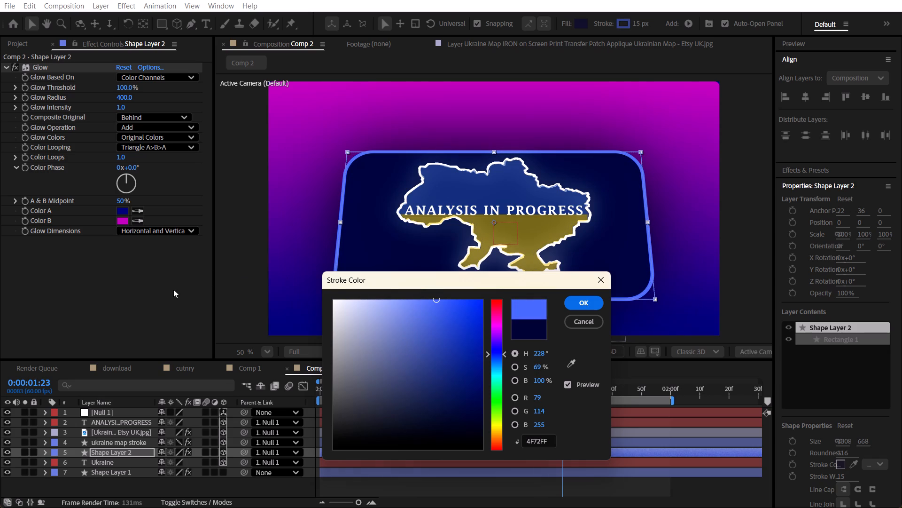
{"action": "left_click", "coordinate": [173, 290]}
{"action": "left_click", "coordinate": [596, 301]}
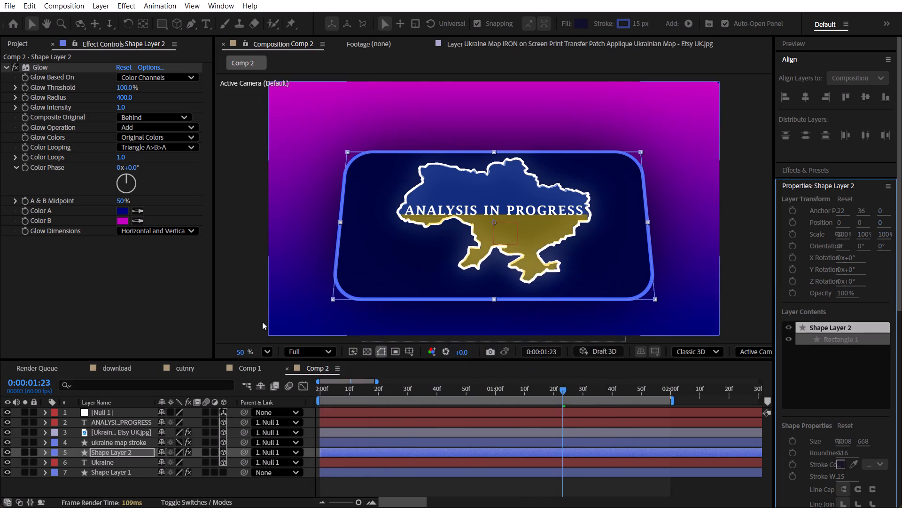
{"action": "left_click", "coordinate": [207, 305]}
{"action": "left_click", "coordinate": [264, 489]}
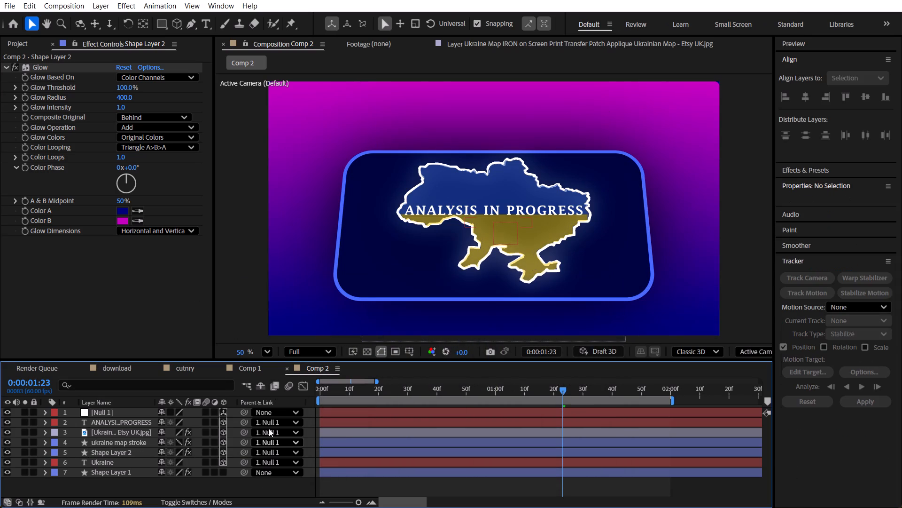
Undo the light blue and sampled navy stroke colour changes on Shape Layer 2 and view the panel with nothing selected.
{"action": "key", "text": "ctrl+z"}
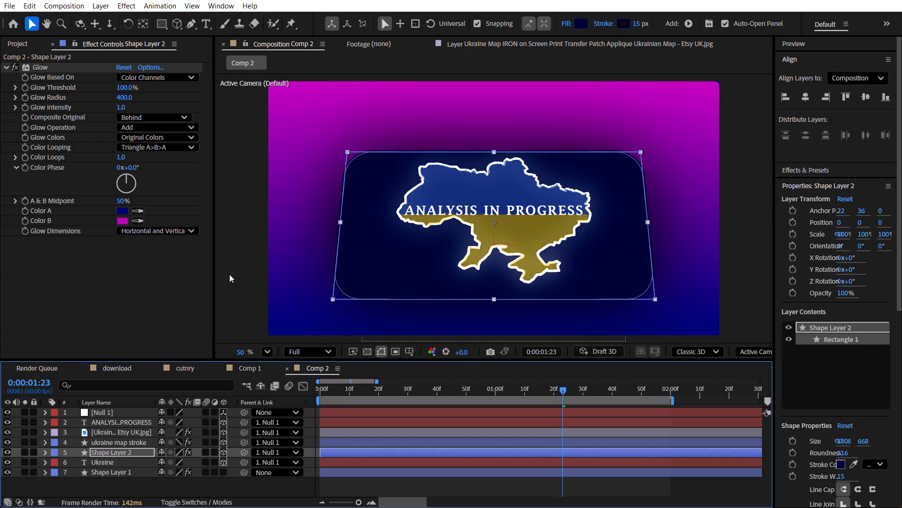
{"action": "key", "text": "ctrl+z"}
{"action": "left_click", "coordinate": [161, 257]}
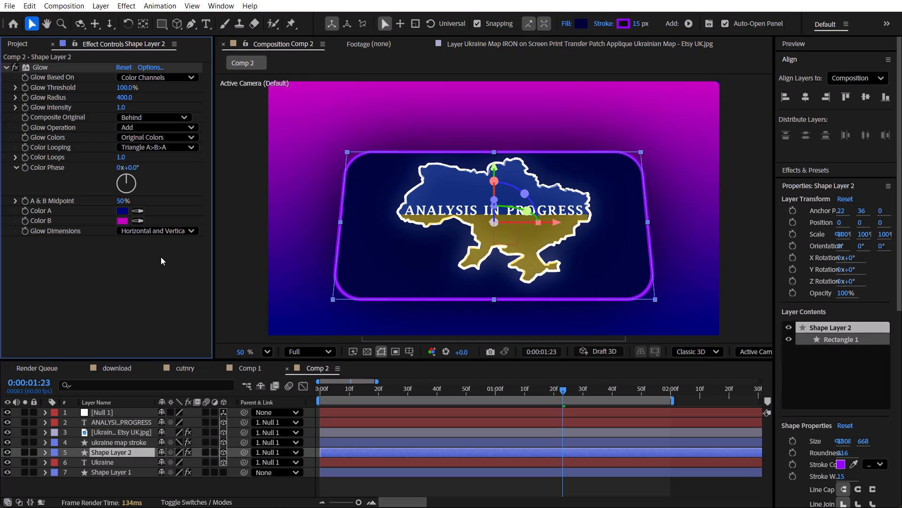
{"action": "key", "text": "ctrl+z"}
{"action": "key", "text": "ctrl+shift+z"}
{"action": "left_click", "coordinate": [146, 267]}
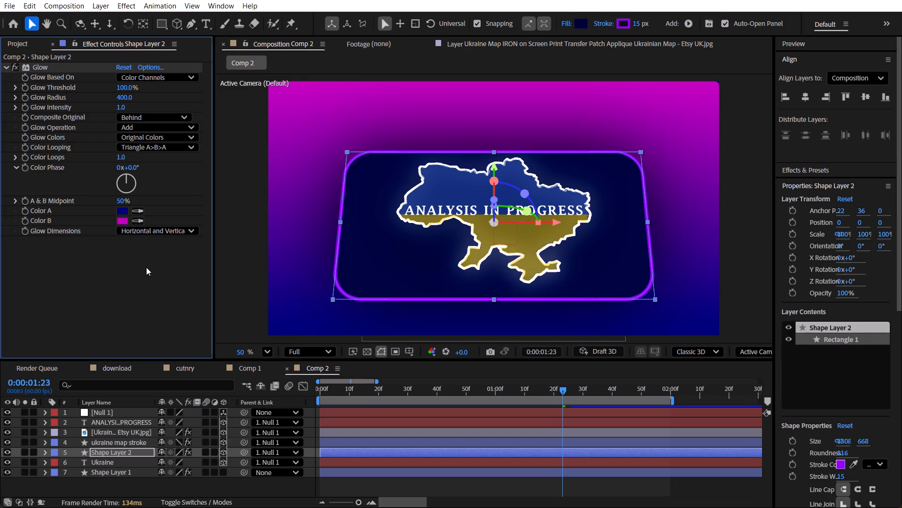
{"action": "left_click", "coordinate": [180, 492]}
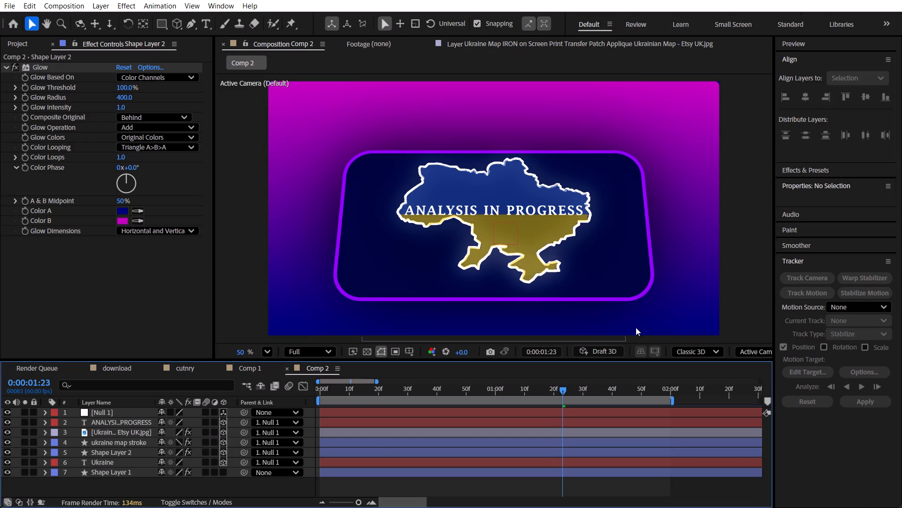
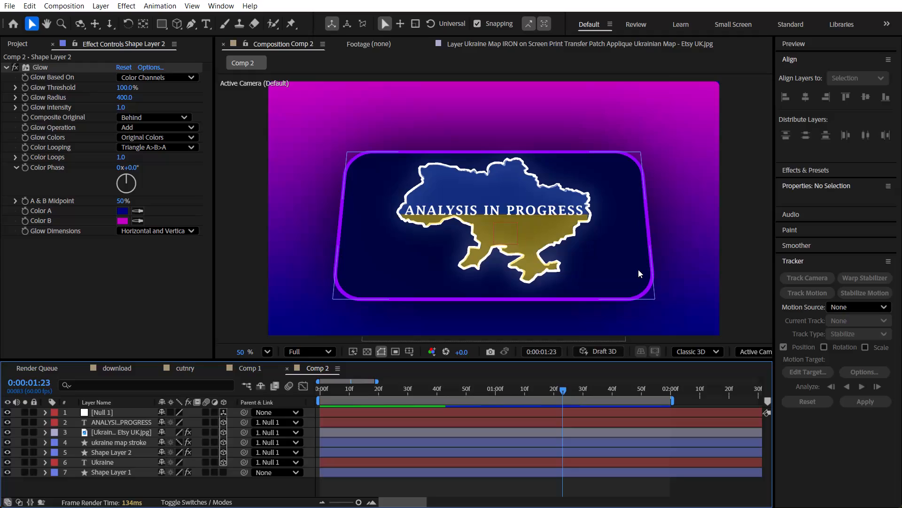
Review the panel animation in Comp 2 backward frame by frame from 0:00:01:23, and scrub through it to the first frame.
{"action": "key", "text": "ctrl+Left"}
{"action": "key", "text": "ctrl+Left"}
{"action": "key", "text": "ctrl+Left"}
{"action": "key", "text": "ctrl+Left"}
{"action": "key", "text": "ctrl+Left"}
{"action": "key", "text": "ctrl+Left"}
{"action": "key", "text": "ctrl+Left"}
{"action": "key", "text": "ctrl+Left"}
{"action": "key", "text": "ctrl+Left"}
{"action": "key", "text": "ctrl+Left"}
{"action": "key", "text": "ctrl+Left"}
{"action": "key", "text": "ctrl+Left"}
{"action": "key", "text": "ctrl+Left"}
{"action": "key", "text": "ctrl+Left"}
{"action": "key", "text": "ctrl+Left"}
{"action": "key", "text": "ctrl+Left"}
{"action": "key", "text": "ctrl+Left"}
{"action": "key", "text": "ctrl+Left"}
{"action": "key", "text": "ctrl+Left"}
{"action": "key", "text": "ctrl+Left"}
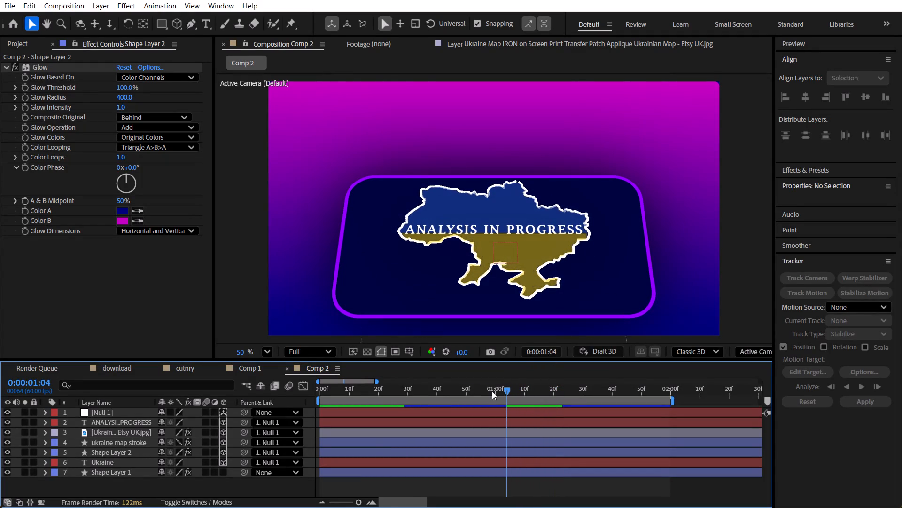
{"action": "left_click_drag", "start_coordinate": [491, 391], "coordinate": [52, 413]}
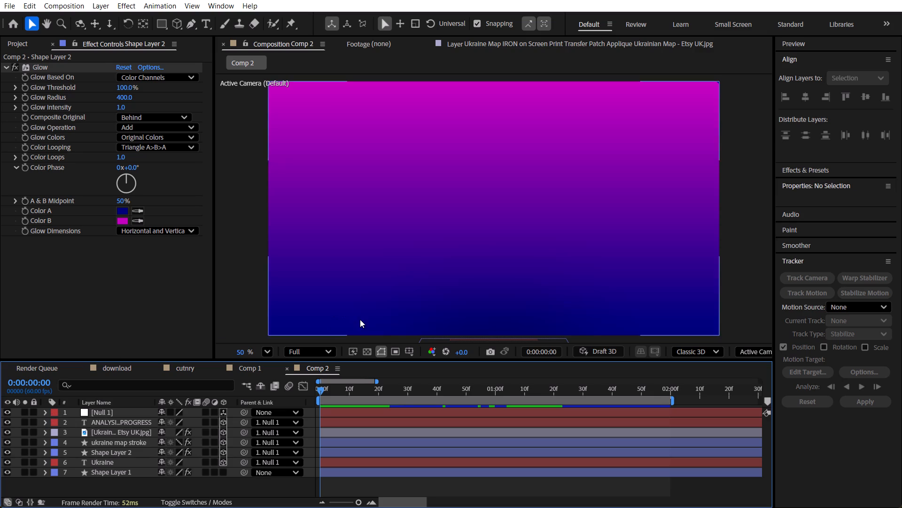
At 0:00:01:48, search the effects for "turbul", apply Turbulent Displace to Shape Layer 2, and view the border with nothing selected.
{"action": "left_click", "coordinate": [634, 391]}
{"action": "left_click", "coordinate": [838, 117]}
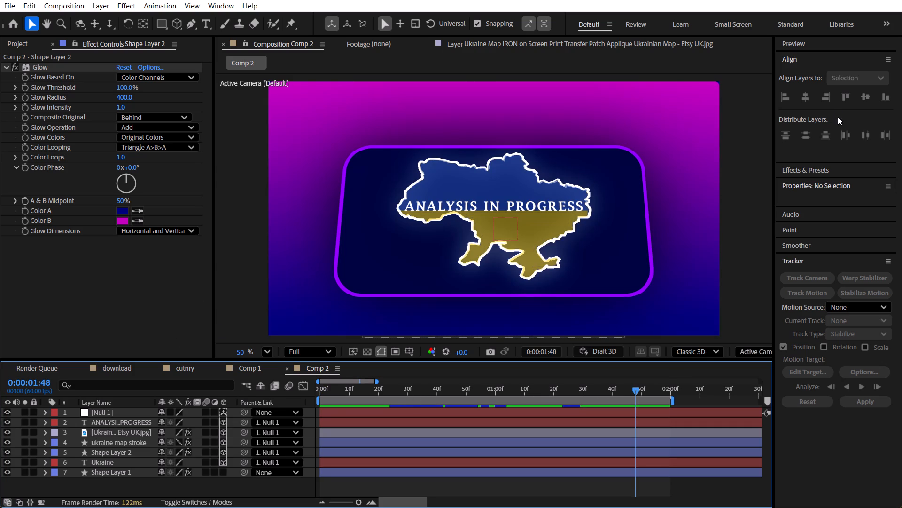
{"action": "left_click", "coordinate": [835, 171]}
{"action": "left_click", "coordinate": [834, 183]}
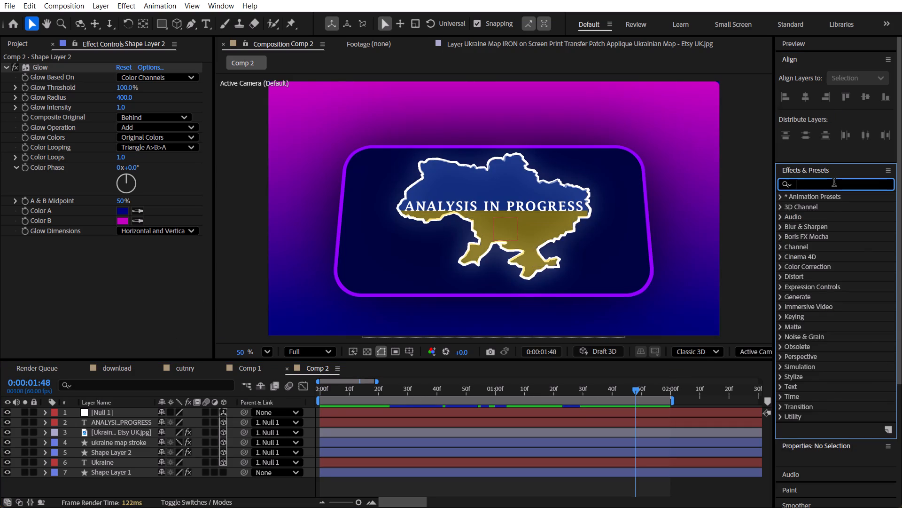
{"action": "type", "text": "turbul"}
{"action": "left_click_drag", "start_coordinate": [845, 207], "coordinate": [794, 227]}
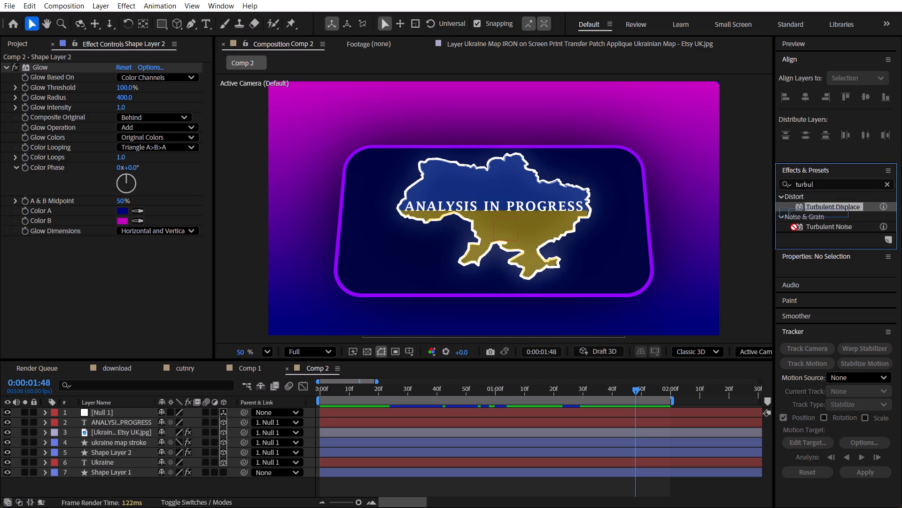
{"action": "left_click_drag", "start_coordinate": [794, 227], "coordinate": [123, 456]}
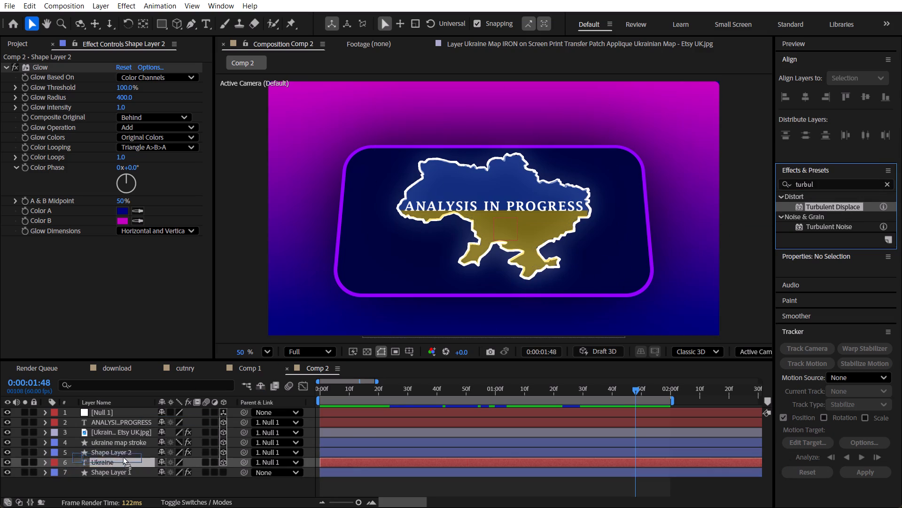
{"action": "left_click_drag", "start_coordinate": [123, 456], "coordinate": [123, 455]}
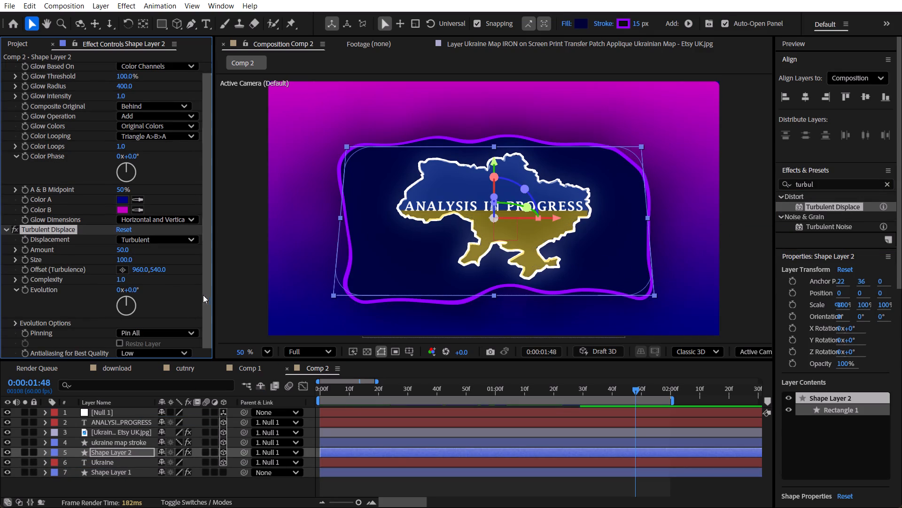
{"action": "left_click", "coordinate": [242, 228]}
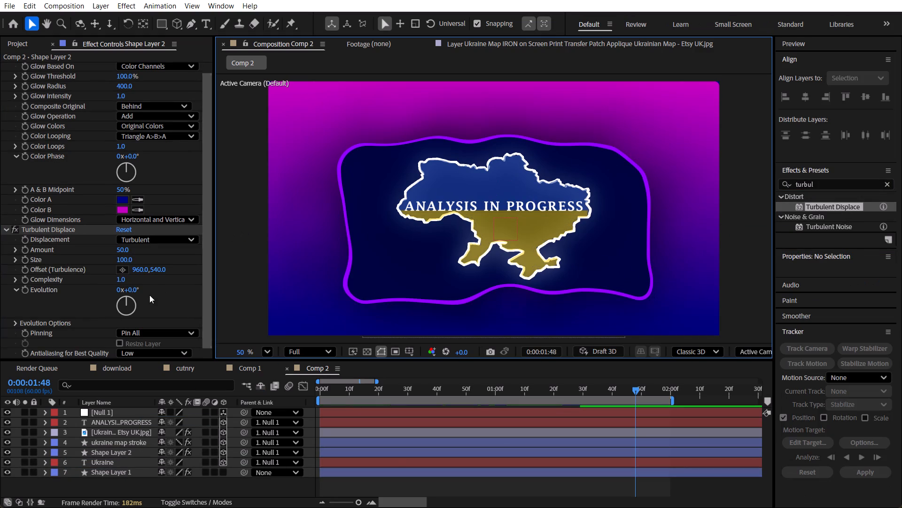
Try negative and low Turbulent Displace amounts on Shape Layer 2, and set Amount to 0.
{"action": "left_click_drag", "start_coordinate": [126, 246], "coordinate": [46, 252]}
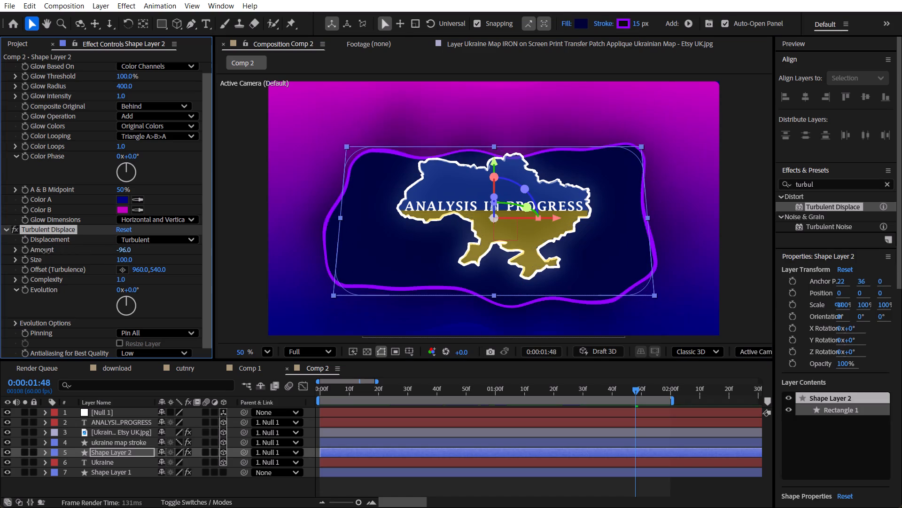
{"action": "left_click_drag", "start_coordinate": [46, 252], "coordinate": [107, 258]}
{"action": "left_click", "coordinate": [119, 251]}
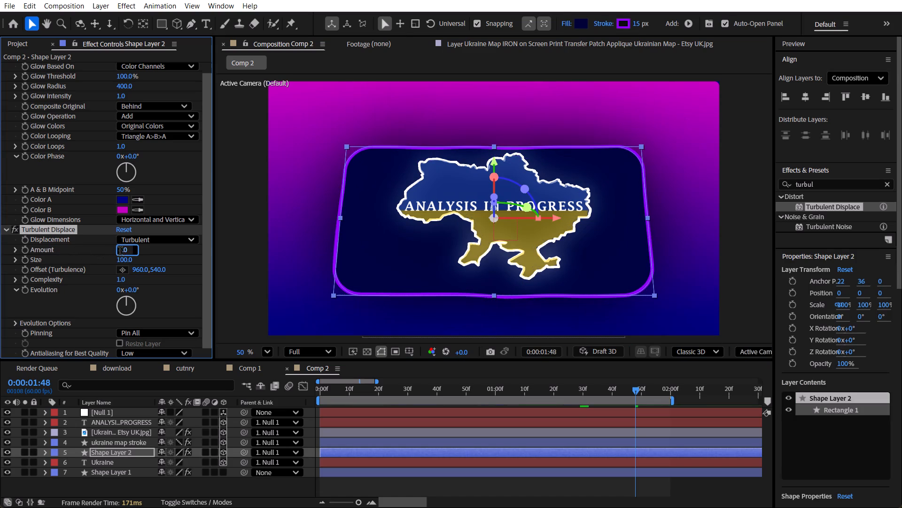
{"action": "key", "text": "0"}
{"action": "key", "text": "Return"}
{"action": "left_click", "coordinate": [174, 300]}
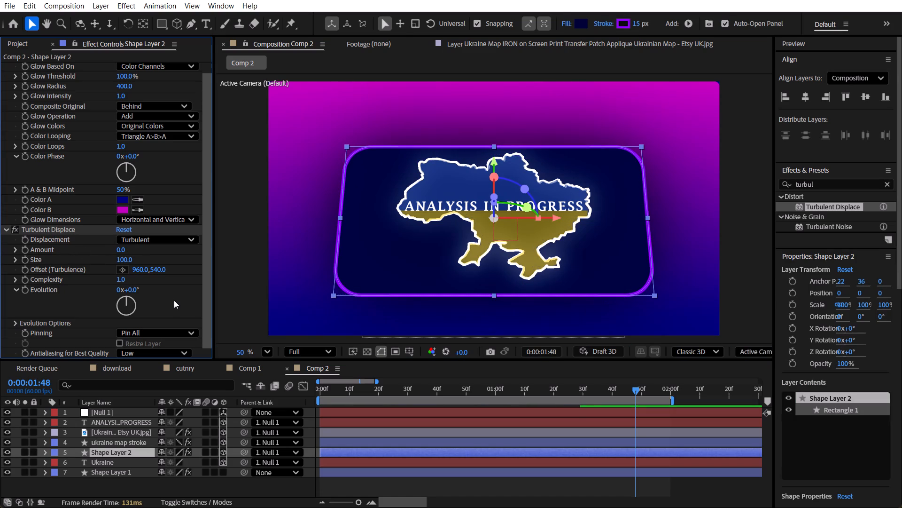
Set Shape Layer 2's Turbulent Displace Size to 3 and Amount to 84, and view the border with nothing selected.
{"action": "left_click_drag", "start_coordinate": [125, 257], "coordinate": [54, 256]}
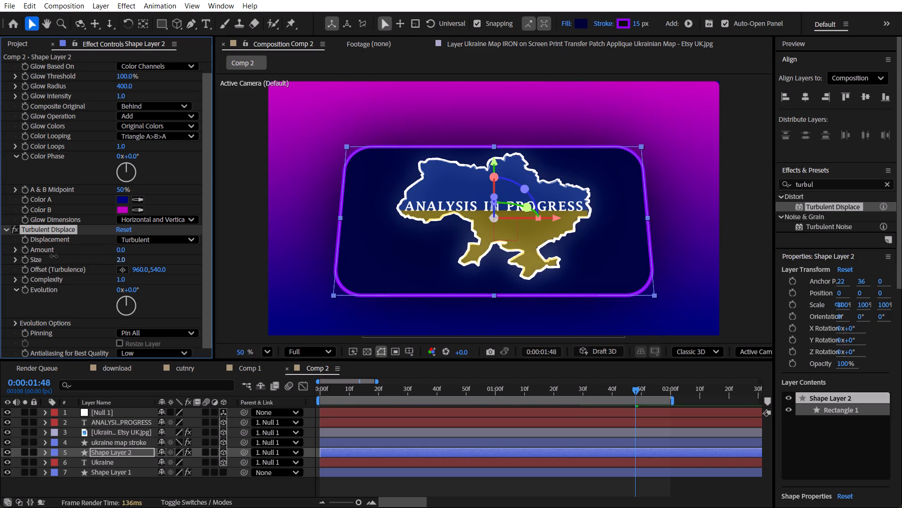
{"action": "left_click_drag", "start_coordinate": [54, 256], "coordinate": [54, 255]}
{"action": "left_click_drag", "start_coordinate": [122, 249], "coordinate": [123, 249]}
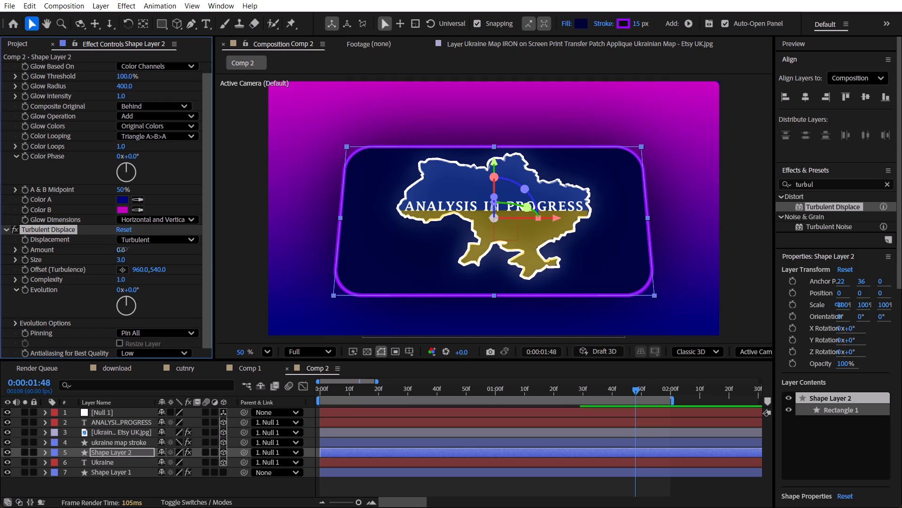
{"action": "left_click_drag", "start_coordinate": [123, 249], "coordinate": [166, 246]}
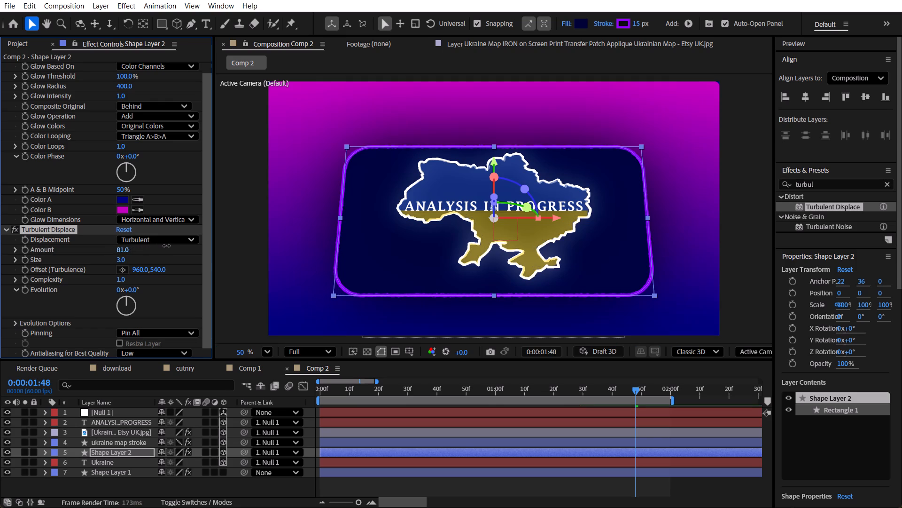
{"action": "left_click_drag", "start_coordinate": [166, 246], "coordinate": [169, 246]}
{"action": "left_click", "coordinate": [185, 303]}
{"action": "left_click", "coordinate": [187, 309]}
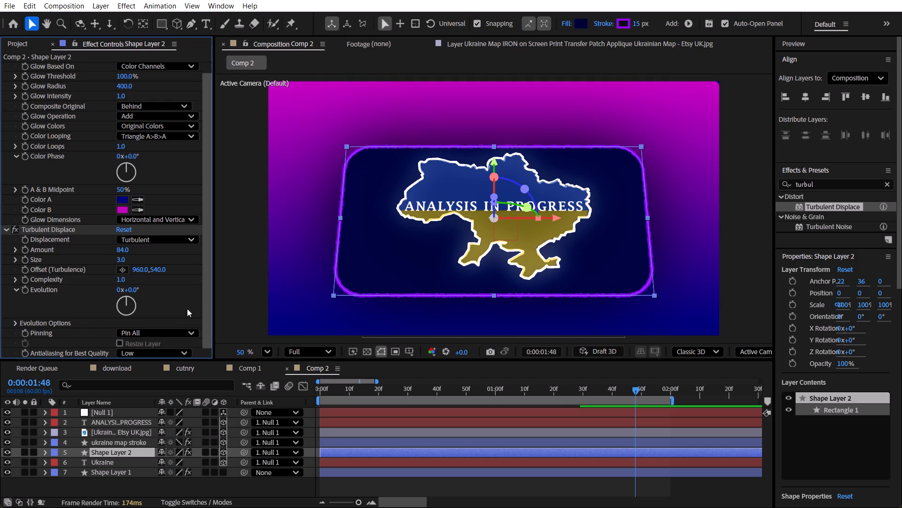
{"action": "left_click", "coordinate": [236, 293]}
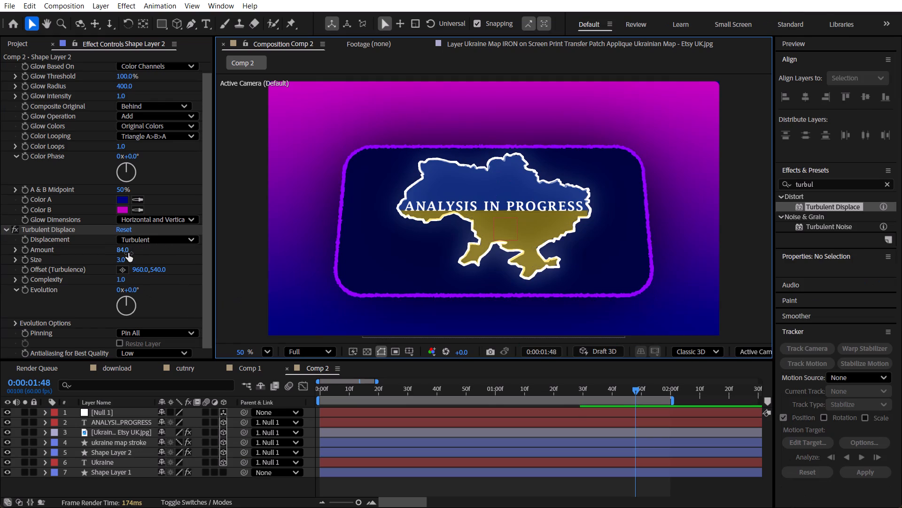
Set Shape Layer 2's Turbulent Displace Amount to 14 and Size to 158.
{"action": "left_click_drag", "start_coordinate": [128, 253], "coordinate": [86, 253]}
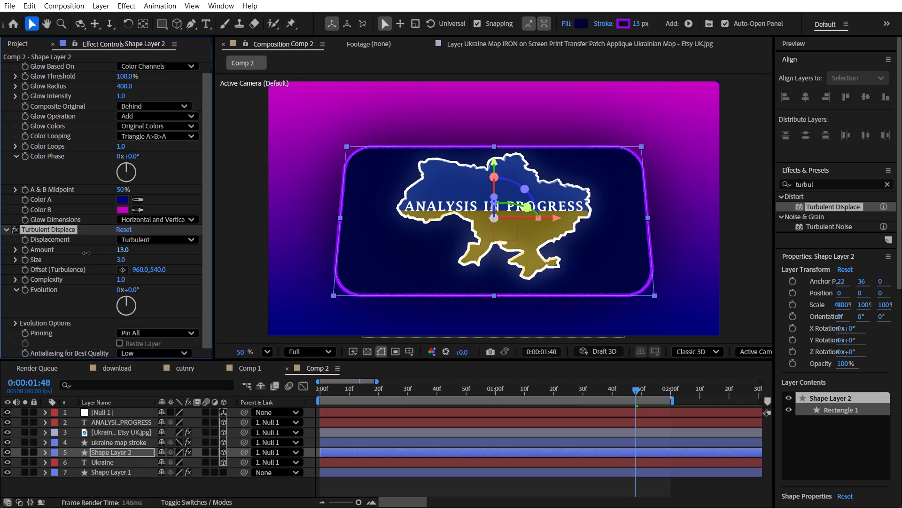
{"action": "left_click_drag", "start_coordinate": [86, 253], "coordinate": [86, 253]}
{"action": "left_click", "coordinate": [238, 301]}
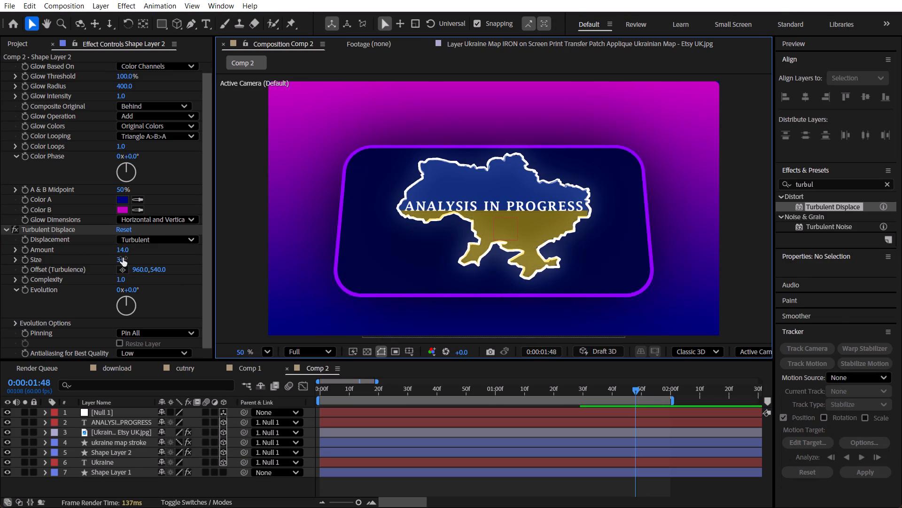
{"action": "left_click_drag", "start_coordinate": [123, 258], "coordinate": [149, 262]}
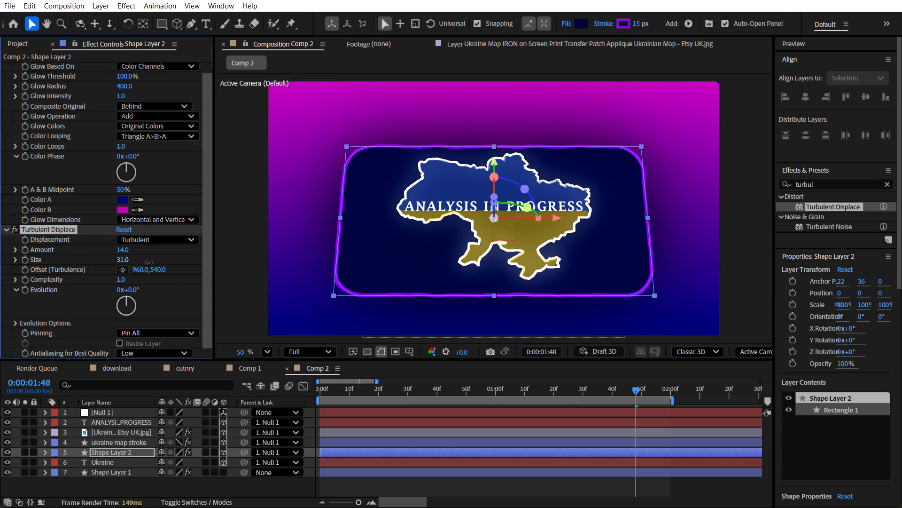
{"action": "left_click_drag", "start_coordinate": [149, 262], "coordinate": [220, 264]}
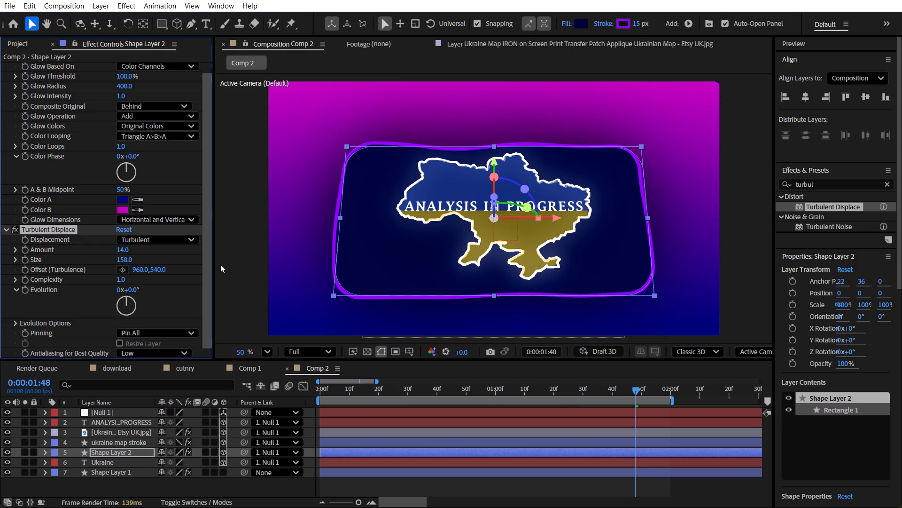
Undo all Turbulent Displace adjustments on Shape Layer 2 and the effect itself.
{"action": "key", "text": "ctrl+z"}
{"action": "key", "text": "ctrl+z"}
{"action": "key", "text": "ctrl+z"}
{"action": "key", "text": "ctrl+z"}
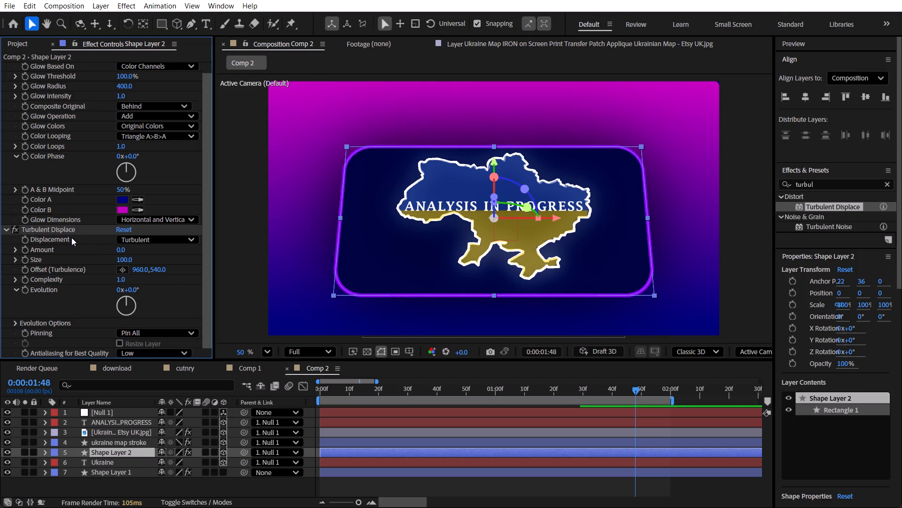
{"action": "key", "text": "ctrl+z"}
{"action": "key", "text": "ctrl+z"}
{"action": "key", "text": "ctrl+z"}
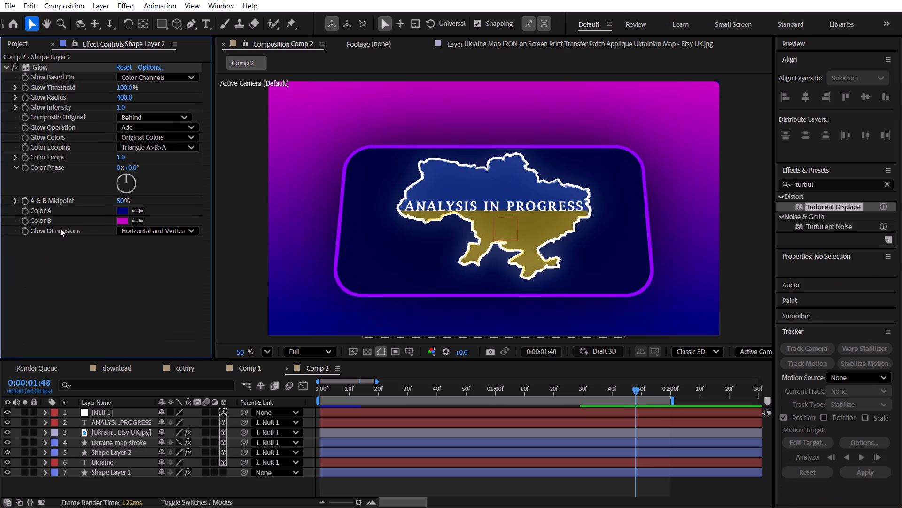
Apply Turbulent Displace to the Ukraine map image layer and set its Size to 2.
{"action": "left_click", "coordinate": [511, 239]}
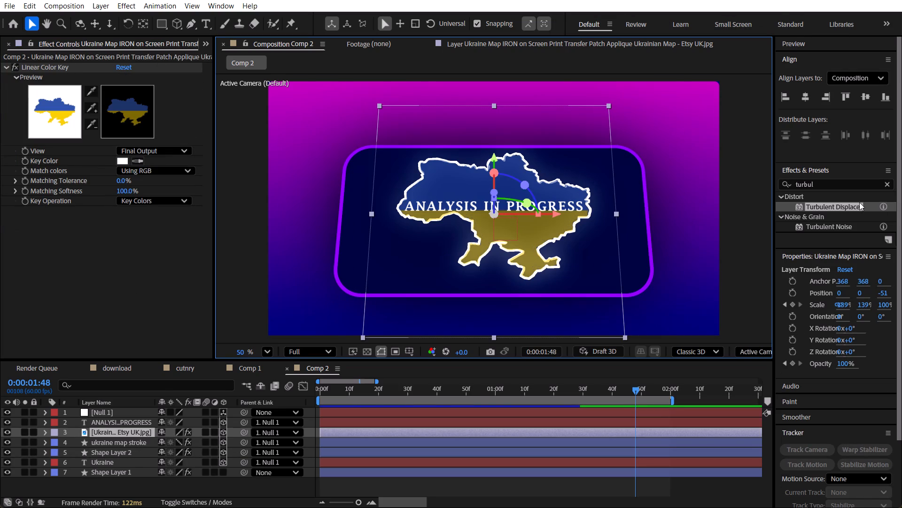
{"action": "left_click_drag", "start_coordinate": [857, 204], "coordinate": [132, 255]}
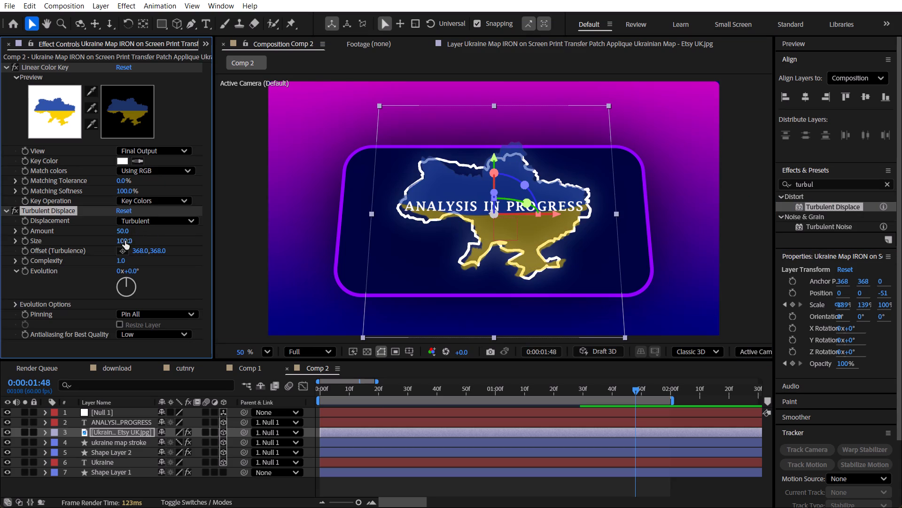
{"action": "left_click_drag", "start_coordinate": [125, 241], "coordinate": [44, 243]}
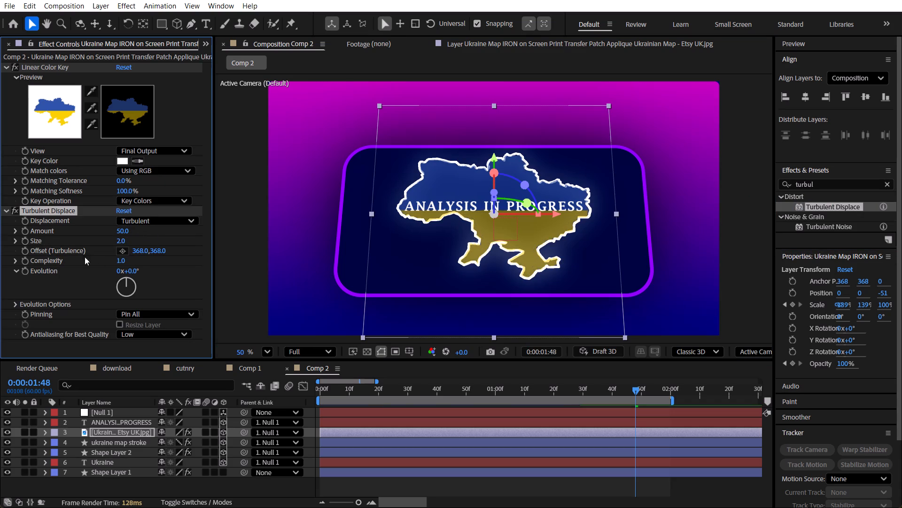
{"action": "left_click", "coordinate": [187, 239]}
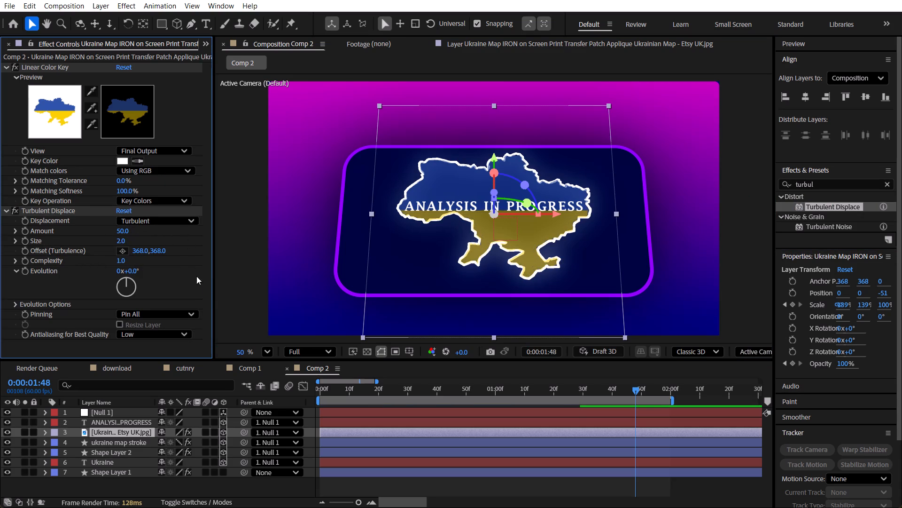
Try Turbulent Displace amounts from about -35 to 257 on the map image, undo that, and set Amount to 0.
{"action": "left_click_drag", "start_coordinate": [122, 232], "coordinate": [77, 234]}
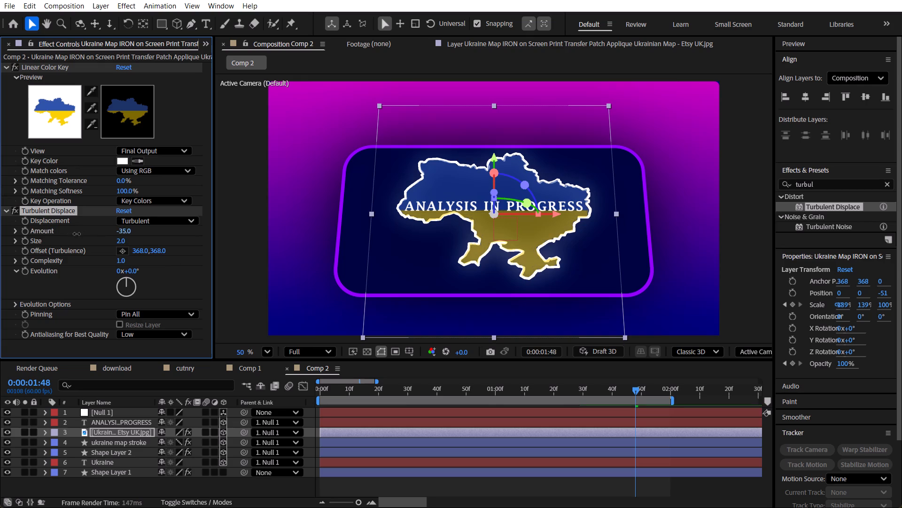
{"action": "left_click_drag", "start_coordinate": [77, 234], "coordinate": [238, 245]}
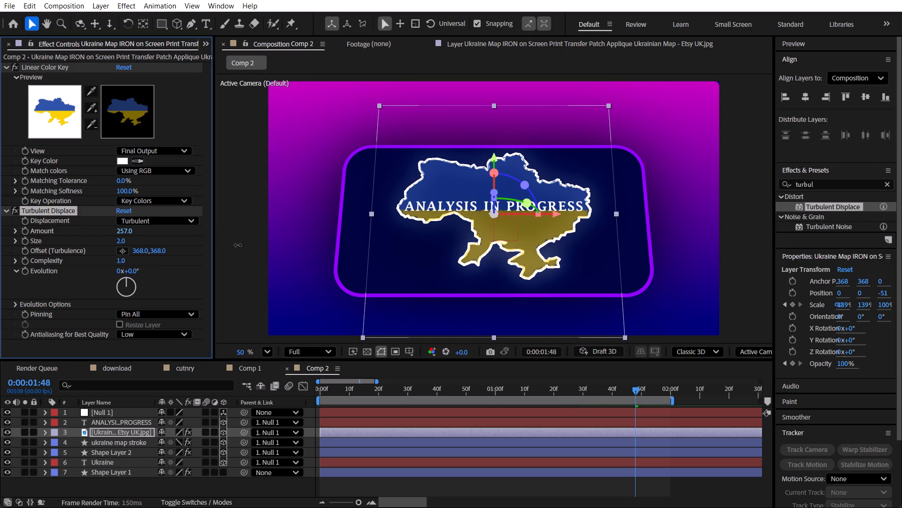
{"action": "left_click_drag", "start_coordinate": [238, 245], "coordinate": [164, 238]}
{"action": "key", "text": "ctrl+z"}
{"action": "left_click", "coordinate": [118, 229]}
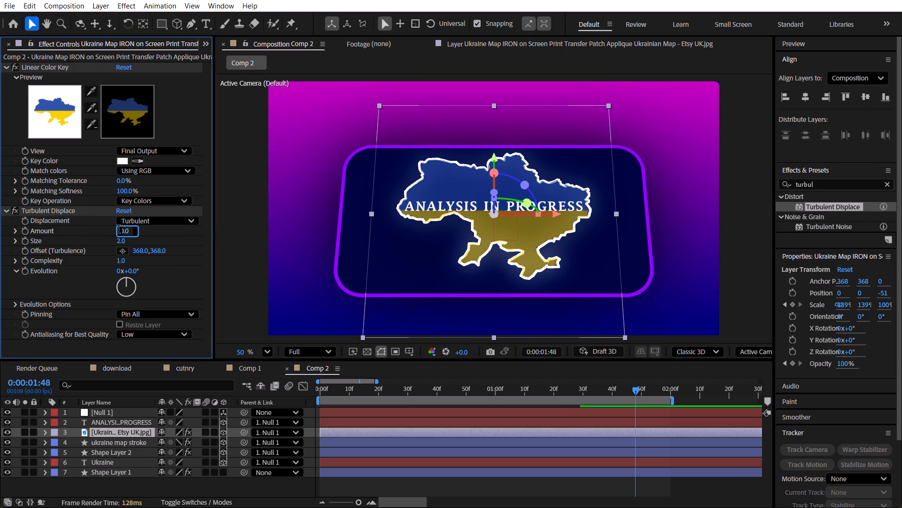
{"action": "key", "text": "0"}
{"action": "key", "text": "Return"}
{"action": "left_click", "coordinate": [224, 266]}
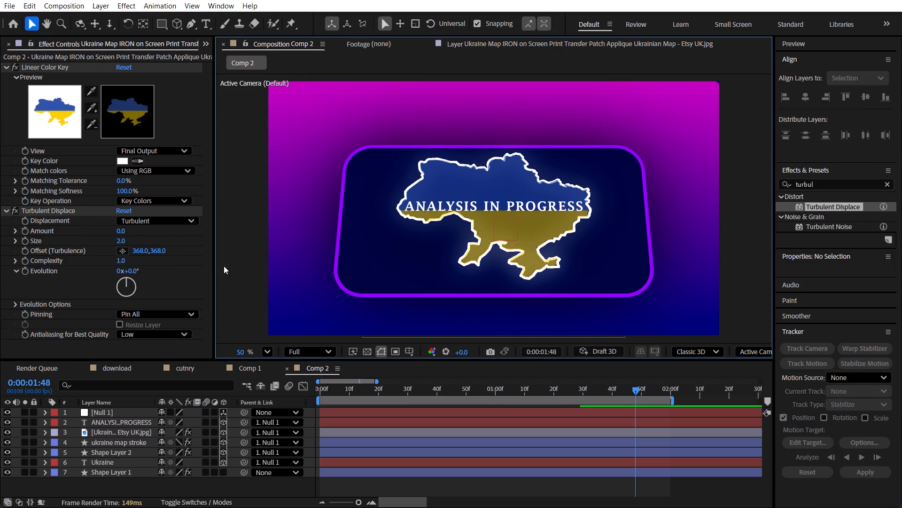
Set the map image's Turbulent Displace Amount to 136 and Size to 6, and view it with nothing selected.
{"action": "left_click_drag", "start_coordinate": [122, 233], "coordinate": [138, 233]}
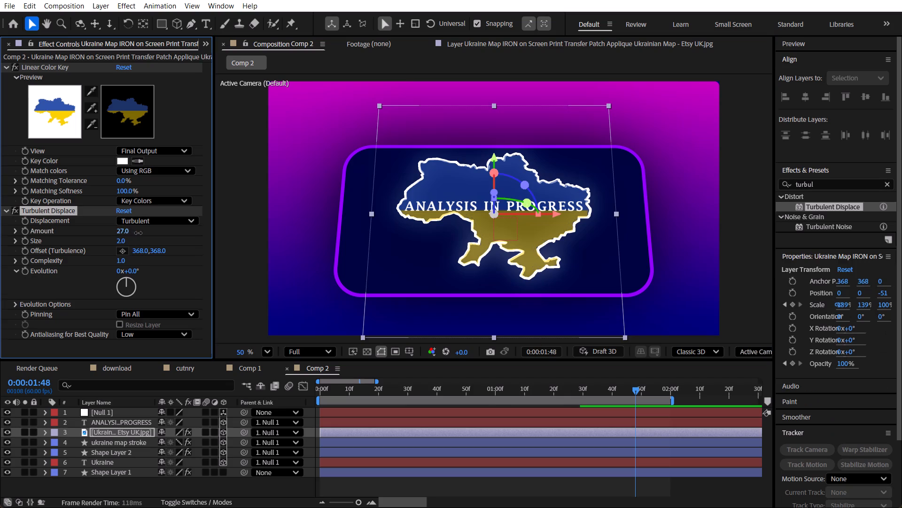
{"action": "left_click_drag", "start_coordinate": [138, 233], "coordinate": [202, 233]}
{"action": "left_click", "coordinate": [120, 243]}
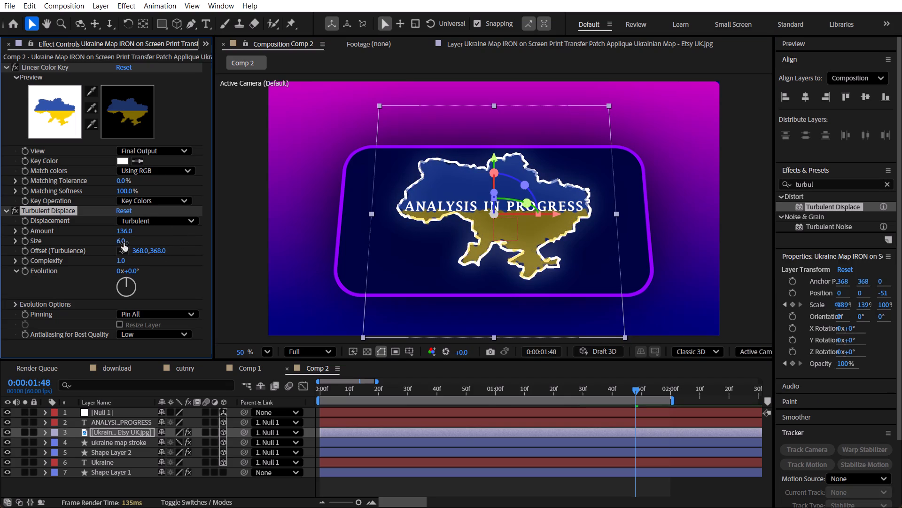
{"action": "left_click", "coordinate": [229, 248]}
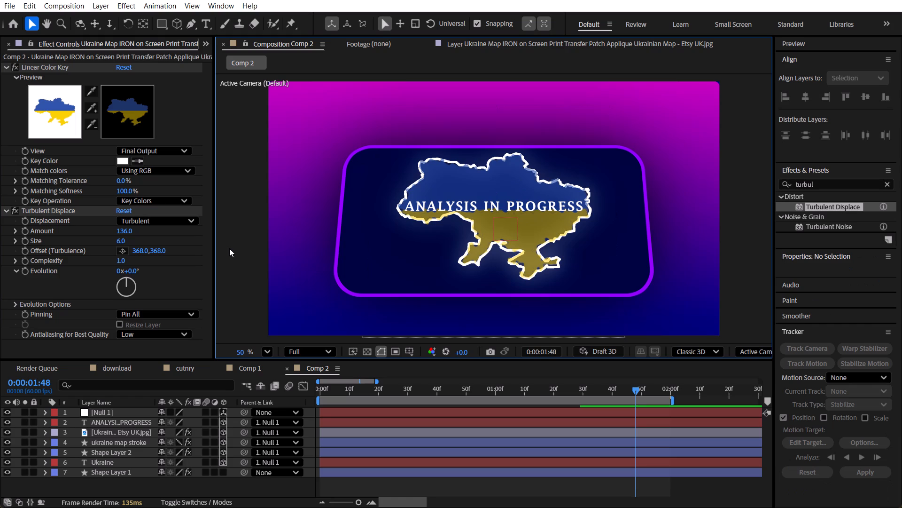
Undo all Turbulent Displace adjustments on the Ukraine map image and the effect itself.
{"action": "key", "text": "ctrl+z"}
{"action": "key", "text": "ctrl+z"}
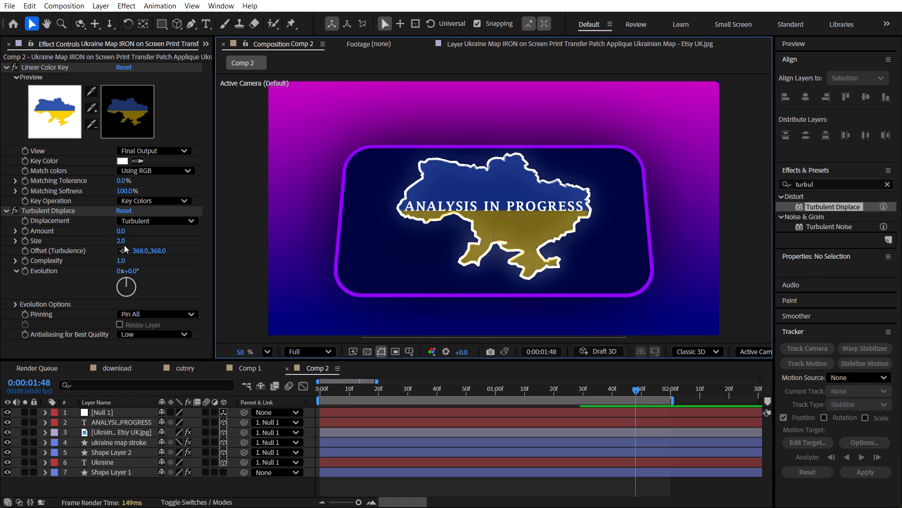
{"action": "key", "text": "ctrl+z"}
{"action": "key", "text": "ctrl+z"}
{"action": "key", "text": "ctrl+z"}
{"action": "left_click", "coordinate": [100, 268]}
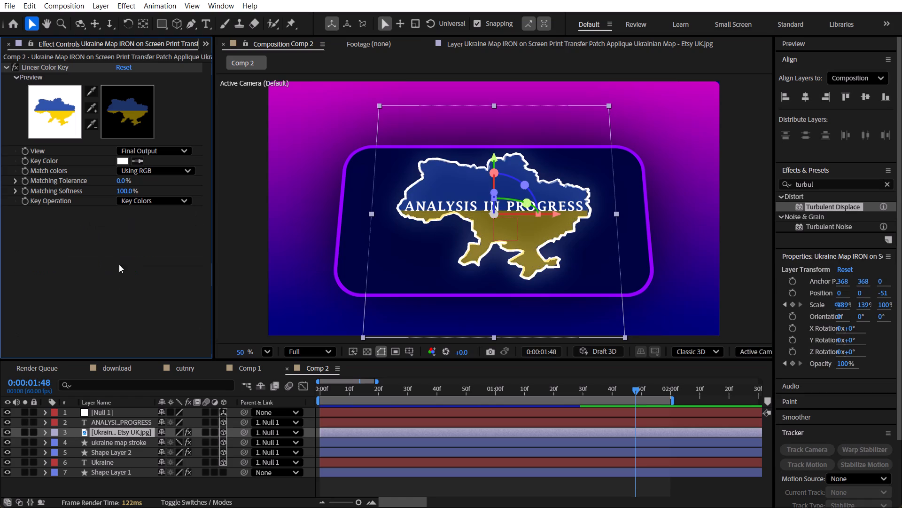
Find the CC Light Sweep effect by searching "swee" and apply it to Shape Layer 2, the purple-bordered panel.
{"action": "left_click", "coordinate": [885, 184]}
{"action": "left_click", "coordinate": [850, 178]}
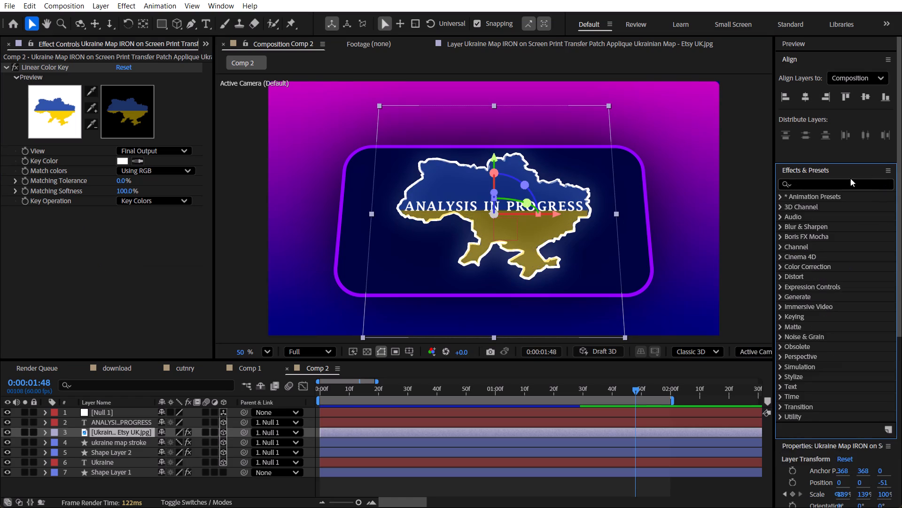
{"action": "left_click", "coordinate": [848, 183]}
{"action": "type", "text": "swee"}
{"action": "left_click", "coordinate": [829, 253]}
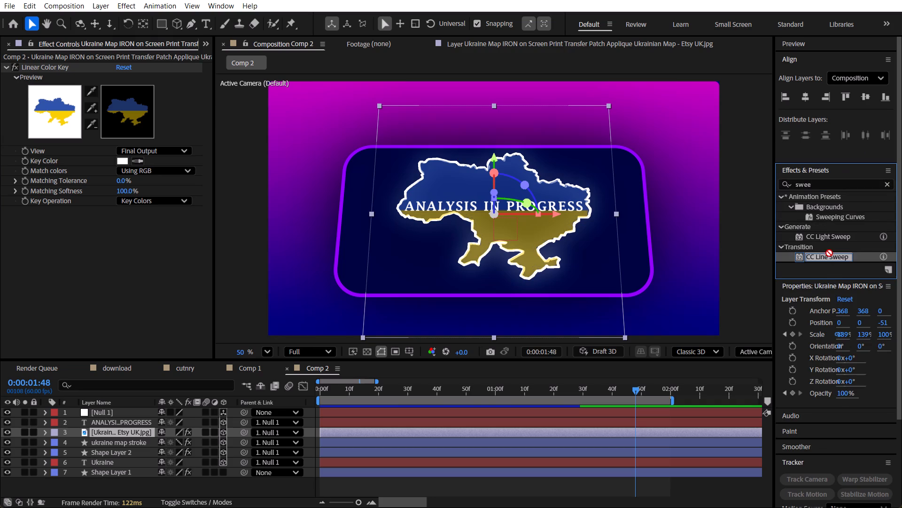
{"action": "left_click_drag", "start_coordinate": [846, 237], "coordinate": [206, 394]}
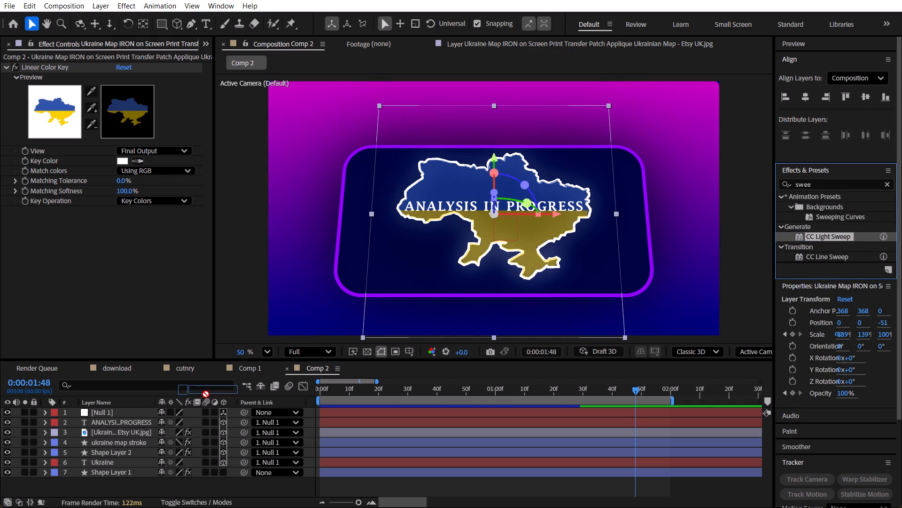
{"action": "left_click_drag", "start_coordinate": [206, 394], "coordinate": [129, 421]}
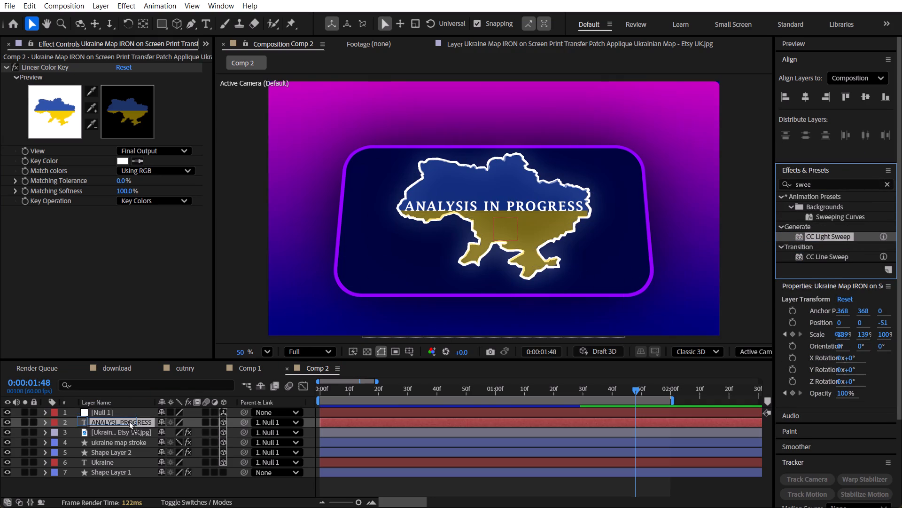
{"action": "left_click_drag", "start_coordinate": [129, 421], "coordinate": [126, 413]}
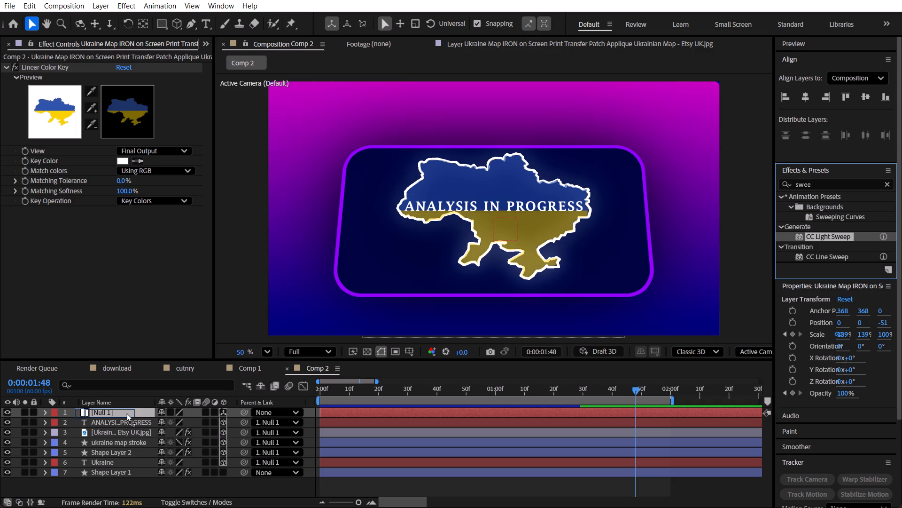
{"action": "left_click_drag", "start_coordinate": [126, 413], "coordinate": [127, 418]}
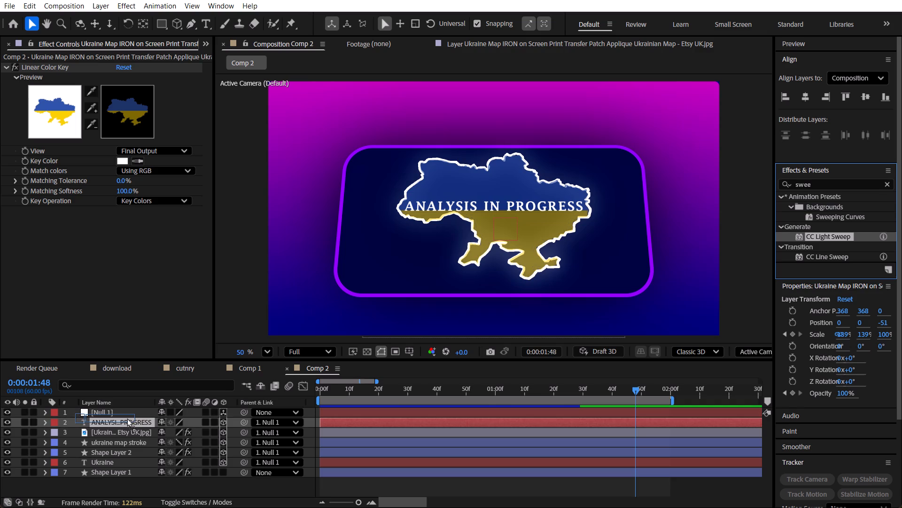
{"action": "left_click_drag", "start_coordinate": [127, 418], "coordinate": [127, 420]}
{"action": "left_click_drag", "start_coordinate": [127, 420], "coordinate": [127, 442]}
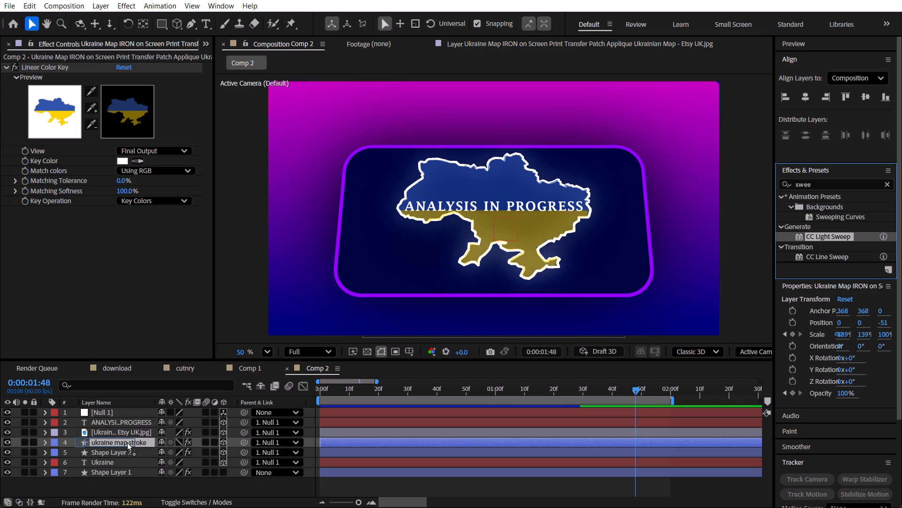
{"action": "left_click_drag", "start_coordinate": [127, 442], "coordinate": [127, 453]}
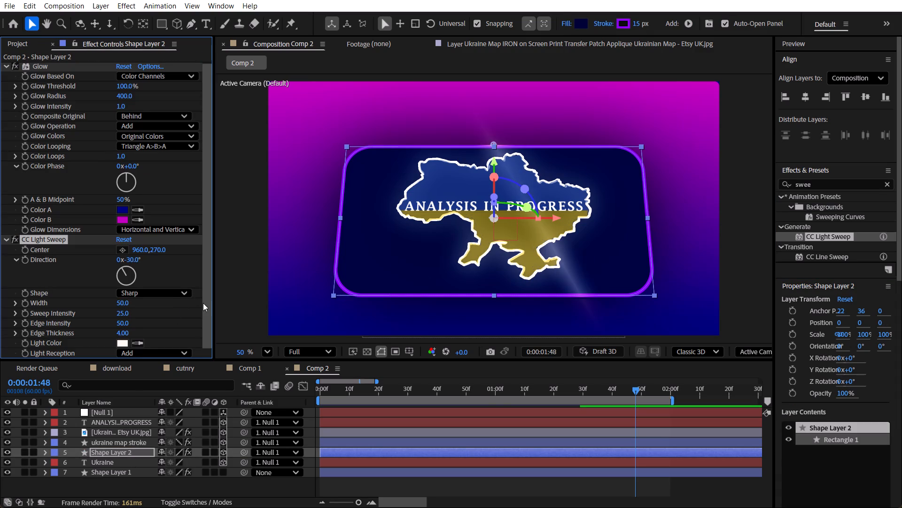
{"action": "left_click", "coordinate": [169, 266]}
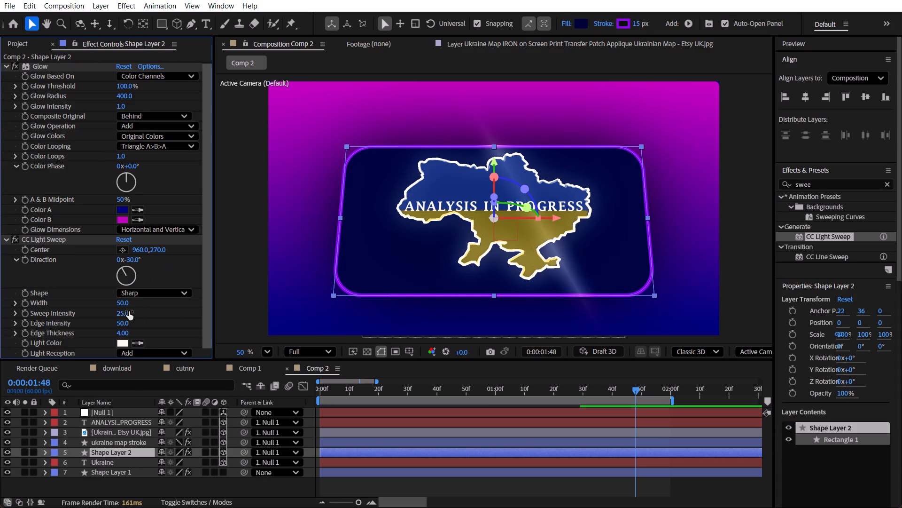
Set the CC Light Sweep Width on Shape Layer 2 to 72.
{"action": "left_click_drag", "start_coordinate": [128, 302], "coordinate": [156, 310]}
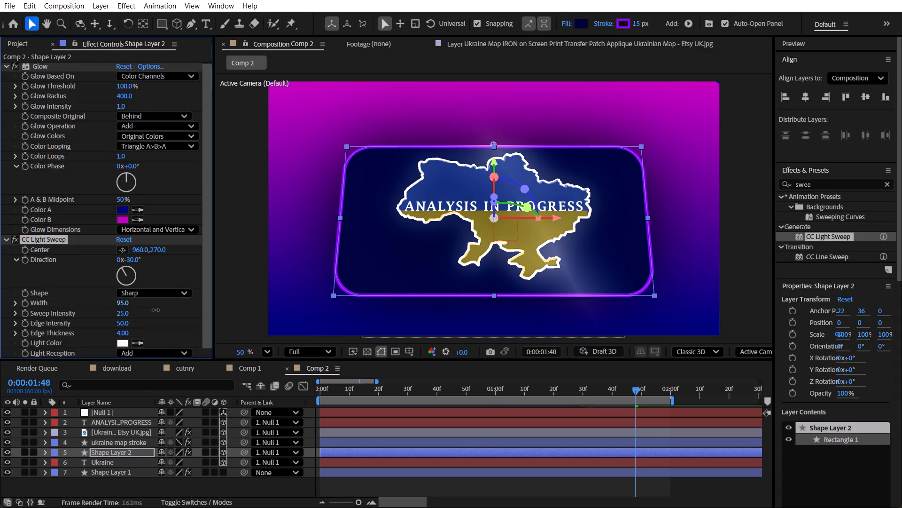
{"action": "left_click_drag", "start_coordinate": [156, 310], "coordinate": [148, 310]}
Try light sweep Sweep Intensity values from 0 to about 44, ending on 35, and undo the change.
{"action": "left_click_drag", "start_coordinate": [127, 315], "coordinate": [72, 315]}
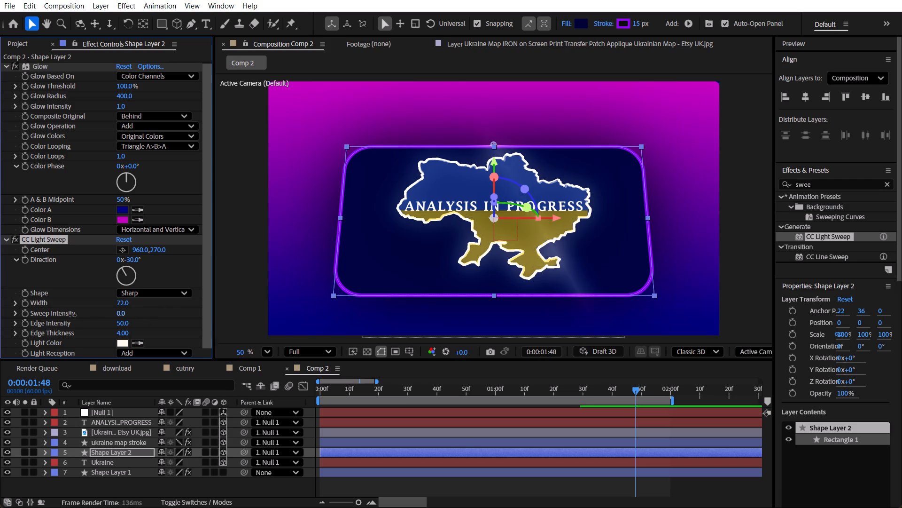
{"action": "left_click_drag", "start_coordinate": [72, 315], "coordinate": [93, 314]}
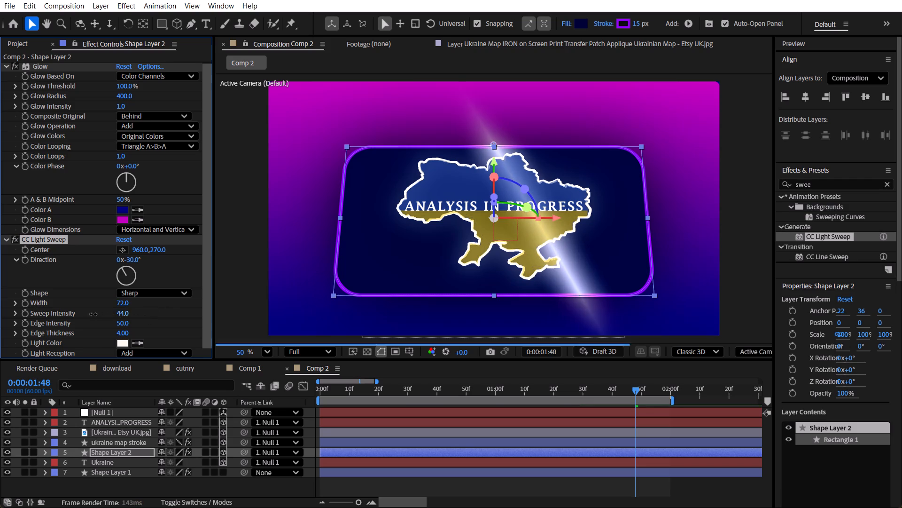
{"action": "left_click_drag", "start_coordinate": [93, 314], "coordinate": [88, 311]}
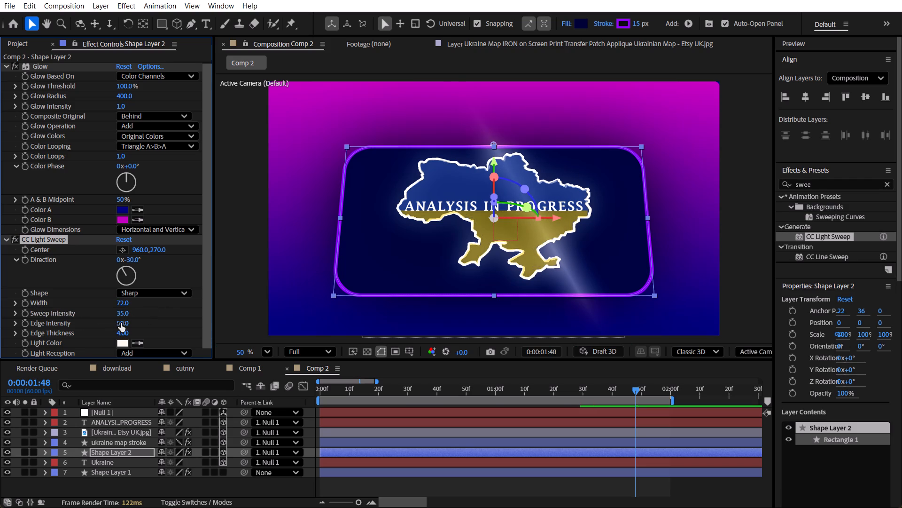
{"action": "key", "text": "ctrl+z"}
Set the light sweep's Edge Intensity to 500 after trying lower values such as 16 and 132.
{"action": "left_click_drag", "start_coordinate": [121, 325], "coordinate": [132, 326]}
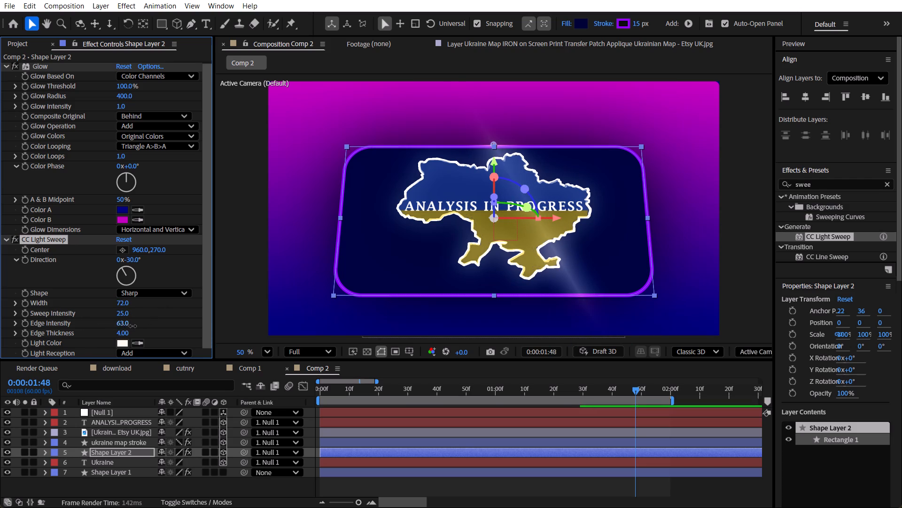
{"action": "left_click_drag", "start_coordinate": [132, 326], "coordinate": [88, 319]}
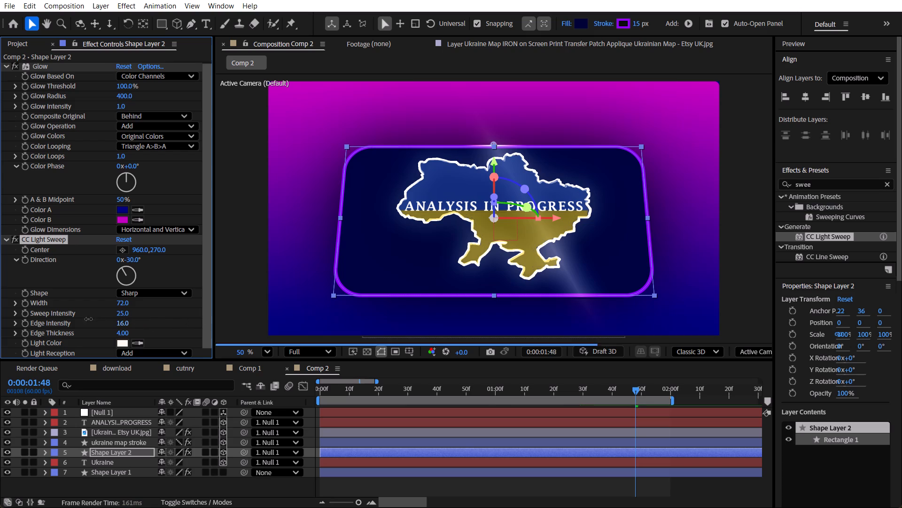
{"action": "left_click_drag", "start_coordinate": [88, 319], "coordinate": [125, 319]}
{"action": "left_click_drag", "start_coordinate": [125, 319], "coordinate": [414, 324]}
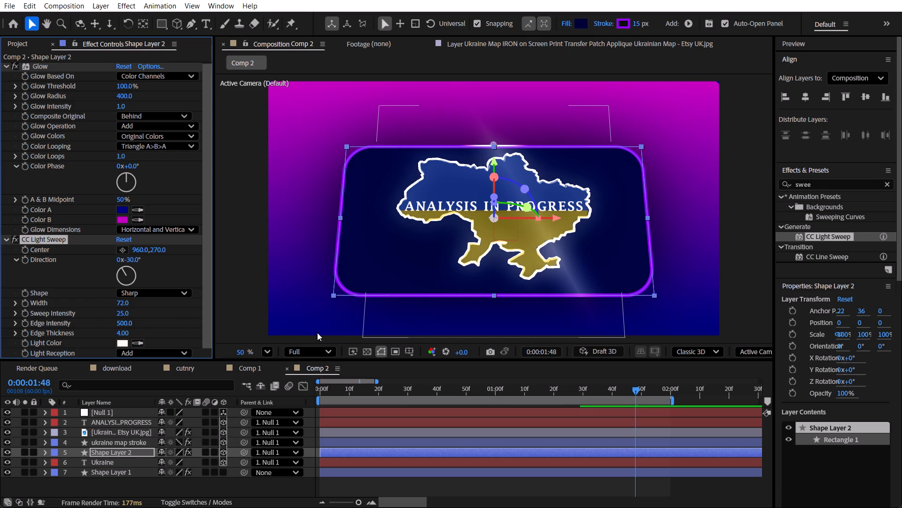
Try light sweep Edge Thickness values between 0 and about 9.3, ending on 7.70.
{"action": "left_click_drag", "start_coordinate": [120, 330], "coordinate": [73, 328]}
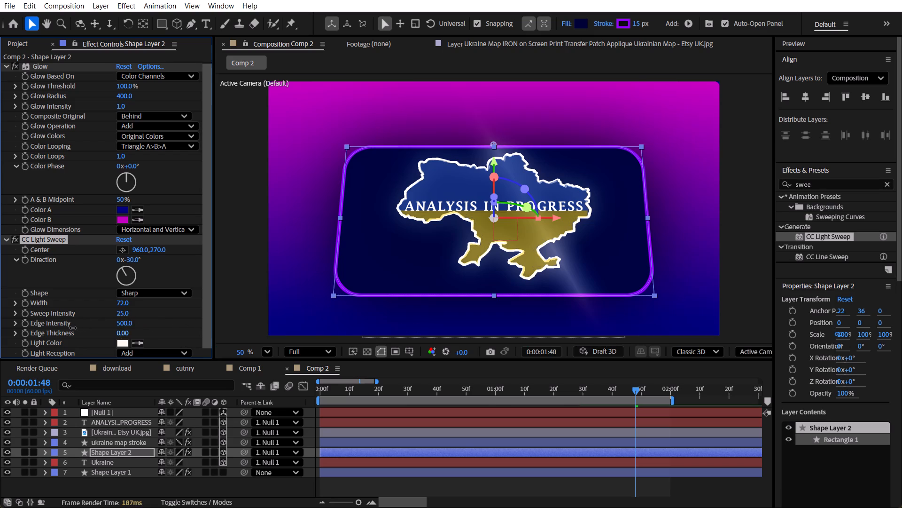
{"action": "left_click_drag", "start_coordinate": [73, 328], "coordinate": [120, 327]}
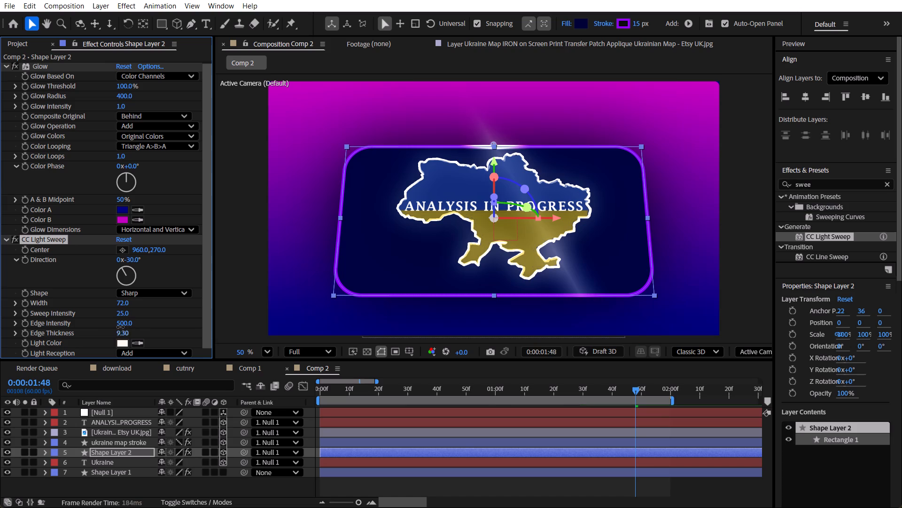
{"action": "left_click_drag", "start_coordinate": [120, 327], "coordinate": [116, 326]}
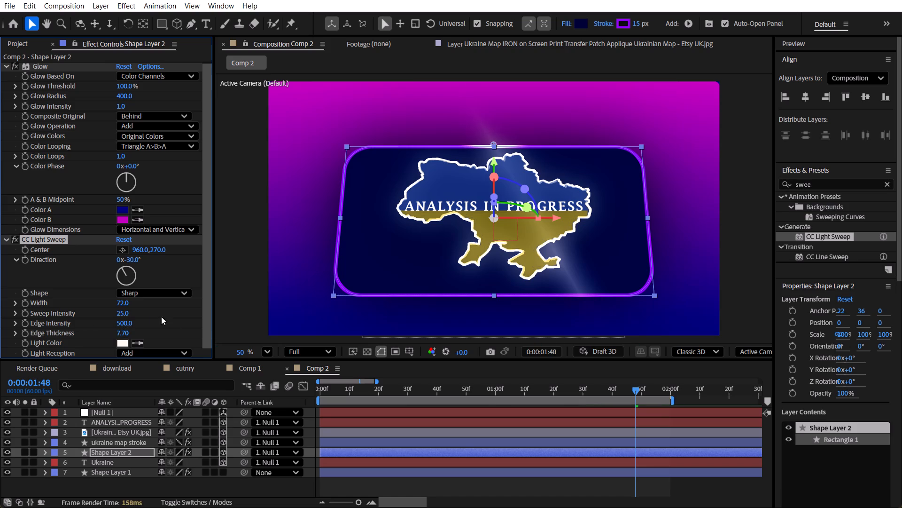
Set the light sweep's Sweep Intensity to 0 and its Edge Thickness to 6.50, trying thicknesses up to about 18.6.
{"action": "left_click_drag", "start_coordinate": [127, 312], "coordinate": [86, 309]}
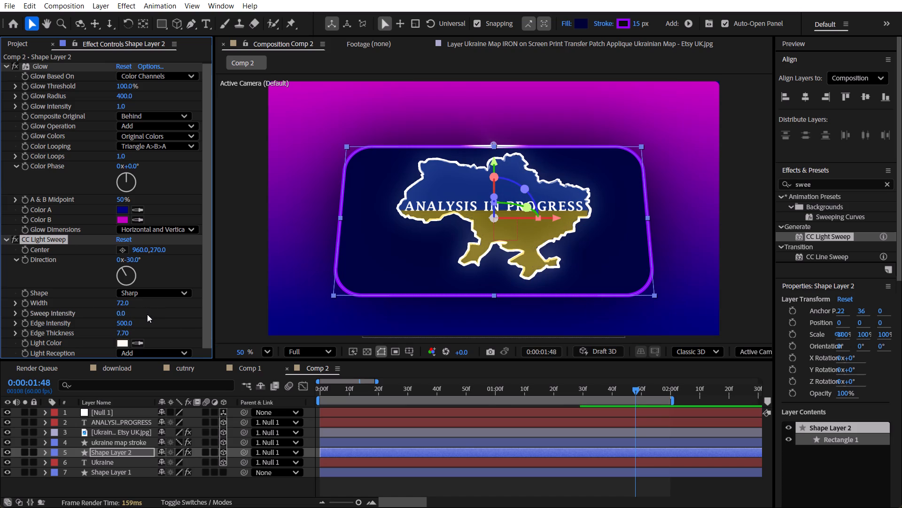
{"action": "left_click", "coordinate": [128, 333]}
{"action": "key", "text": "0"}
{"action": "key", "text": "Return"}
{"action": "left_click_drag", "start_coordinate": [129, 333], "coordinate": [174, 333]}
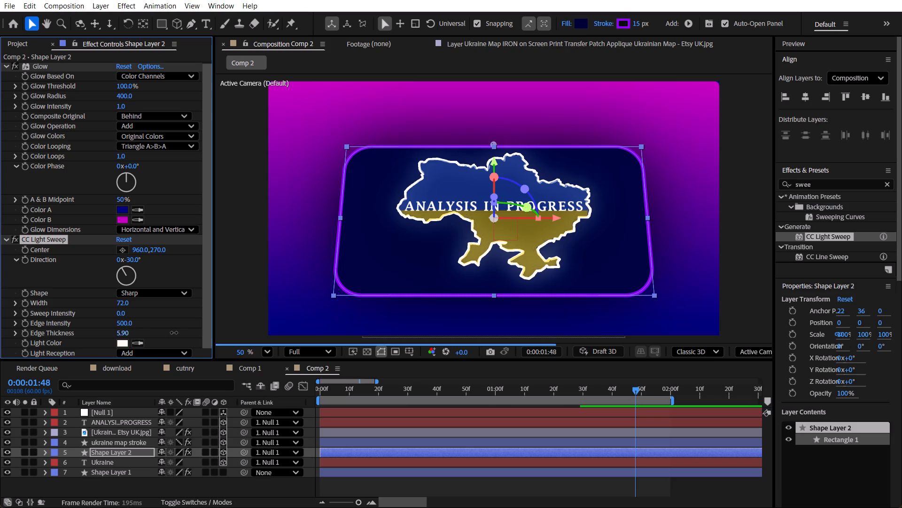
{"action": "left_click_drag", "start_coordinate": [174, 333], "coordinate": [203, 329]}
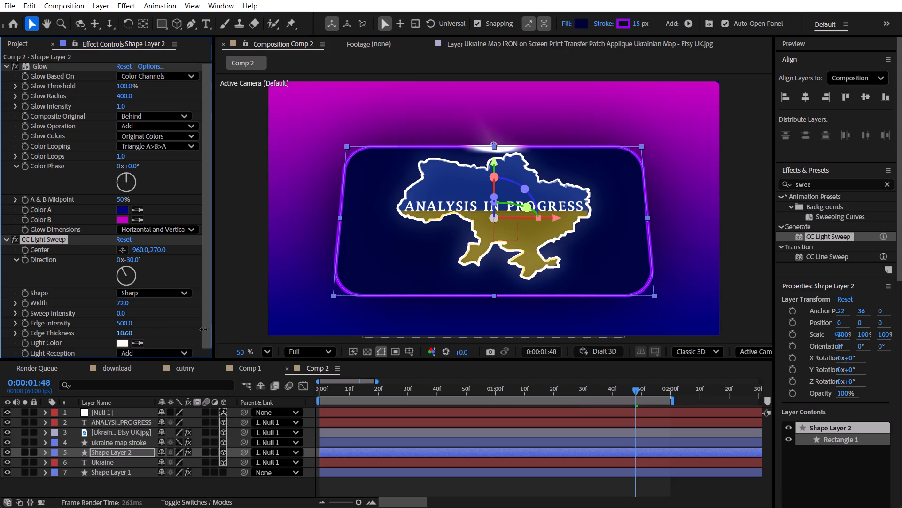
{"action": "left_click_drag", "start_coordinate": [203, 329], "coordinate": [166, 329]}
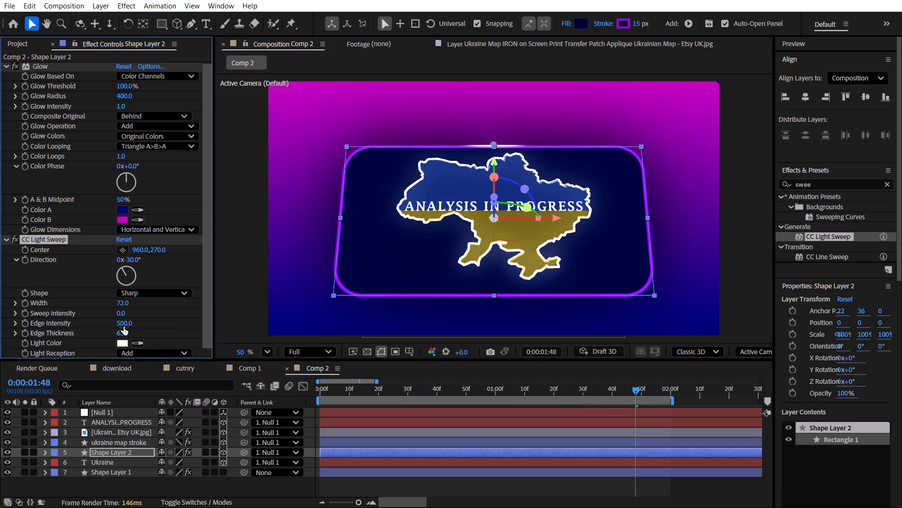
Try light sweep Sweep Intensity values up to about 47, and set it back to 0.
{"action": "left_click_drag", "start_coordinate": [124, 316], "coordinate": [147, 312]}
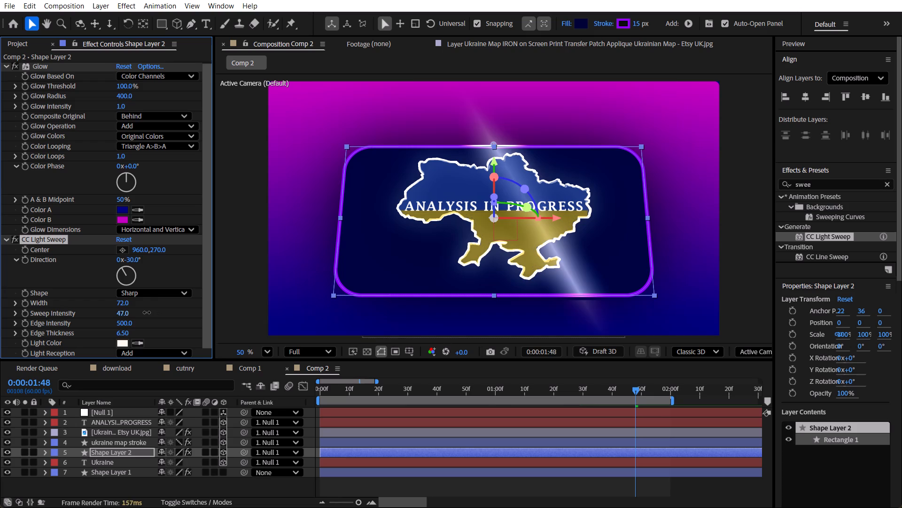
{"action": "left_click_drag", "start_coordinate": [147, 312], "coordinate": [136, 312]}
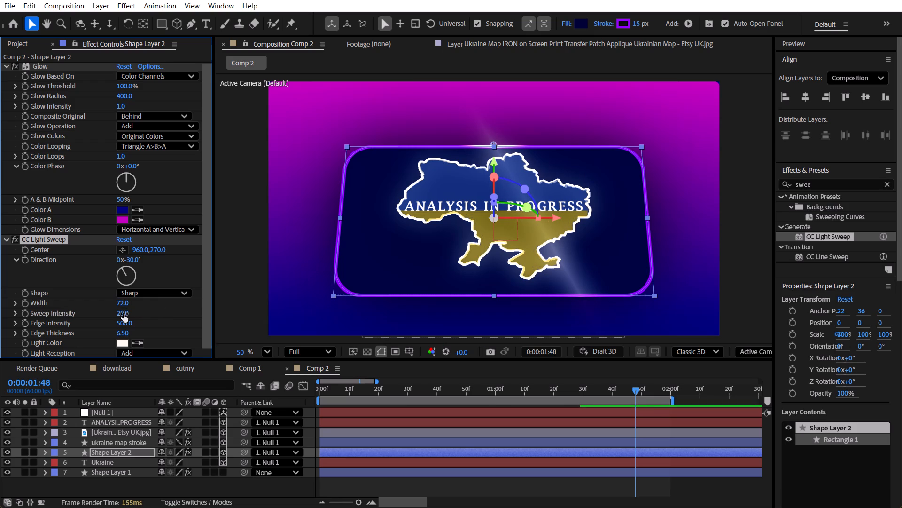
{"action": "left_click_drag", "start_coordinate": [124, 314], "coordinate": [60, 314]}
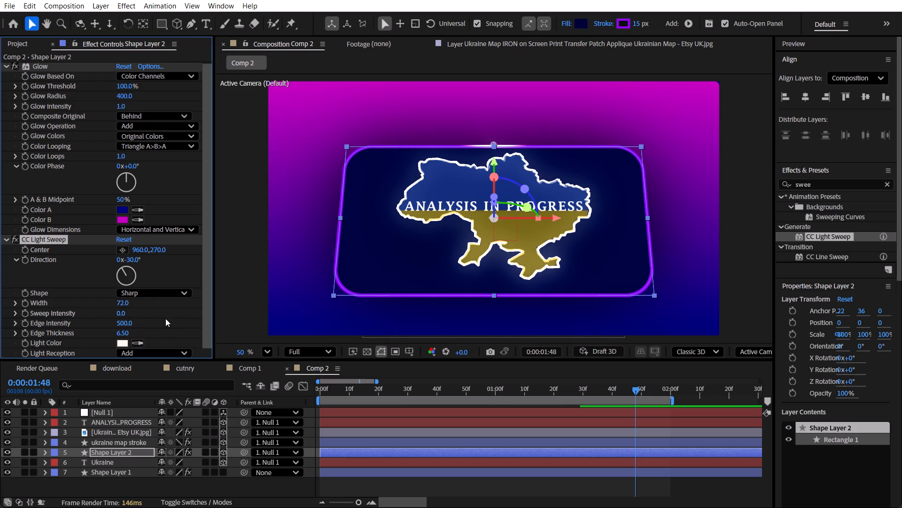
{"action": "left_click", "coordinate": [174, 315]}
Duplicate the CC Light Sweep effect on Shape Layer 2 and set the copy's Direction to 150°.
{"action": "left_click", "coordinate": [58, 240]}
{"action": "key", "text": "ctrl+d"}
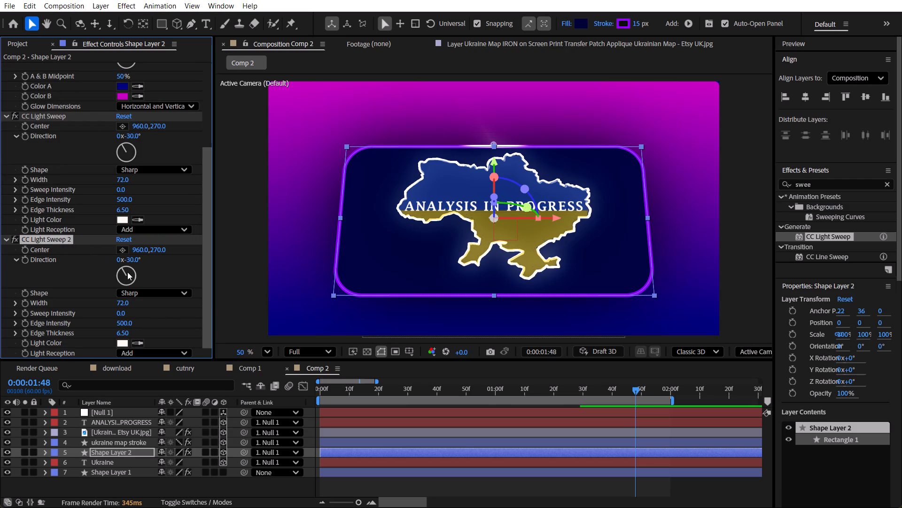
{"action": "left_click_drag", "start_coordinate": [128, 277], "coordinate": [142, 301]}
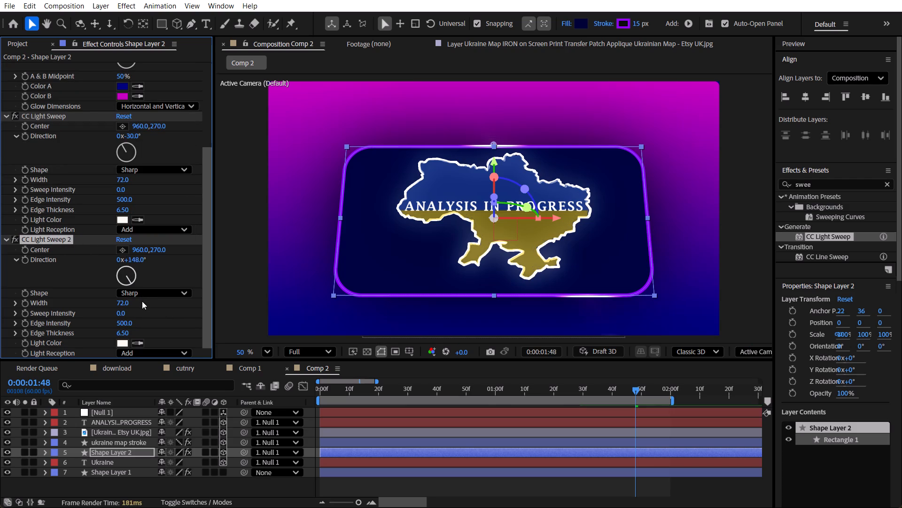
{"action": "left_click_drag", "start_coordinate": [142, 301], "coordinate": [141, 302]}
{"action": "left_click", "coordinate": [138, 259]}
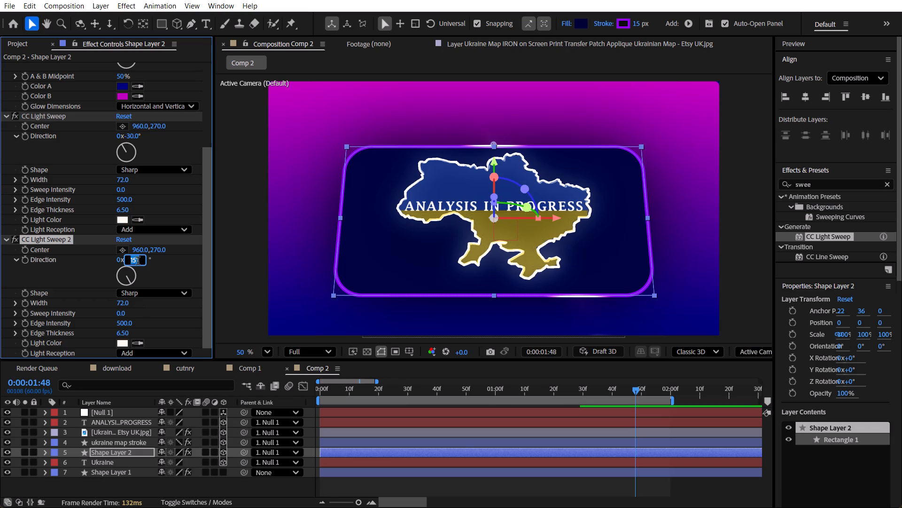
{"action": "type", "text": "150"}
{"action": "key", "text": "Return"}
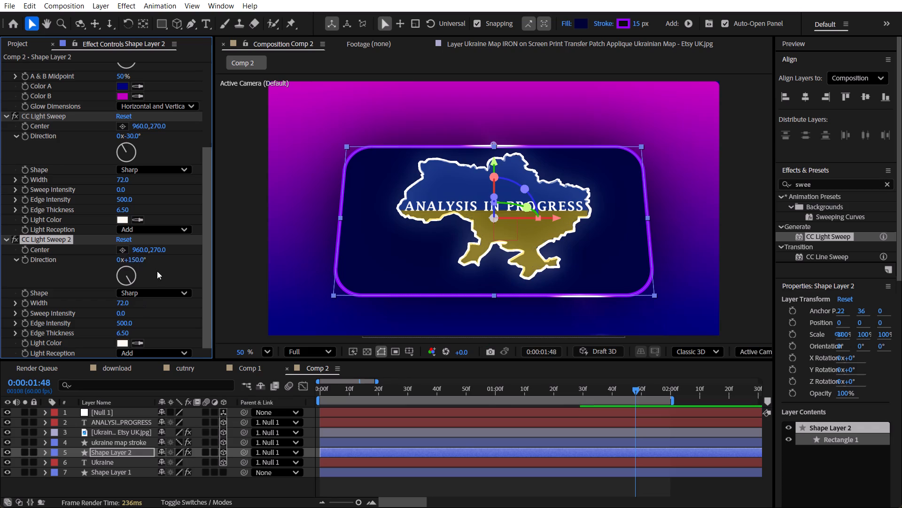
{"action": "left_click", "coordinate": [157, 271]}
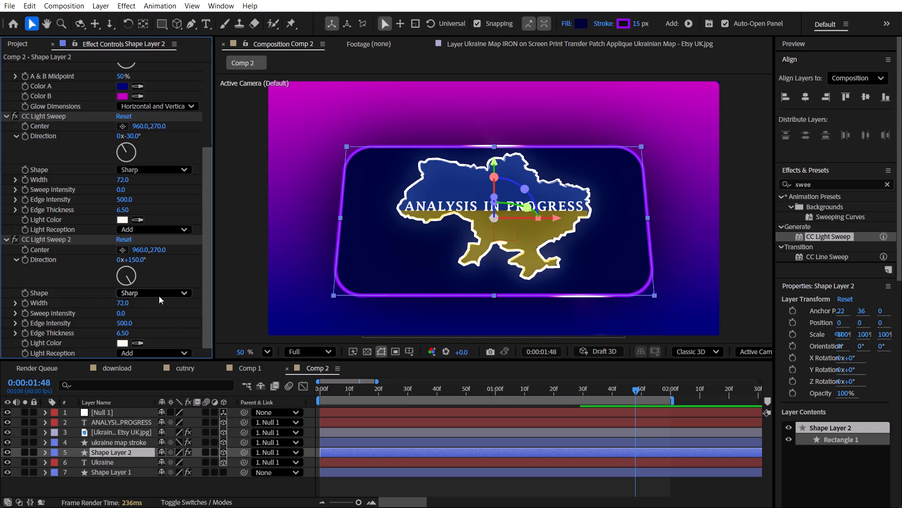
Start Center keyframes at 0:00:00:00 on both CC Light Sweep effects of Shape Layer 2.
{"action": "double_click", "coordinate": [67, 118]}
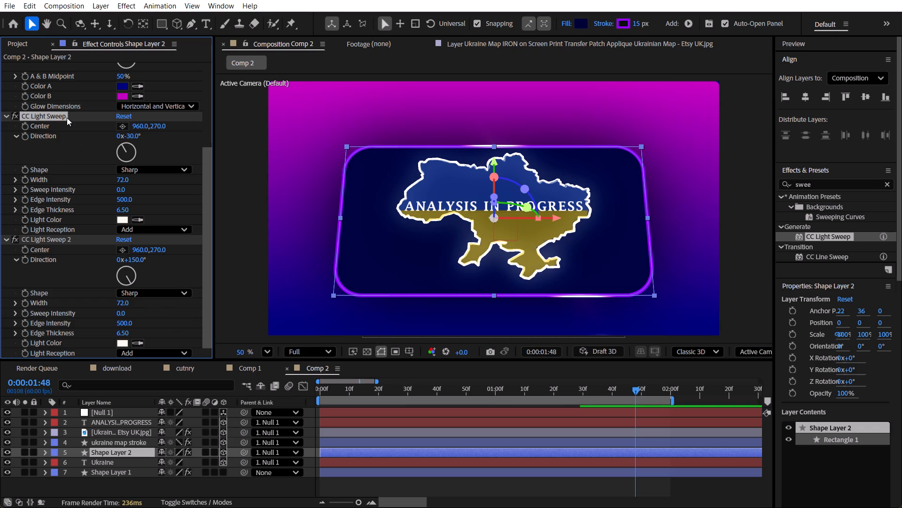
{"action": "left_click", "coordinate": [86, 178]}
{"action": "left_click", "coordinate": [95, 146]}
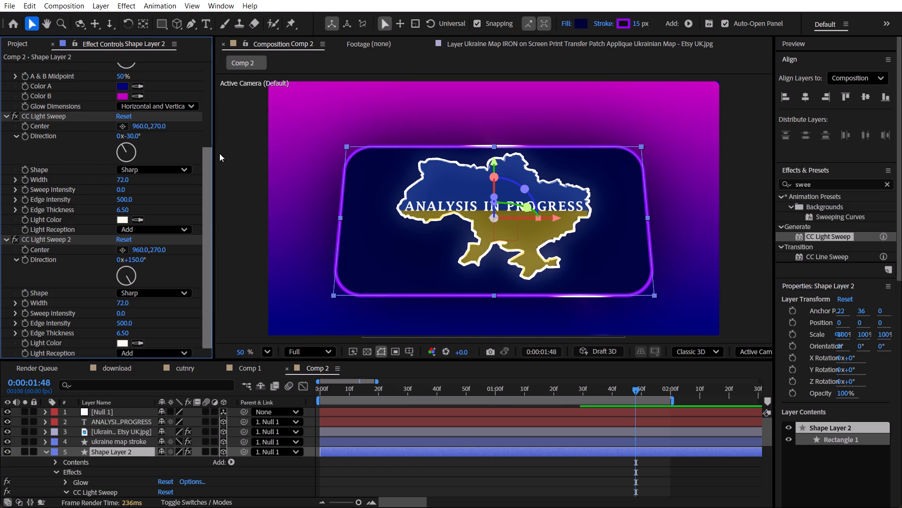
{"action": "left_click_drag", "start_coordinate": [331, 388], "coordinate": [291, 389]}
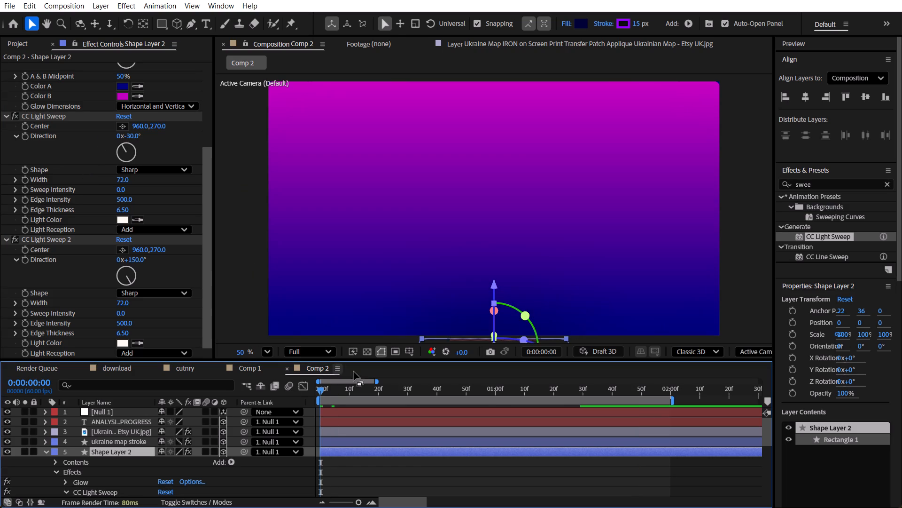
{"action": "left_click", "coordinate": [27, 125]}
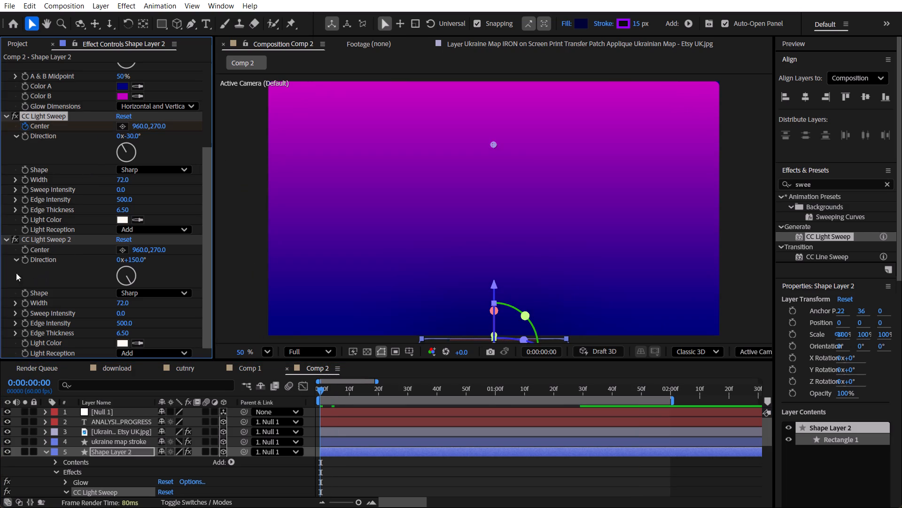
{"action": "left_click", "coordinate": [21, 250]}
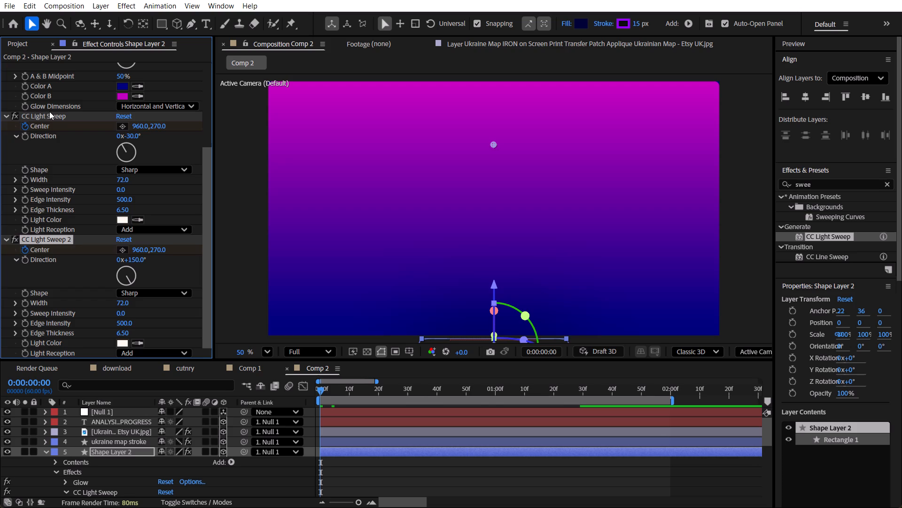
Keyframe the Center of both light sweeps at 0:00:01:30 with an X value of 1495.
{"action": "left_click", "coordinate": [49, 111]}
{"action": "left_click", "coordinate": [54, 115], "text": "shift"}
{"action": "left_click", "coordinate": [42, 241], "text": "shift"}
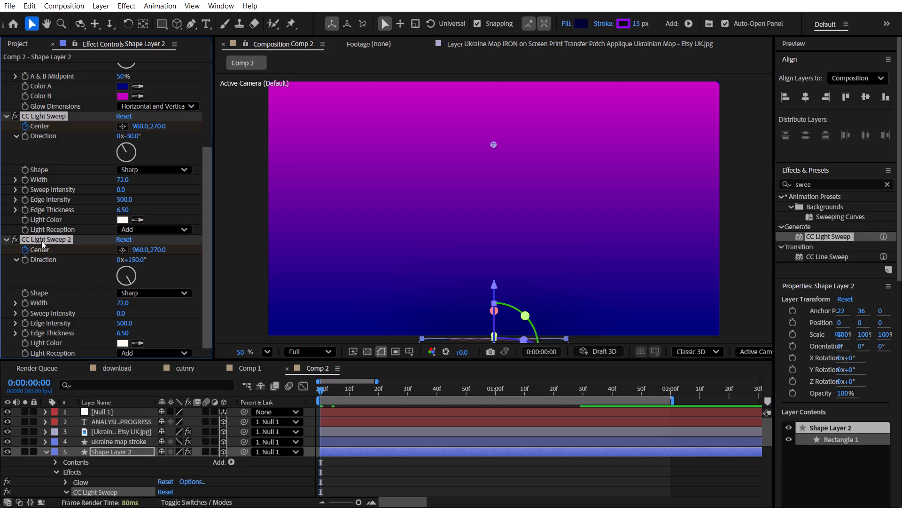
{"action": "left_click_drag", "start_coordinate": [563, 389], "coordinate": [571, 389]}
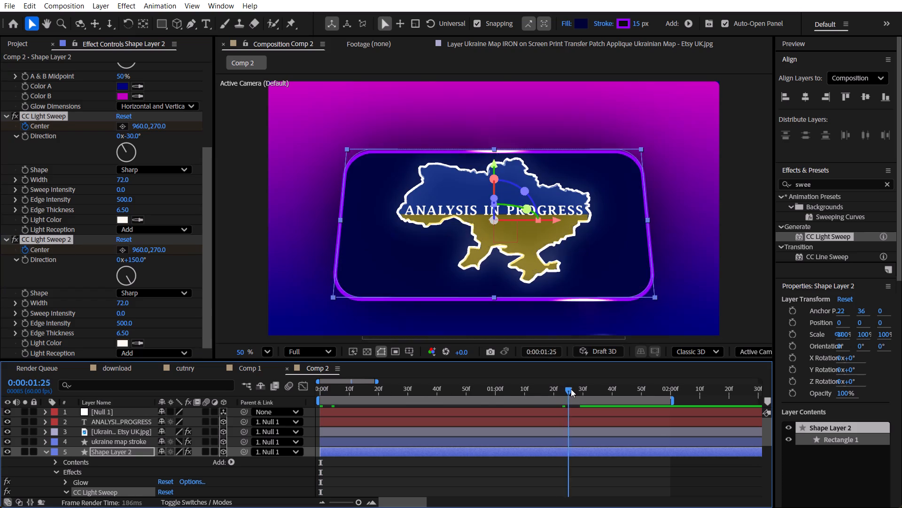
{"action": "left_click_drag", "start_coordinate": [571, 389], "coordinate": [582, 394]}
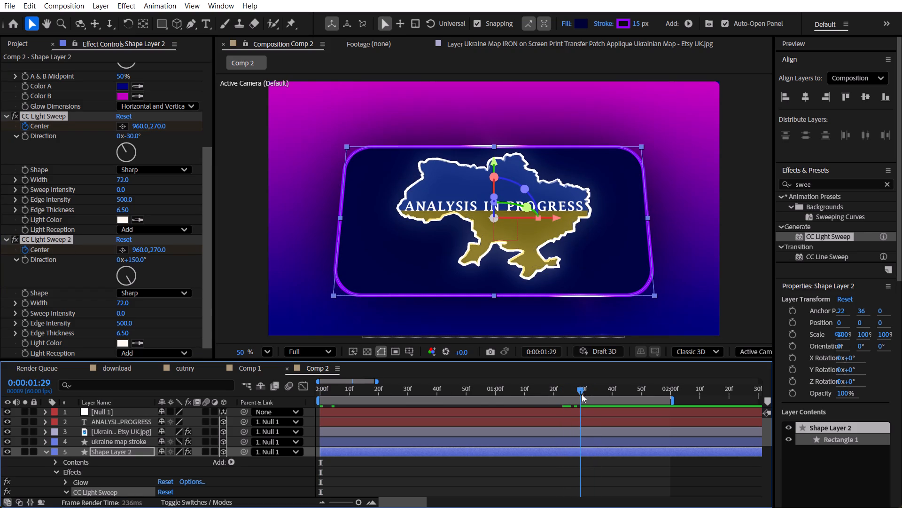
{"action": "left_click_drag", "start_coordinate": [582, 394], "coordinate": [583, 394]}
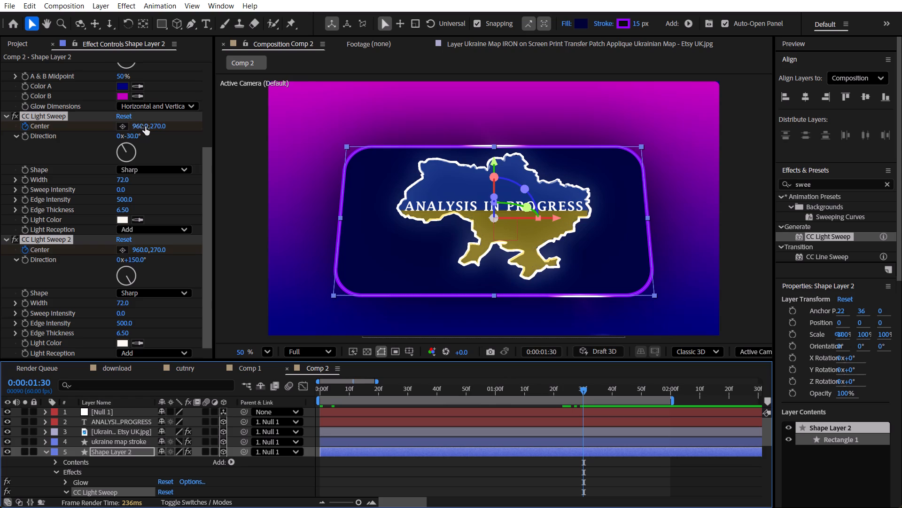
{"action": "left_click_drag", "start_coordinate": [145, 127], "coordinate": [338, 139]}
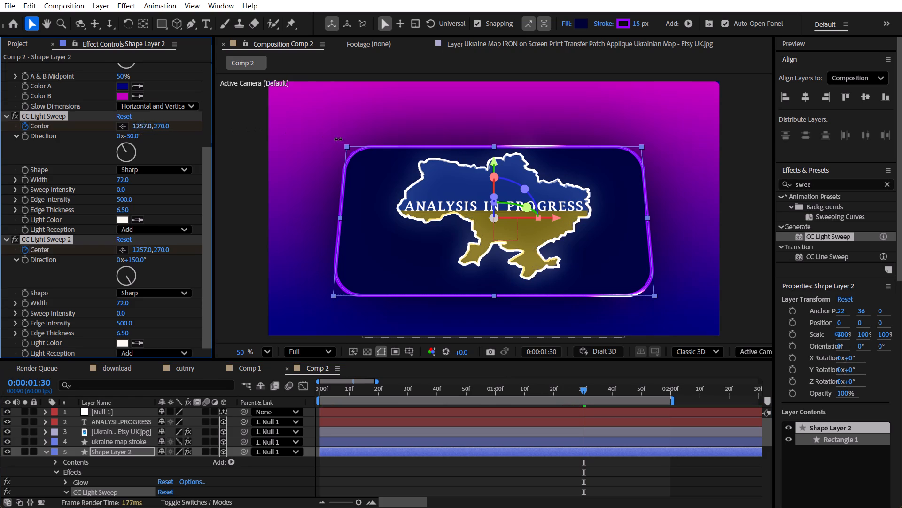
{"action": "left_click_drag", "start_coordinate": [338, 139], "coordinate": [481, 147]}
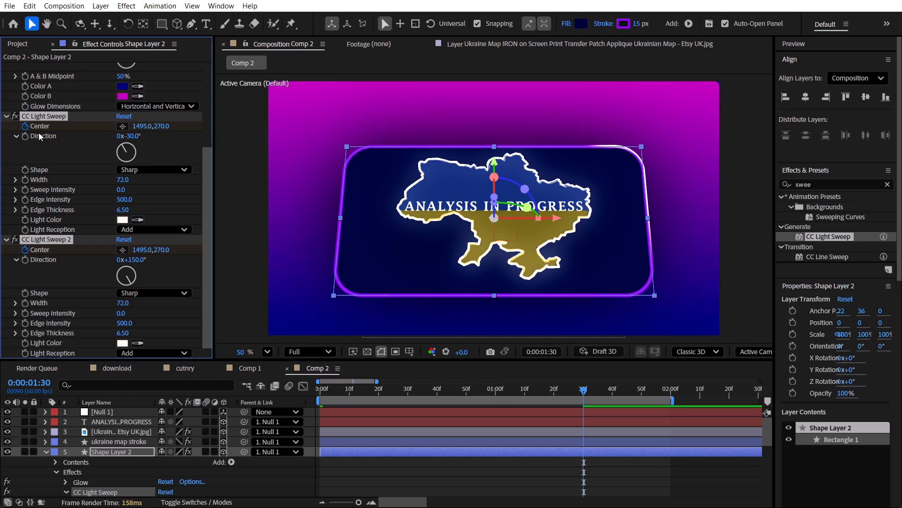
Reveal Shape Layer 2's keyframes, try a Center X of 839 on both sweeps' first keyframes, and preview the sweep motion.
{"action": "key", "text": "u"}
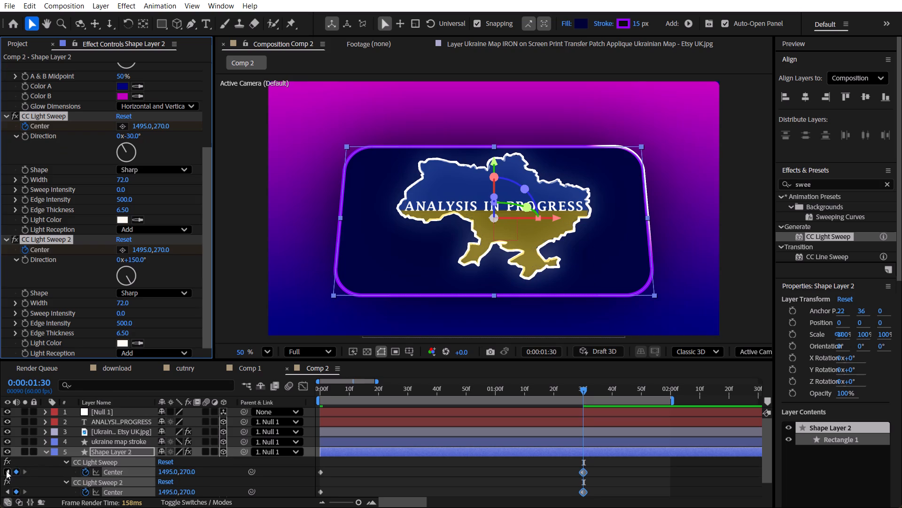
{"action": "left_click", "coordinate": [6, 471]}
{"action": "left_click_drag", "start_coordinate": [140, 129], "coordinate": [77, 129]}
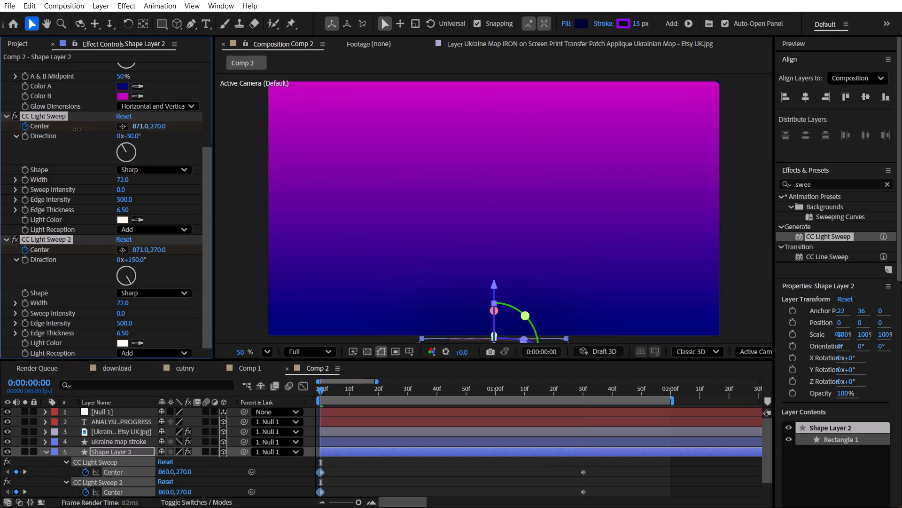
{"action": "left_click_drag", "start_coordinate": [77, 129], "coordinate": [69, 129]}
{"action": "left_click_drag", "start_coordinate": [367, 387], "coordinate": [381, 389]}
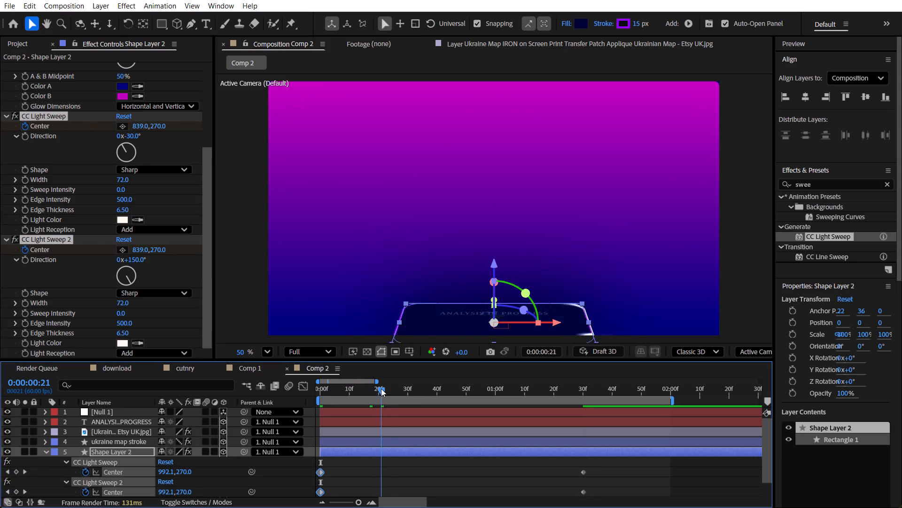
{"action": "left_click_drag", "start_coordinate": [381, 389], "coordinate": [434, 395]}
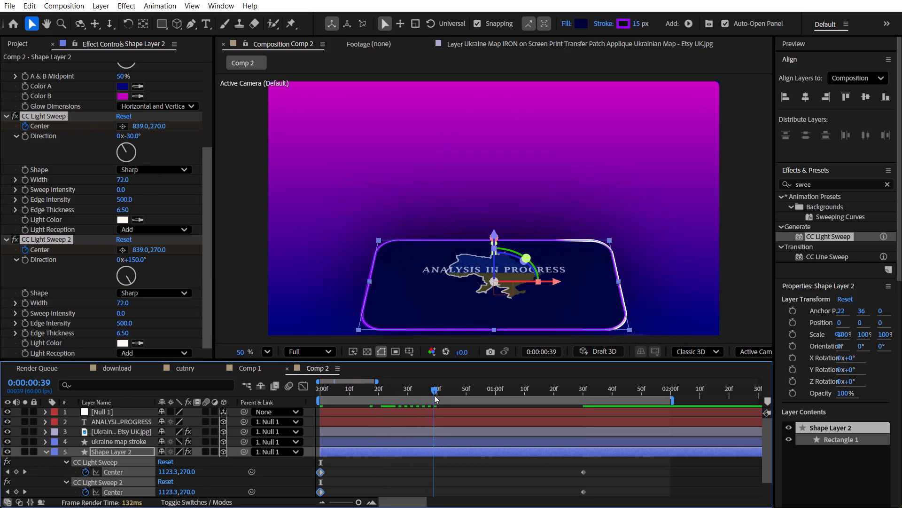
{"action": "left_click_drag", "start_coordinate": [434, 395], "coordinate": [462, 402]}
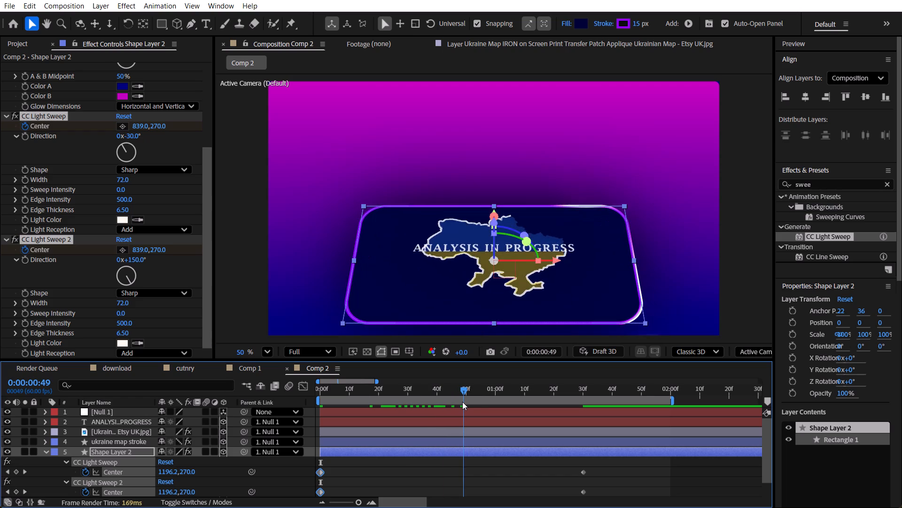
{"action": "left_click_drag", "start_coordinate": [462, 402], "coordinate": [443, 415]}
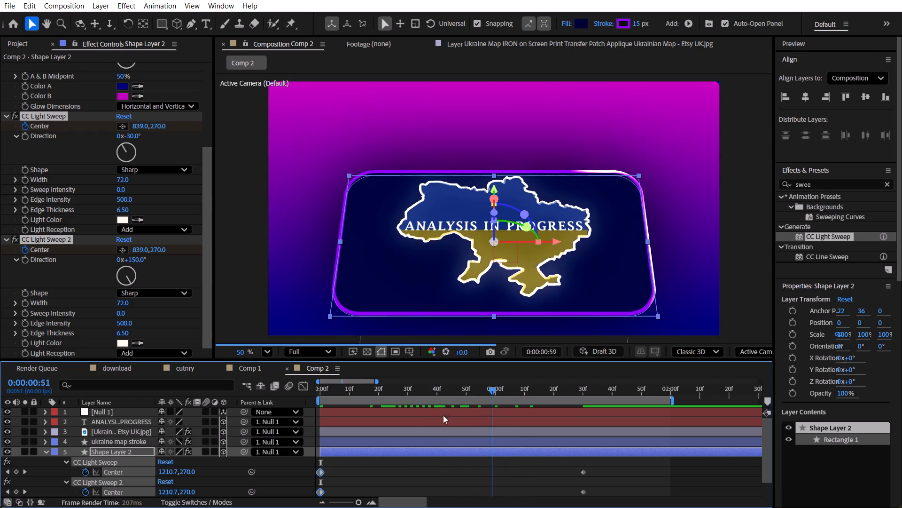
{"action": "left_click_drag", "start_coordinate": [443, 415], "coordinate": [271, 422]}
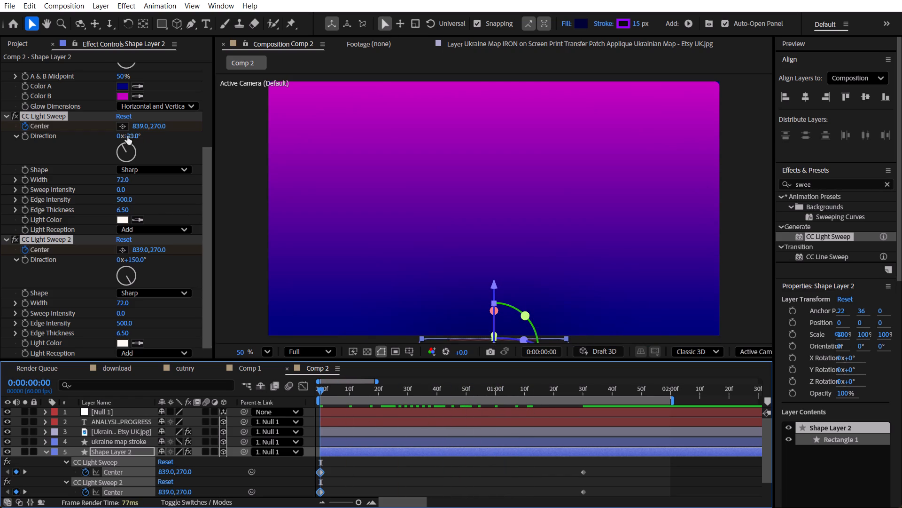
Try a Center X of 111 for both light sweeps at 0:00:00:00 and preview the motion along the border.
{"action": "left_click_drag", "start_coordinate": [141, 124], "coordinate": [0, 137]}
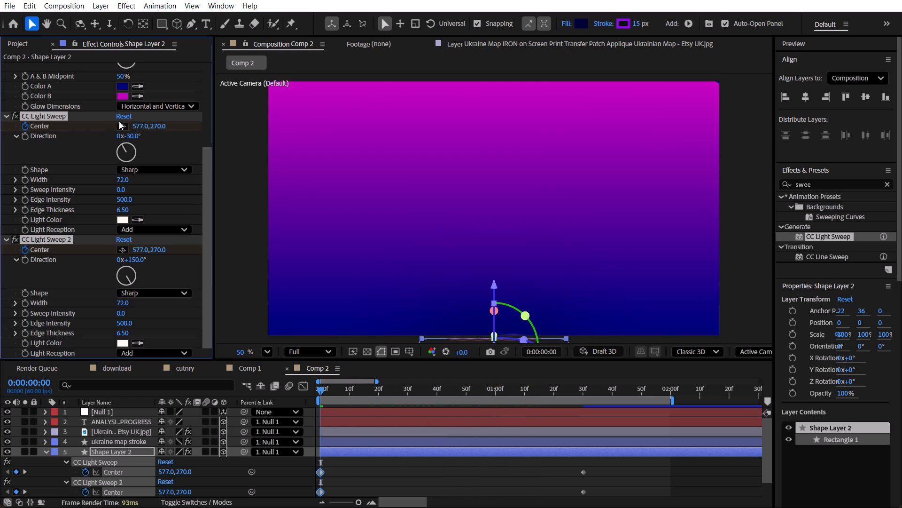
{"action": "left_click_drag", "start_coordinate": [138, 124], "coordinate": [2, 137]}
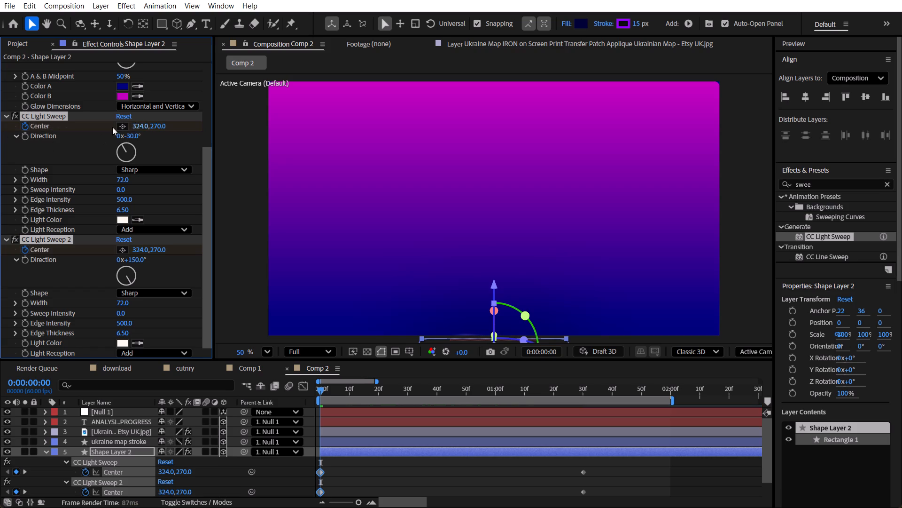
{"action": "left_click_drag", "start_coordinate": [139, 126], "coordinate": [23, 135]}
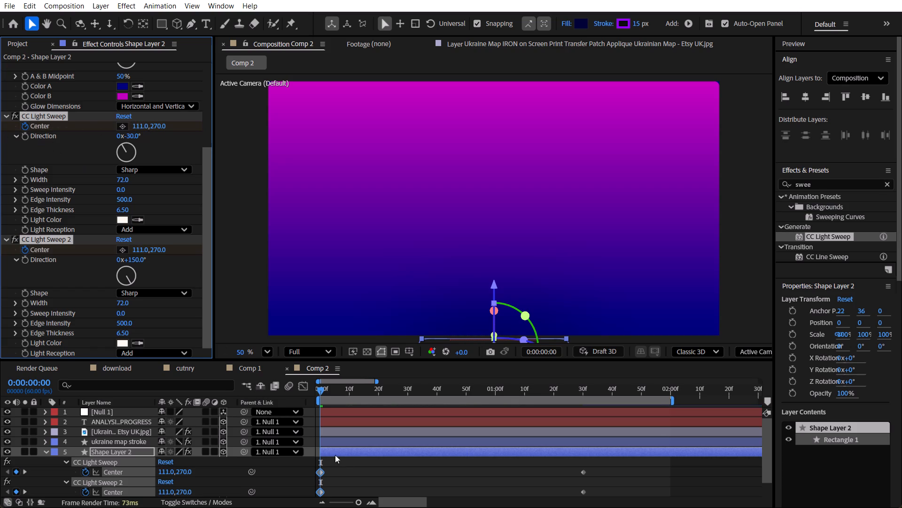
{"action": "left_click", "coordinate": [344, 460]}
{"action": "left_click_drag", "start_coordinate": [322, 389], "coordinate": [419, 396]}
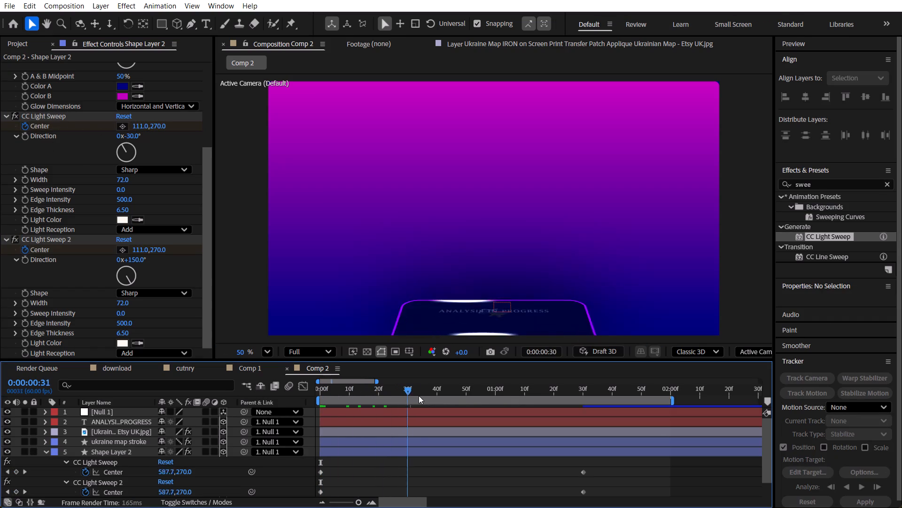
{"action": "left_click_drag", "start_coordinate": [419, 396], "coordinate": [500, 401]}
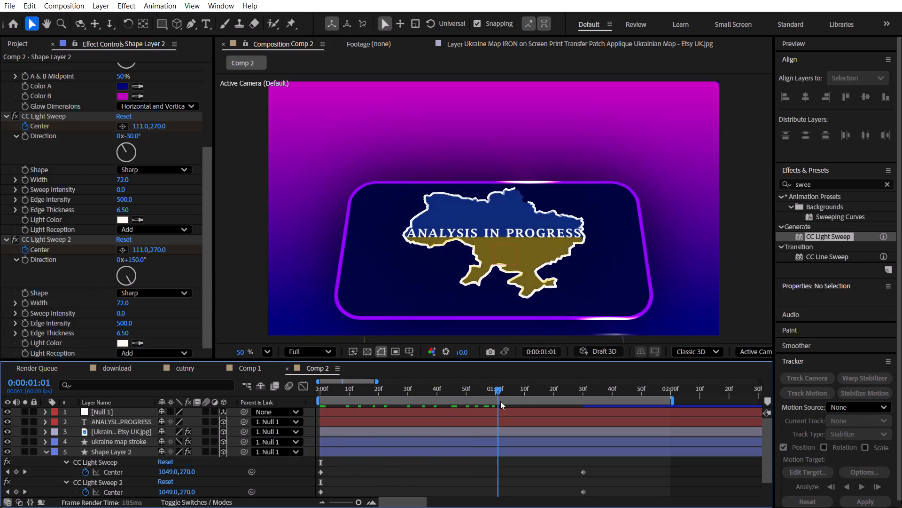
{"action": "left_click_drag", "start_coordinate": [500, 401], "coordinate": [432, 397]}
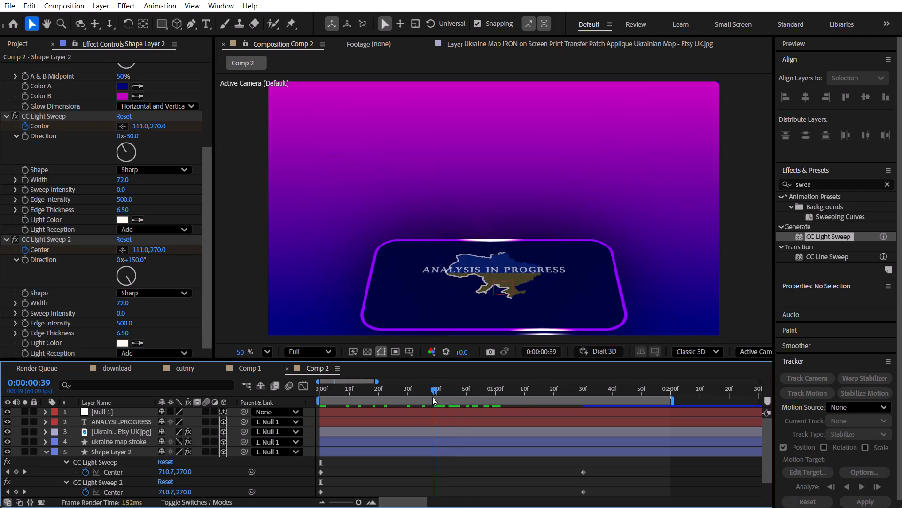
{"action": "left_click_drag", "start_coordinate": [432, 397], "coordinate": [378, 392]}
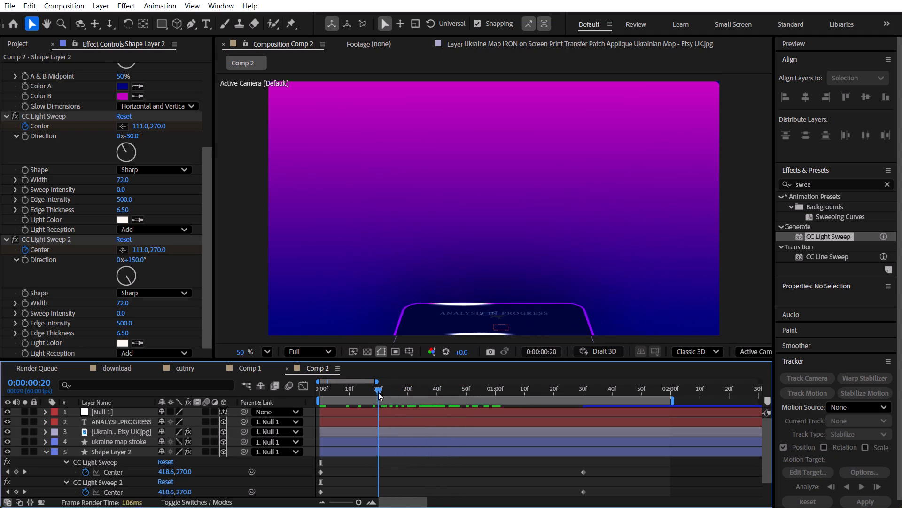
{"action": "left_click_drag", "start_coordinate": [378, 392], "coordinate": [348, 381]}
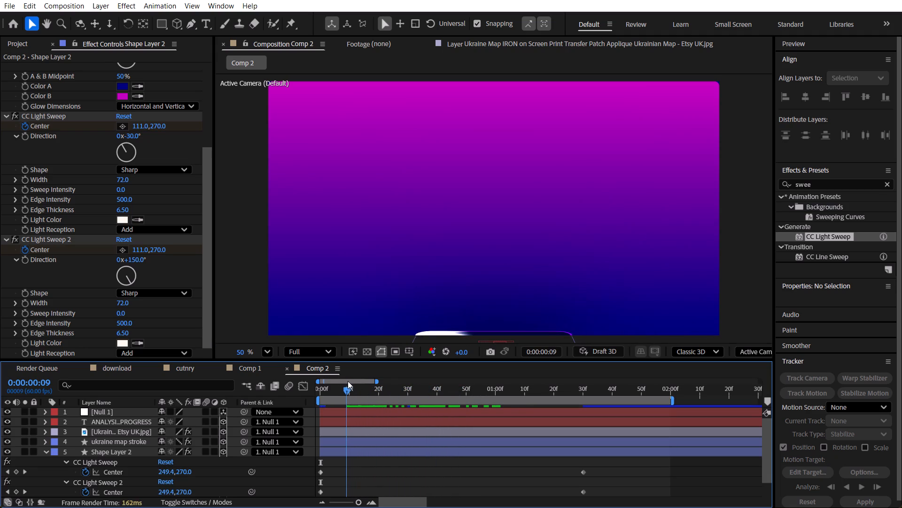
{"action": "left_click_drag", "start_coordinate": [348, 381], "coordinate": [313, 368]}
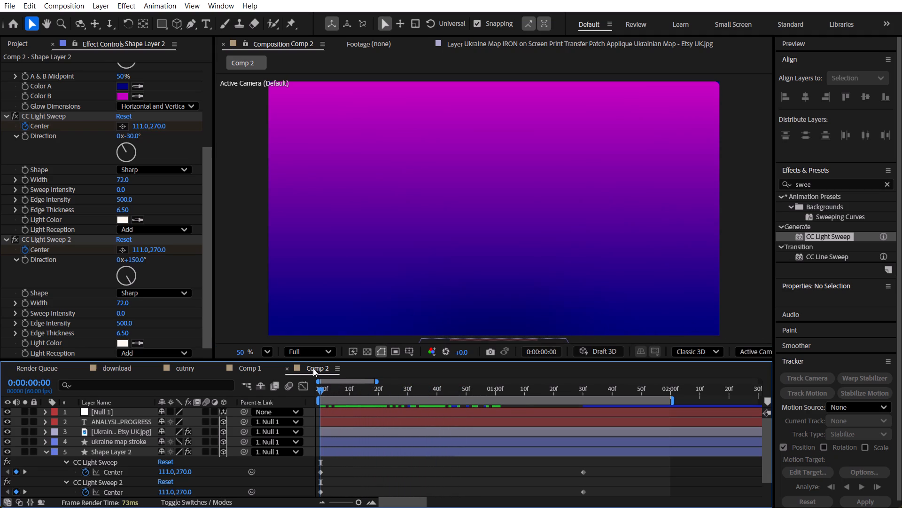
Set the Center X of both light sweeps to 0 at 0:00:00:00 and preview the sweep past 0:00:01:30.
{"action": "left_click", "coordinate": [51, 116]}
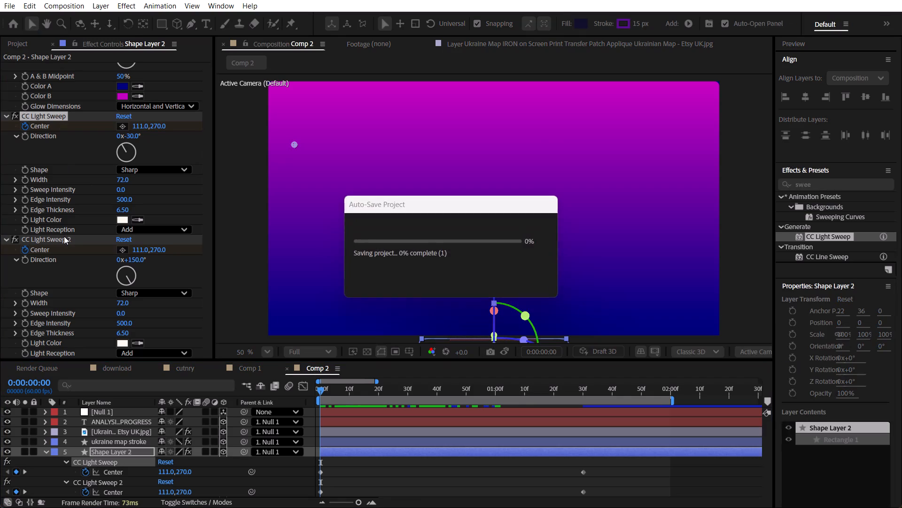
{"action": "left_click", "coordinate": [64, 236], "text": "shift"}
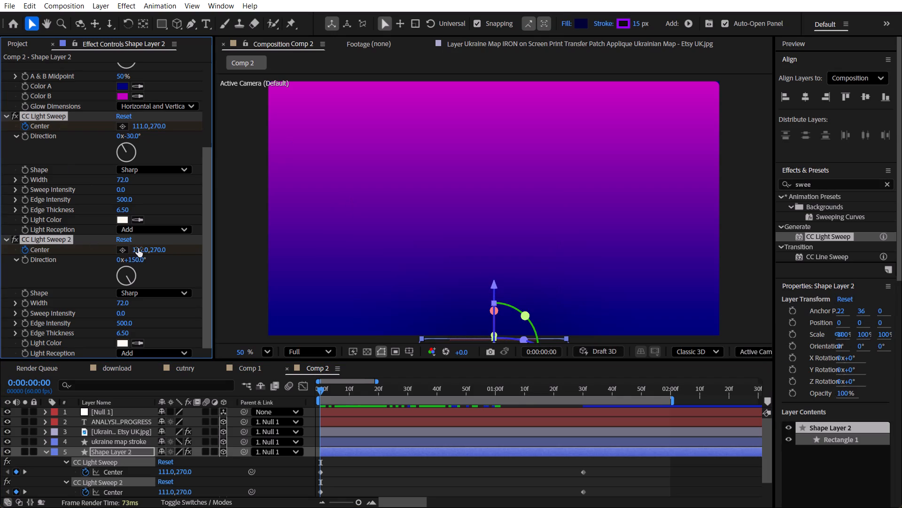
{"action": "left_click", "coordinate": [139, 248]}
{"action": "key", "text": "0"}
{"action": "key", "text": "Return"}
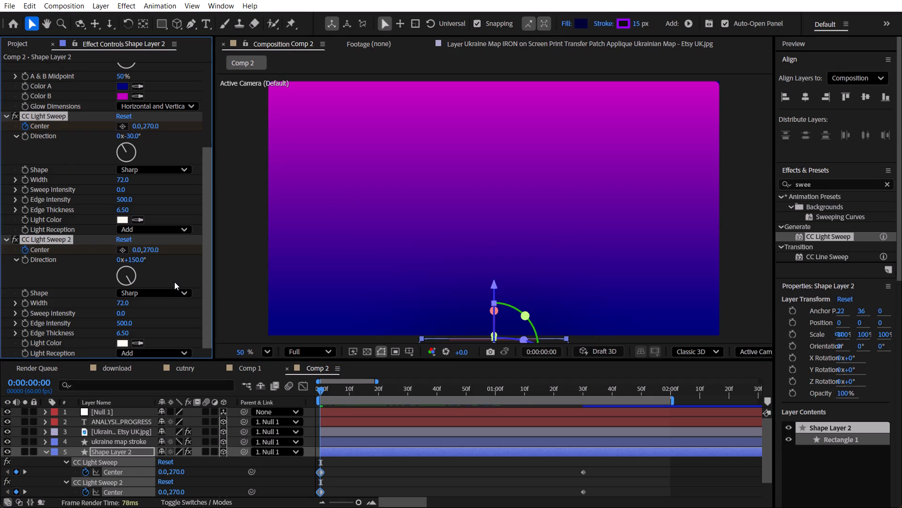
{"action": "left_click", "coordinate": [174, 281]}
{"action": "left_click_drag", "start_coordinate": [323, 388], "coordinate": [385, 388]}
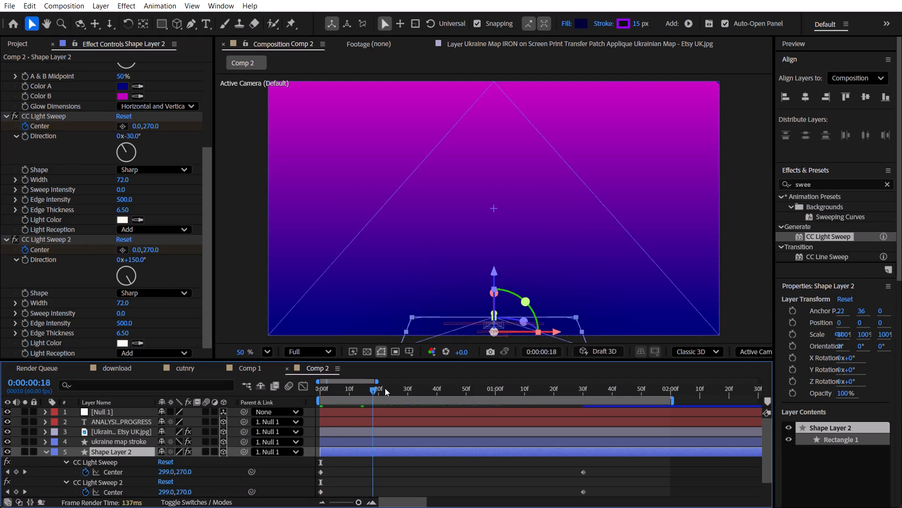
{"action": "left_click_drag", "start_coordinate": [385, 388], "coordinate": [481, 387]}
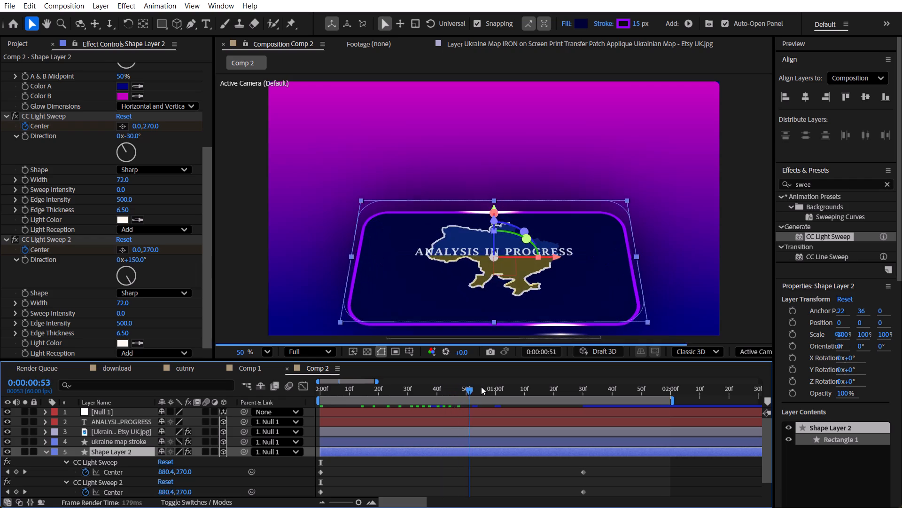
{"action": "left_click_drag", "start_coordinate": [481, 387], "coordinate": [585, 385]}
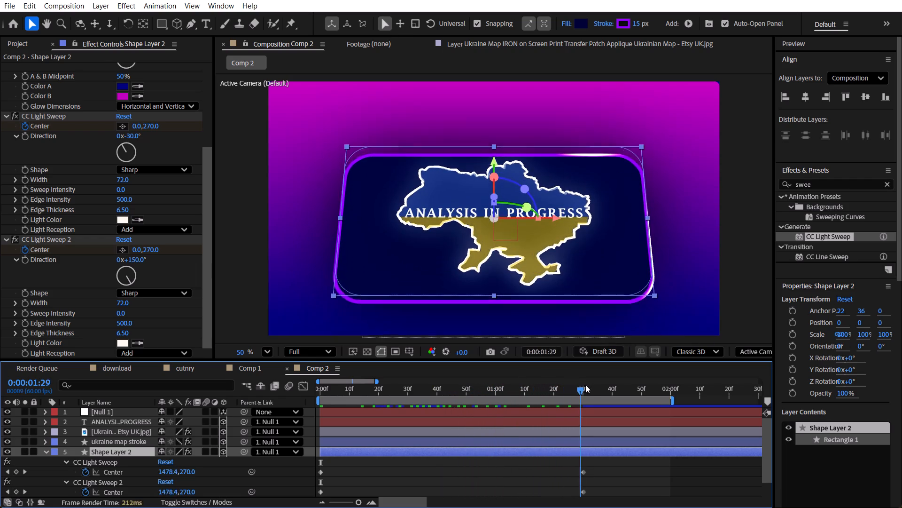
{"action": "left_click_drag", "start_coordinate": [585, 385], "coordinate": [587, 389]}
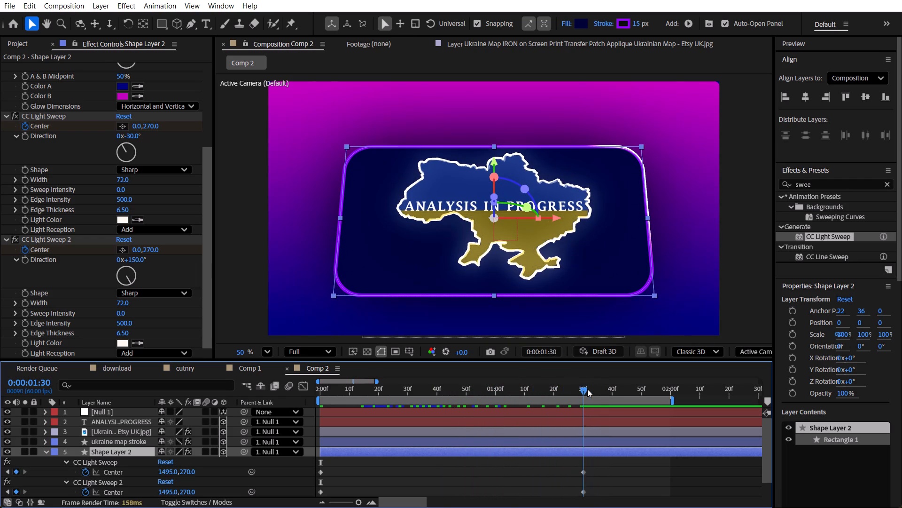
{"action": "left_click_drag", "start_coordinate": [587, 389], "coordinate": [619, 401]}
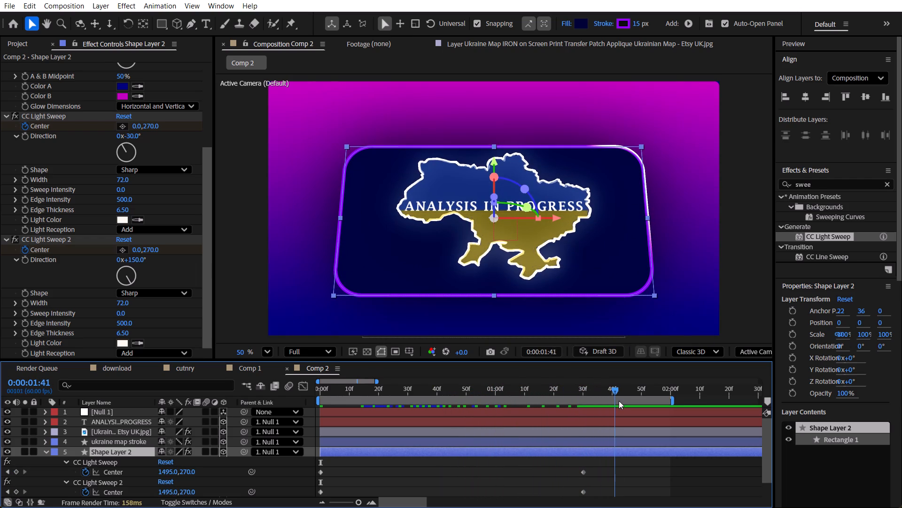
Keyframe the Center of both light sweeps at 0:00:01:39 with an X value of 1651.
{"action": "left_click_drag", "start_coordinate": [619, 401], "coordinate": [607, 405]}
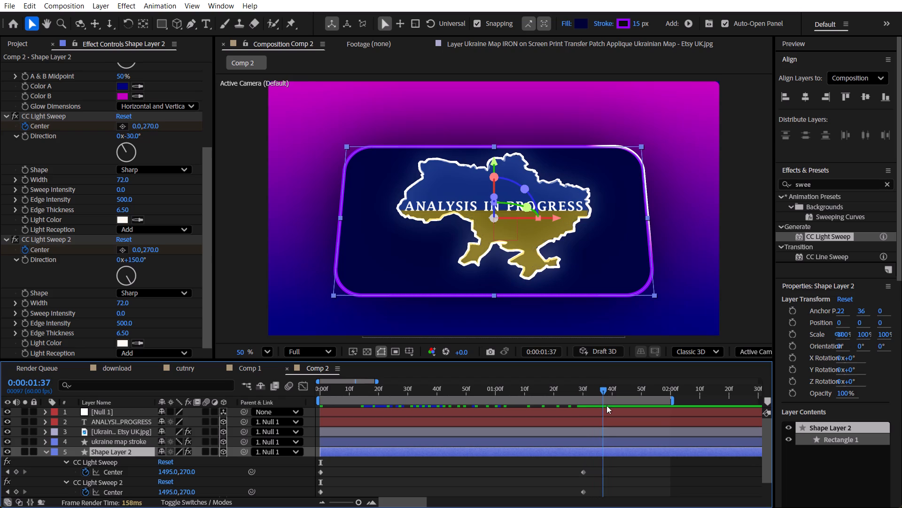
{"action": "left_click_drag", "start_coordinate": [607, 405], "coordinate": [569, 401]}
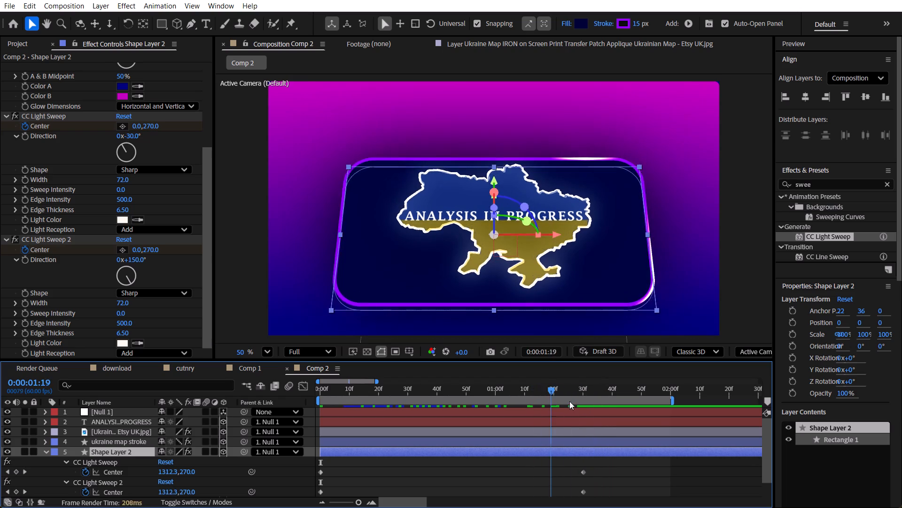
{"action": "left_click_drag", "start_coordinate": [569, 401], "coordinate": [611, 411]}
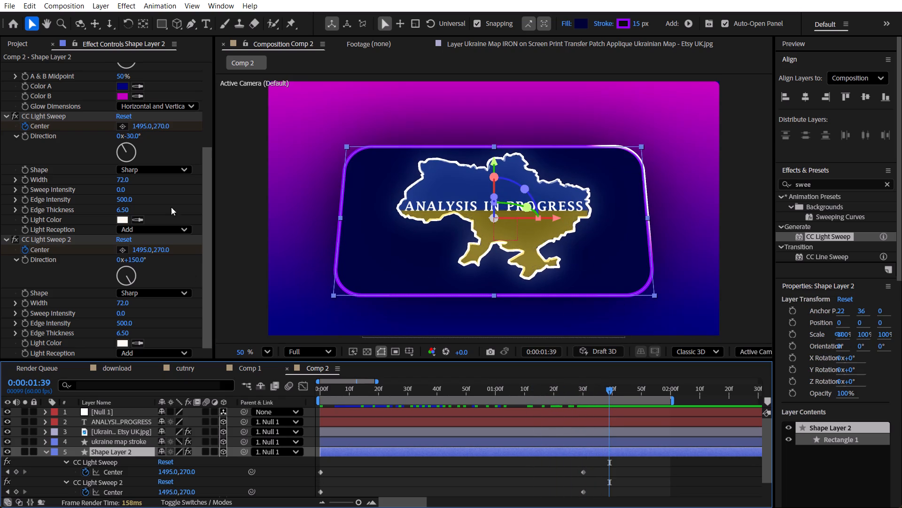
{"action": "left_click", "coordinate": [64, 118]}
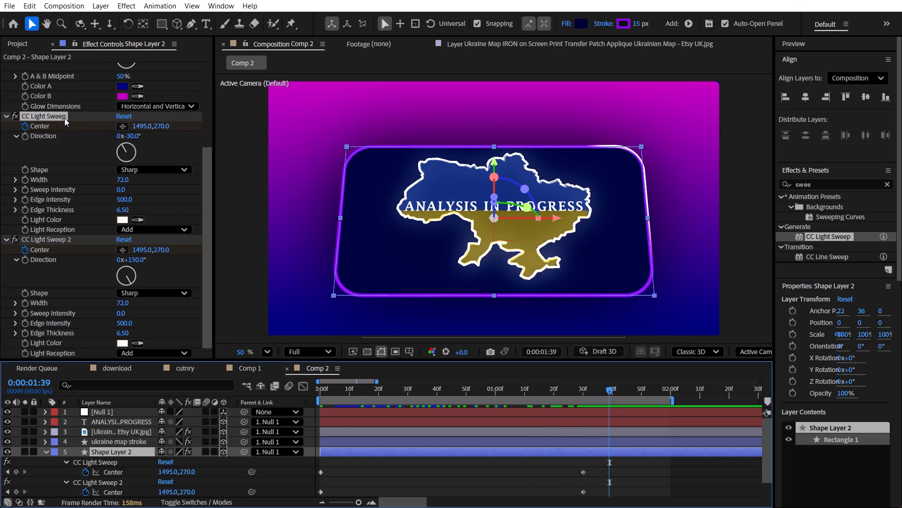
{"action": "left_click", "coordinate": [66, 241], "text": "shift"}
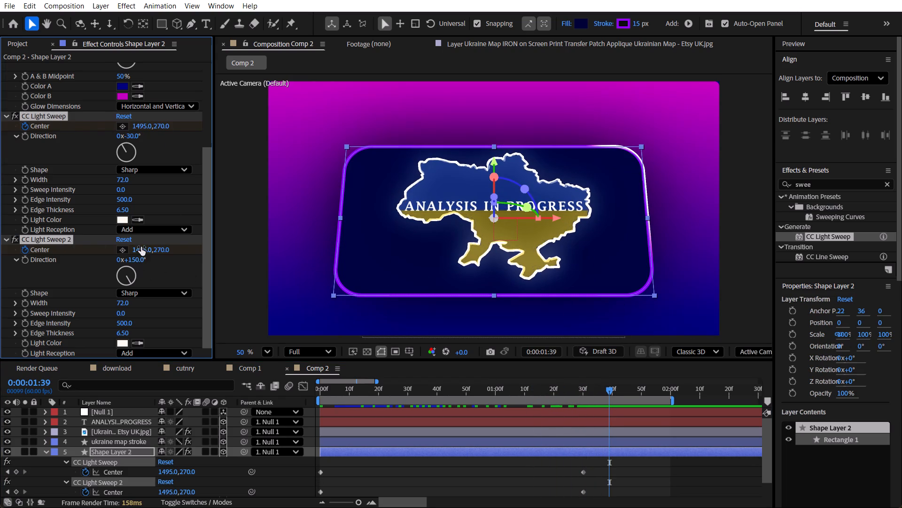
{"action": "left_click_drag", "start_coordinate": [142, 247], "coordinate": [230, 250]}
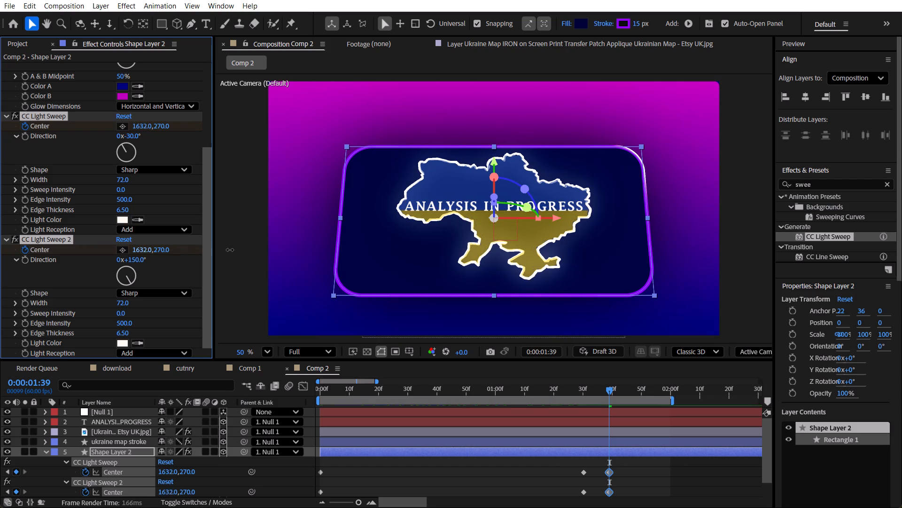
{"action": "left_click_drag", "start_coordinate": [230, 250], "coordinate": [242, 252]}
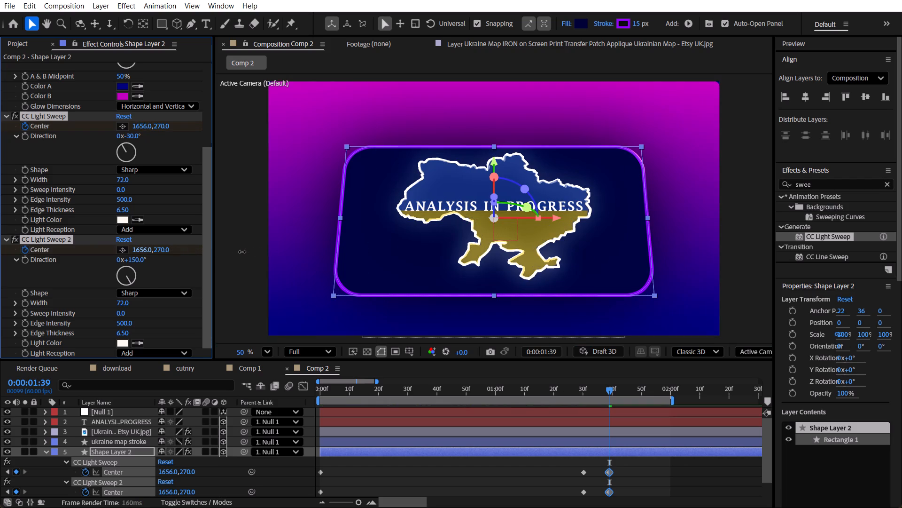
{"action": "left_click_drag", "start_coordinate": [242, 252], "coordinate": [240, 252]}
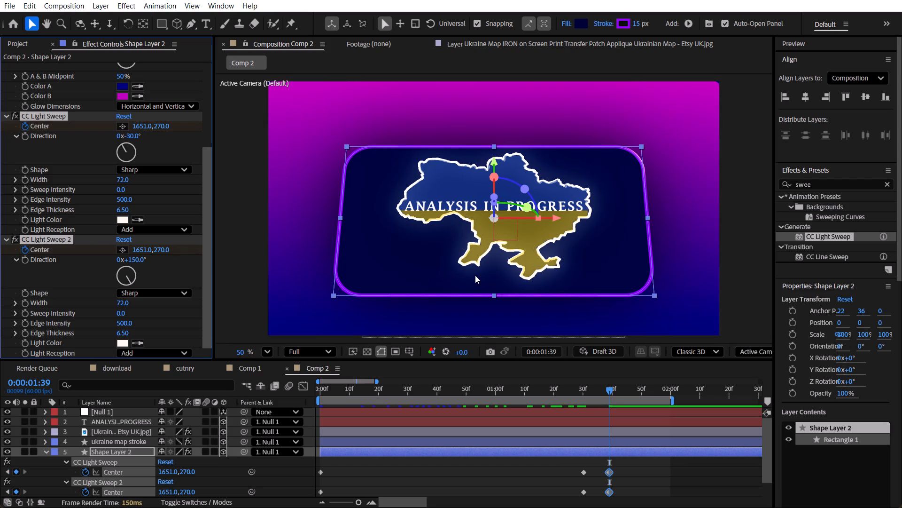
{"action": "left_click", "coordinate": [85, 274]}
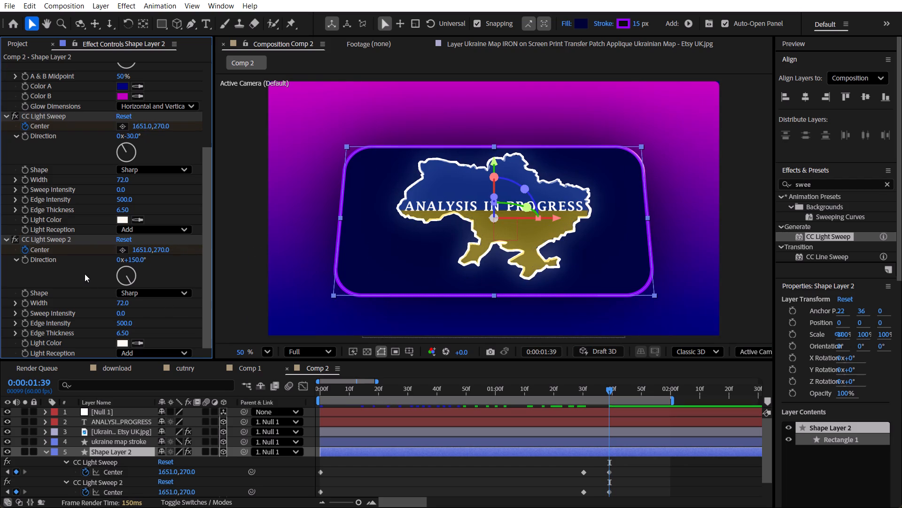
Search the effects for "cc" and apply CC Threads to Shape Layer 2.
{"action": "left_click", "coordinate": [886, 182]}
{"action": "left_click", "coordinate": [826, 181]}
{"action": "type", "text": "cc"}
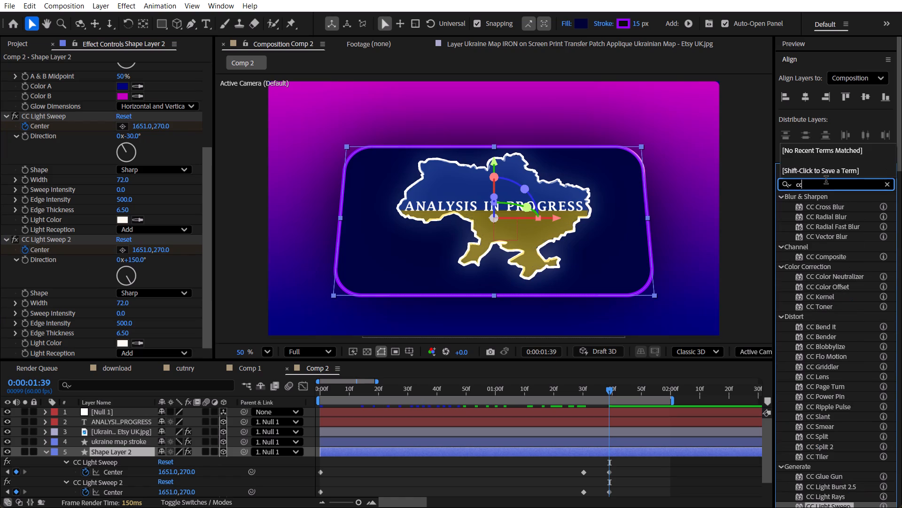
{"action": "scroll", "coordinate": [830, 335], "scroll_direction": "down", "scroll_amount": 1}
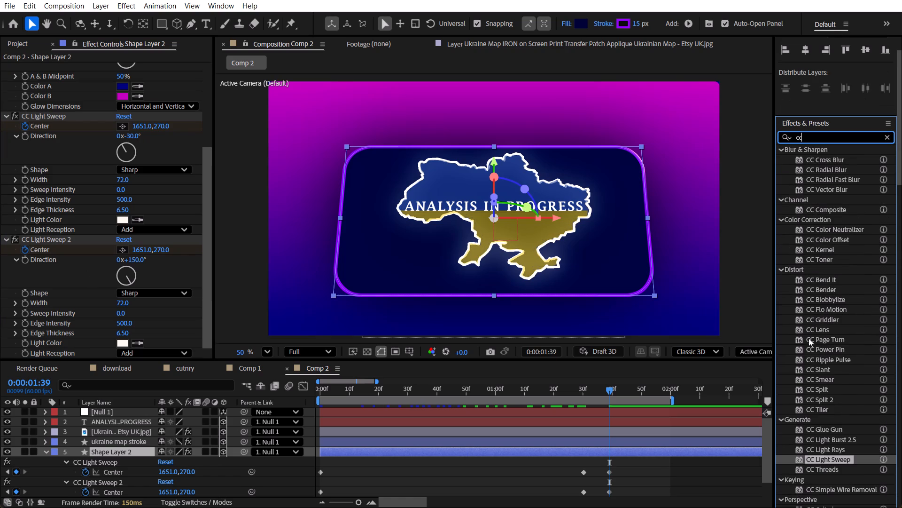
{"action": "left_click", "coordinate": [834, 437]}
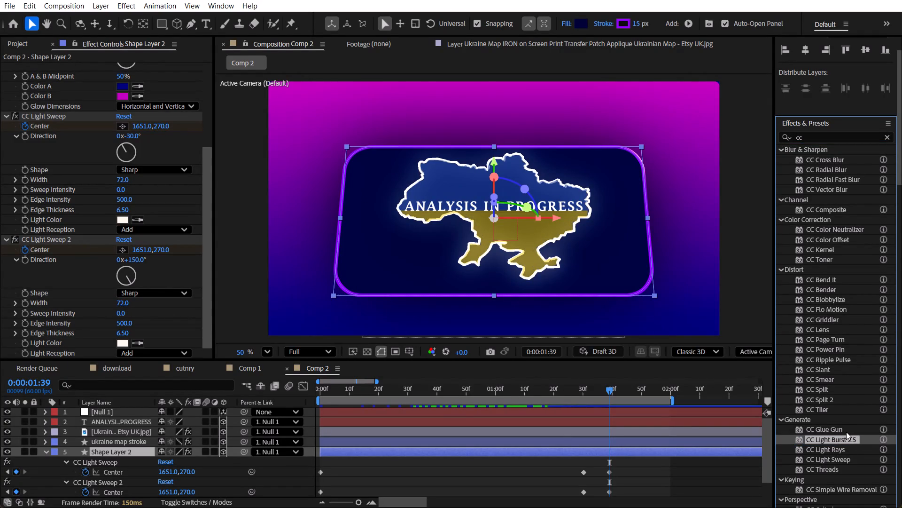
{"action": "left_click_drag", "start_coordinate": [837, 473], "coordinate": [336, 356]}
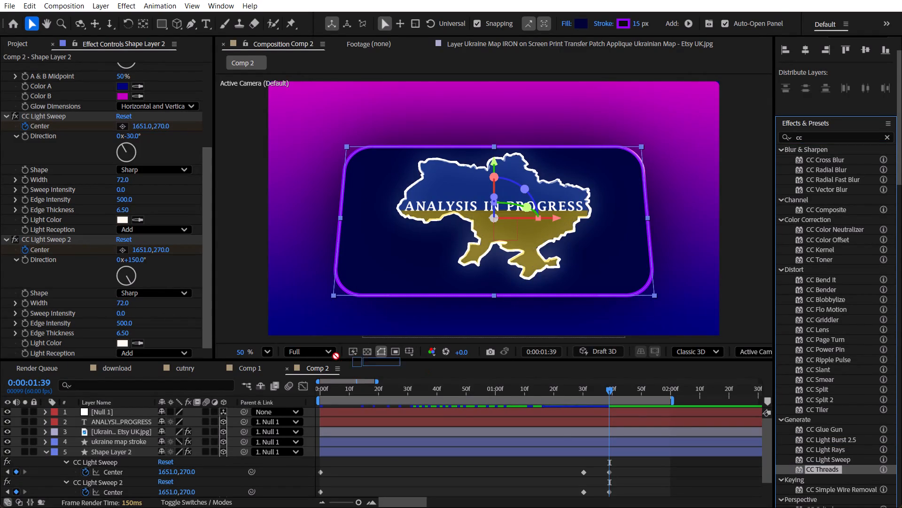
{"action": "left_click_drag", "start_coordinate": [336, 356], "coordinate": [125, 317]}
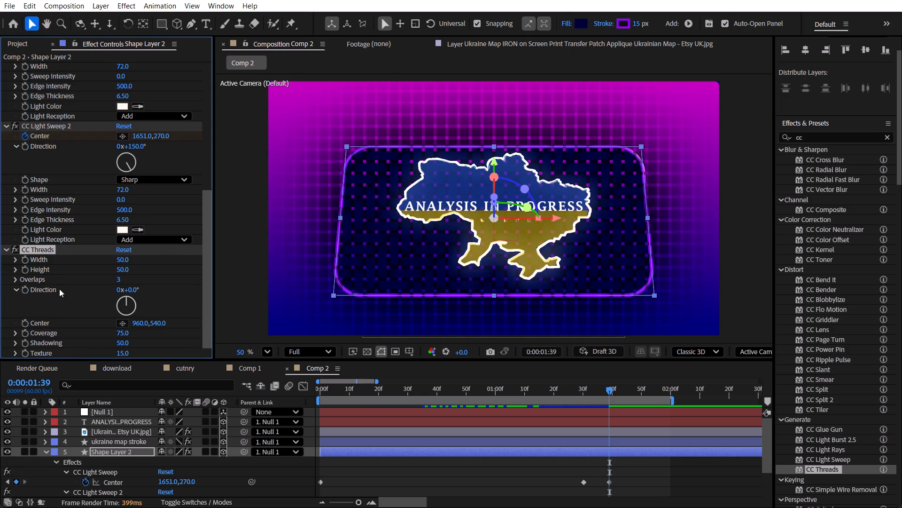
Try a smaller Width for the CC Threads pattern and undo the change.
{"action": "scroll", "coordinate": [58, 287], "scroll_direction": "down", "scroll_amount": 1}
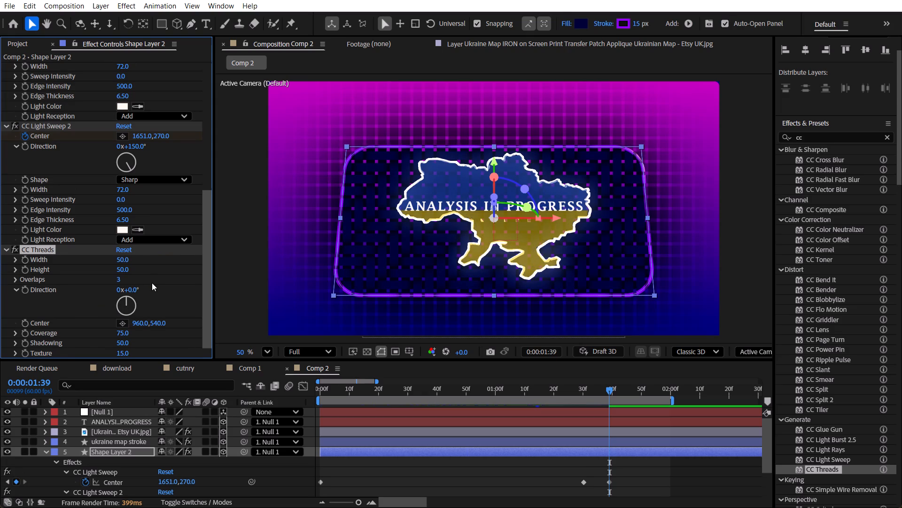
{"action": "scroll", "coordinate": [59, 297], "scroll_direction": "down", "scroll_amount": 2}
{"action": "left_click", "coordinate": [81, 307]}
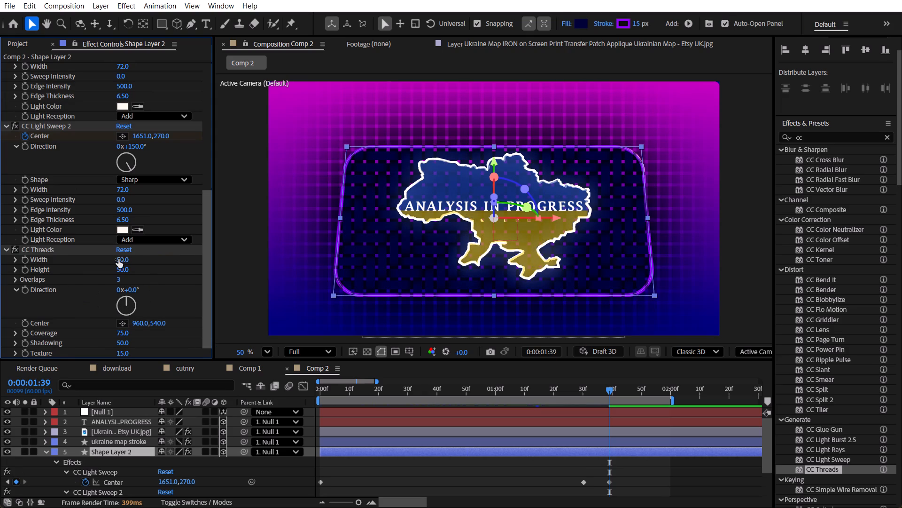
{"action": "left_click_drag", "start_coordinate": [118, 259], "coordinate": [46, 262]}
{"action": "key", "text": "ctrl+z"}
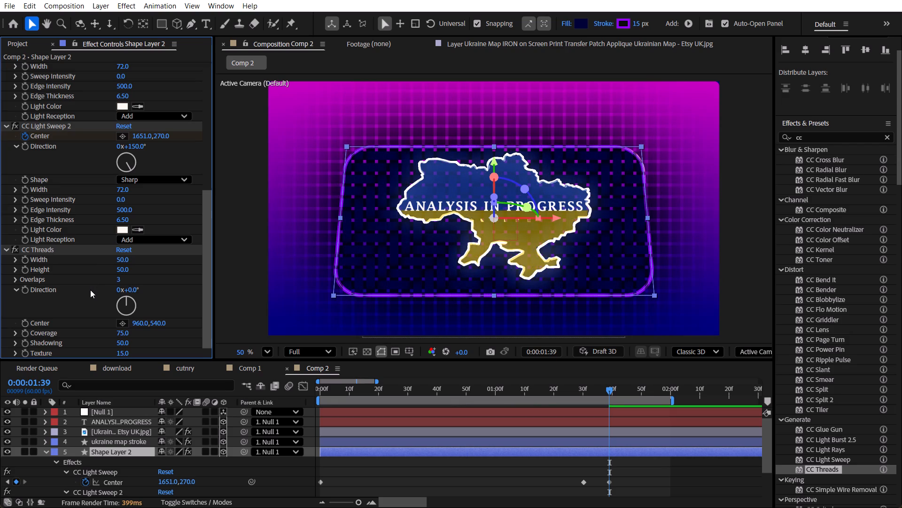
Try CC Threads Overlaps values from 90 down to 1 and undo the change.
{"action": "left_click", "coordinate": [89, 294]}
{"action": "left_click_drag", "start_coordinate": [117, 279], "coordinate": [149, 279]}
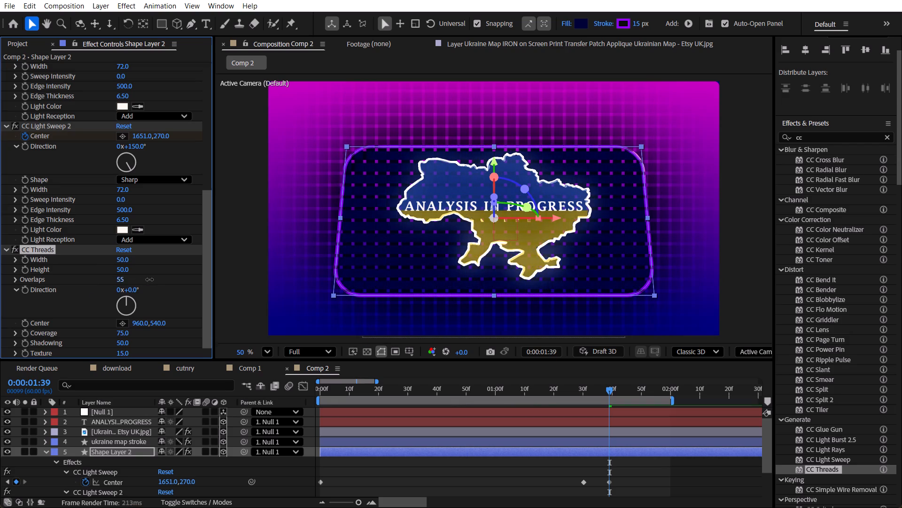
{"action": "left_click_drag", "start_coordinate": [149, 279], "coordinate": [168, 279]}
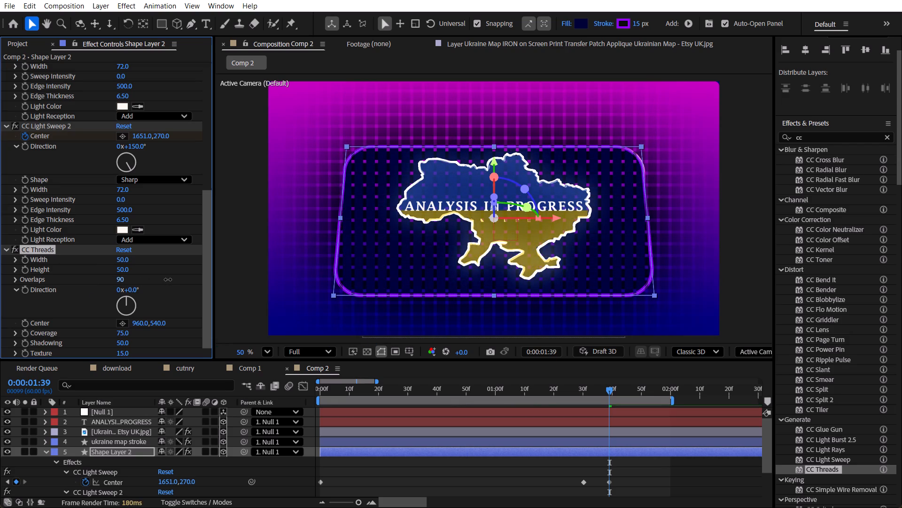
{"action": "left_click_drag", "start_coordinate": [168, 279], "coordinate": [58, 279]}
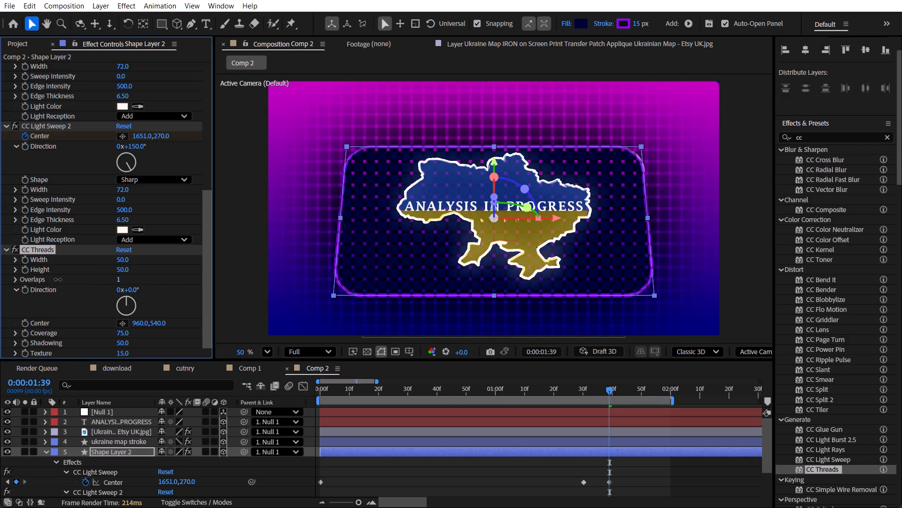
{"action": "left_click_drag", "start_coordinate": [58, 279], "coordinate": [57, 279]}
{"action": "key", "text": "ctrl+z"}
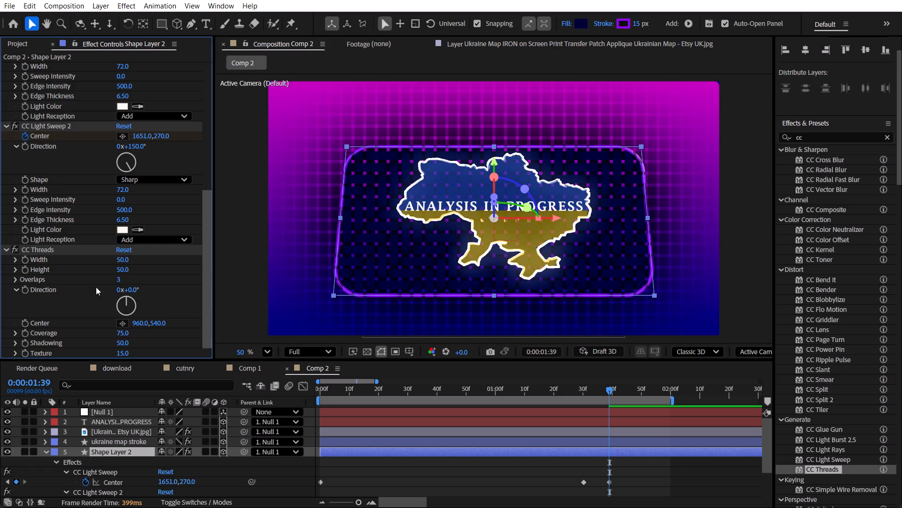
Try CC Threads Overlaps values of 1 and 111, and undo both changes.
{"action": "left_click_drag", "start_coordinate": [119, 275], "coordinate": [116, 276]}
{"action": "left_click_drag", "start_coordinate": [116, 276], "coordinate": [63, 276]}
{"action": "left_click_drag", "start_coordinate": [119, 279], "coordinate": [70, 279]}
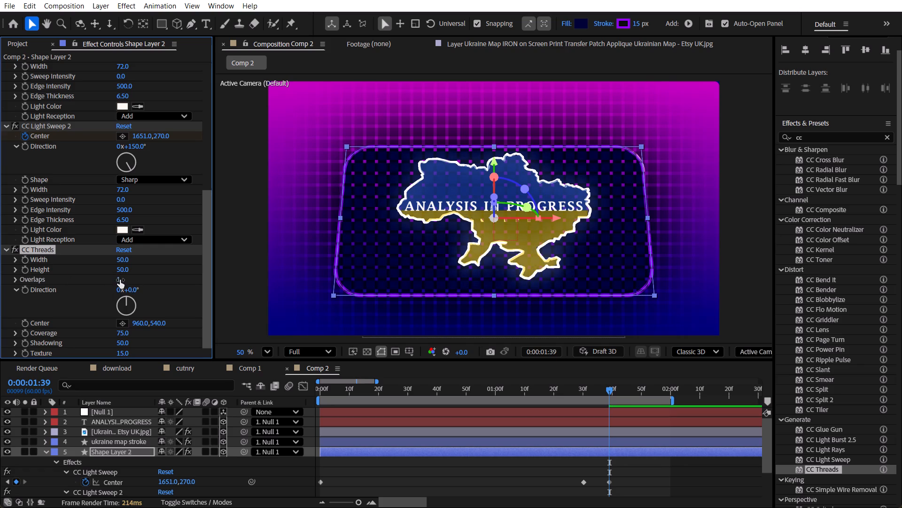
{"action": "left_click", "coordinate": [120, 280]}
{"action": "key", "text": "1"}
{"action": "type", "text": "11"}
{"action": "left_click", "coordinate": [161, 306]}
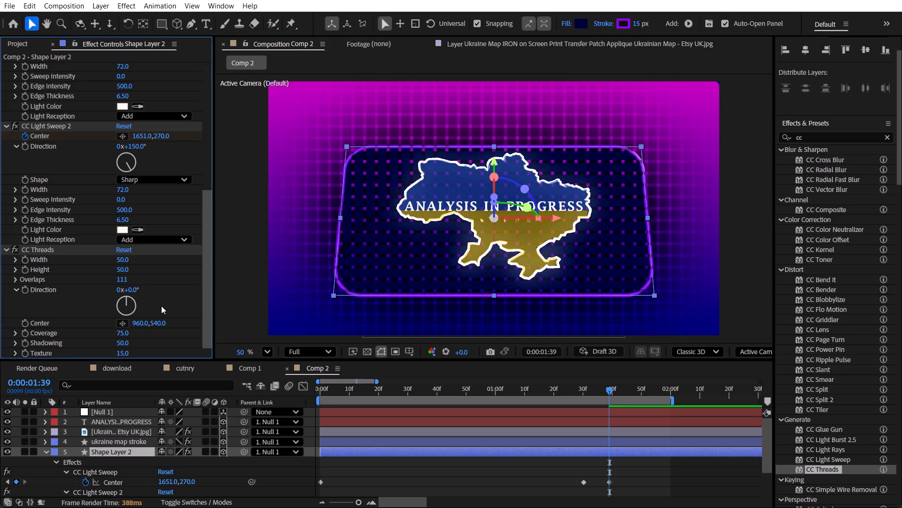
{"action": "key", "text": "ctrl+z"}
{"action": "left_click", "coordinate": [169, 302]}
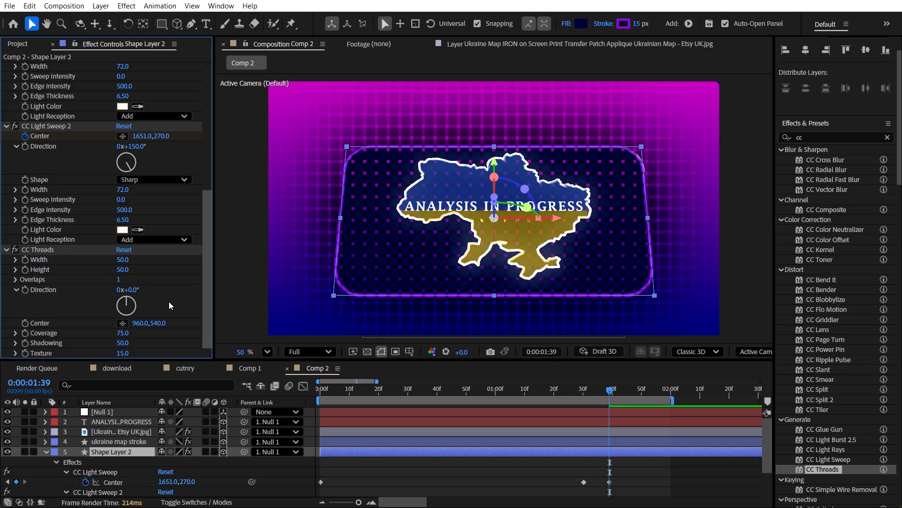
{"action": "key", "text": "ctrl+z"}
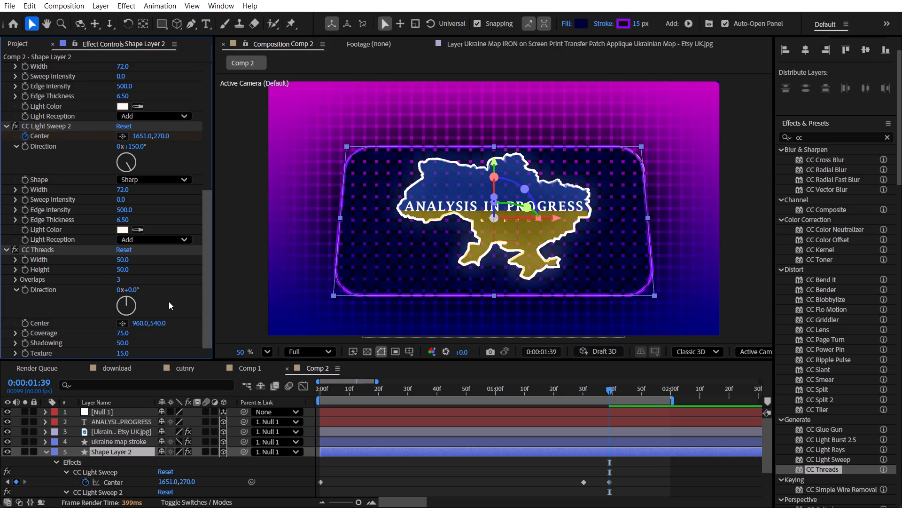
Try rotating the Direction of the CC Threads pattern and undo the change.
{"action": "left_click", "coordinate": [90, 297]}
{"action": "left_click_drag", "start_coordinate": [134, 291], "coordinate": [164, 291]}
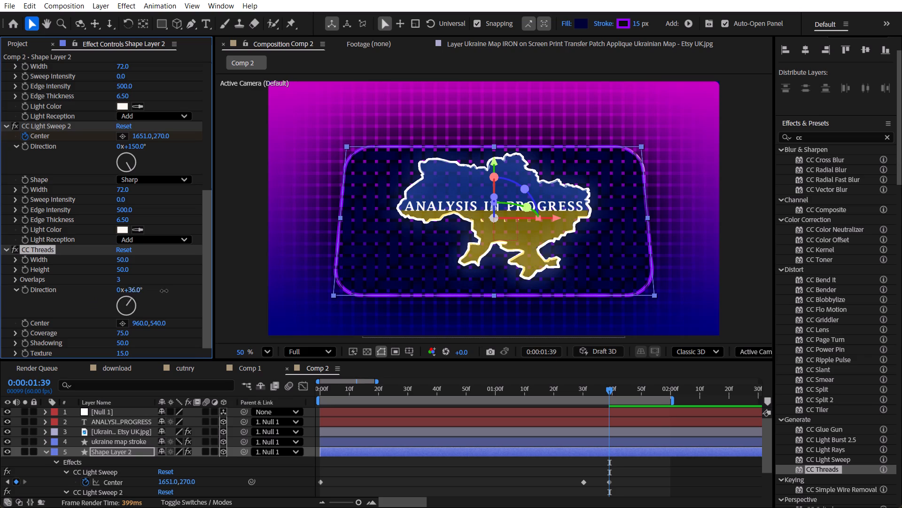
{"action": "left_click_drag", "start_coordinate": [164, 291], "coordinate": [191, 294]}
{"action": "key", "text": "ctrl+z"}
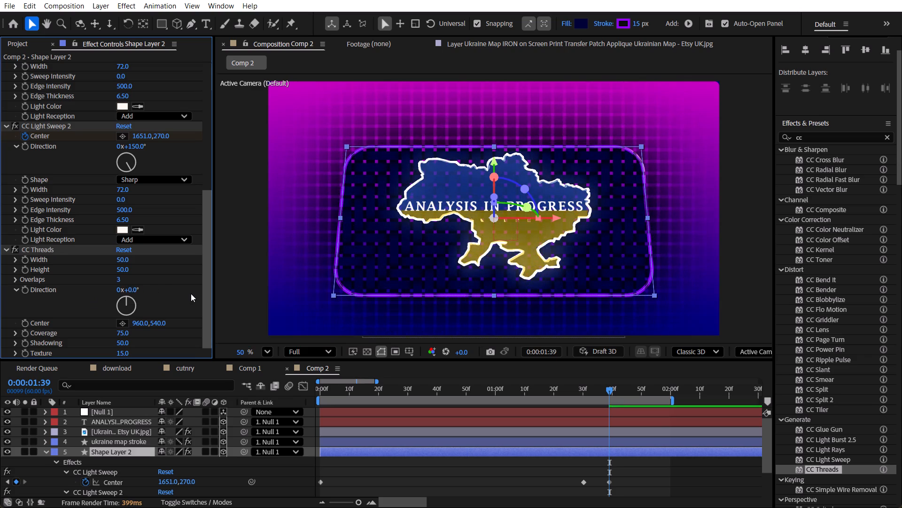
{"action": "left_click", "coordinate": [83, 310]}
Set the CC Threads Coverage to 89.1, comparing lower and full coverage on the panel.
{"action": "left_click_drag", "start_coordinate": [124, 335], "coordinate": [75, 335]}
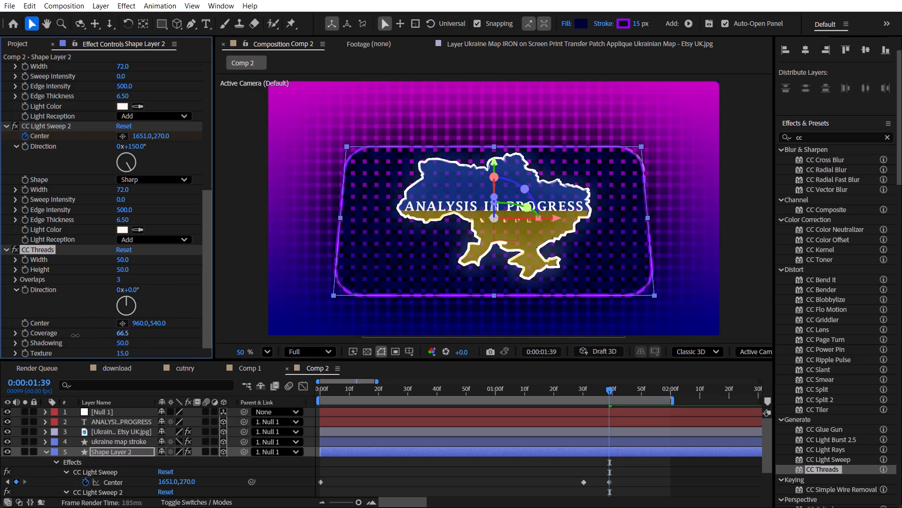
{"action": "left_click_drag", "start_coordinate": [75, 335], "coordinate": [43, 328]}
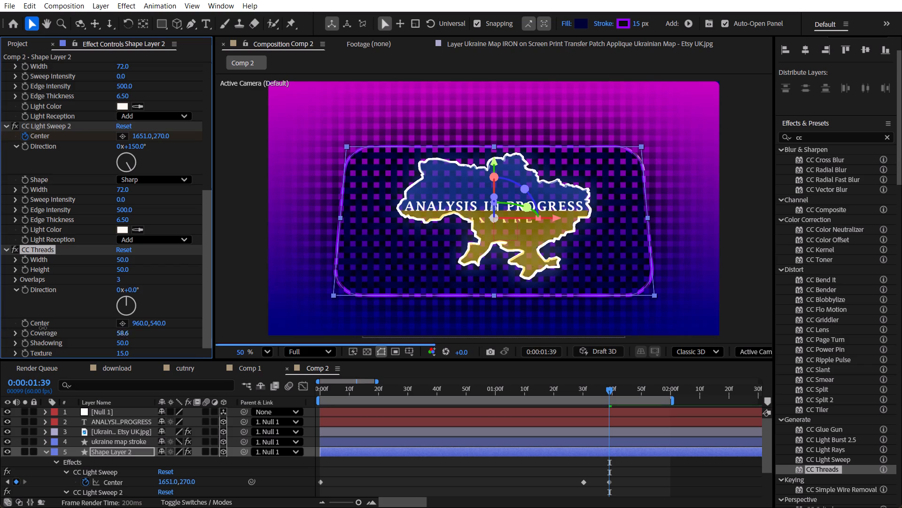
{"action": "left_click_drag", "start_coordinate": [43, 328], "coordinate": [271, 335]}
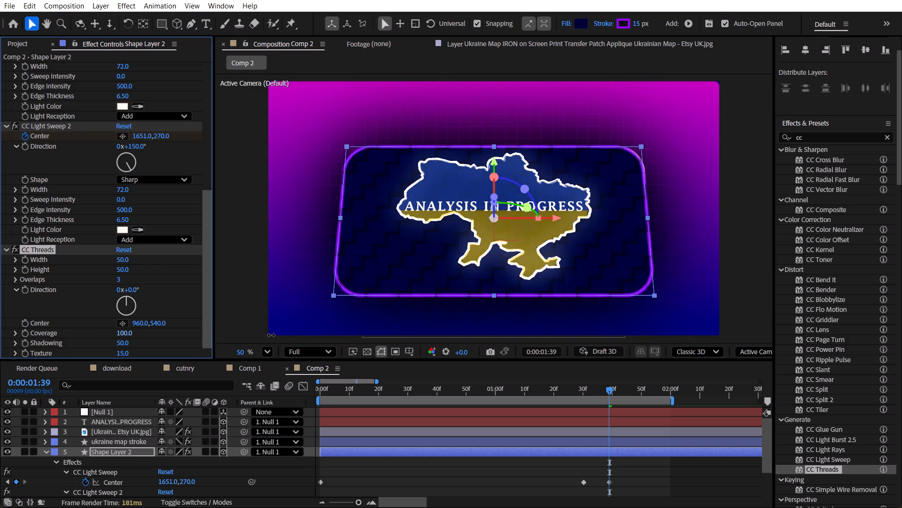
{"action": "left_click_drag", "start_coordinate": [271, 335], "coordinate": [202, 335]}
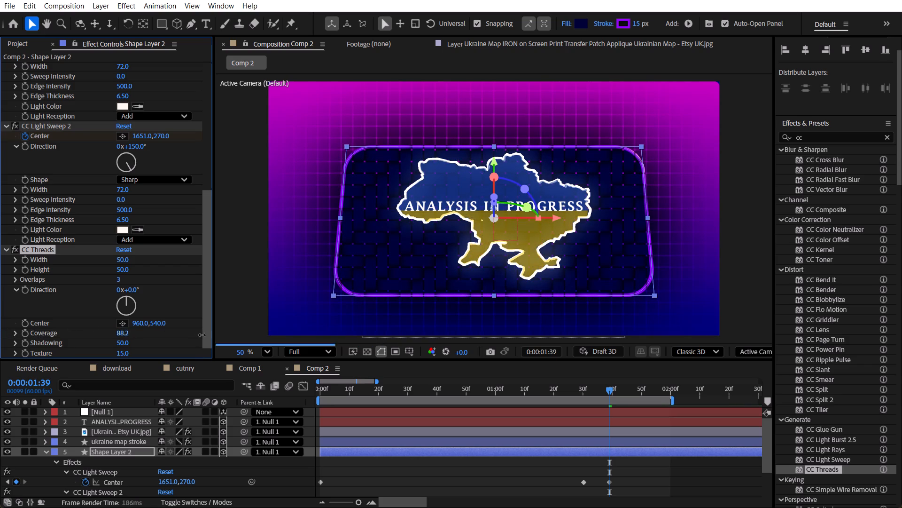
{"action": "left_click_drag", "start_coordinate": [202, 335], "coordinate": [206, 334]}
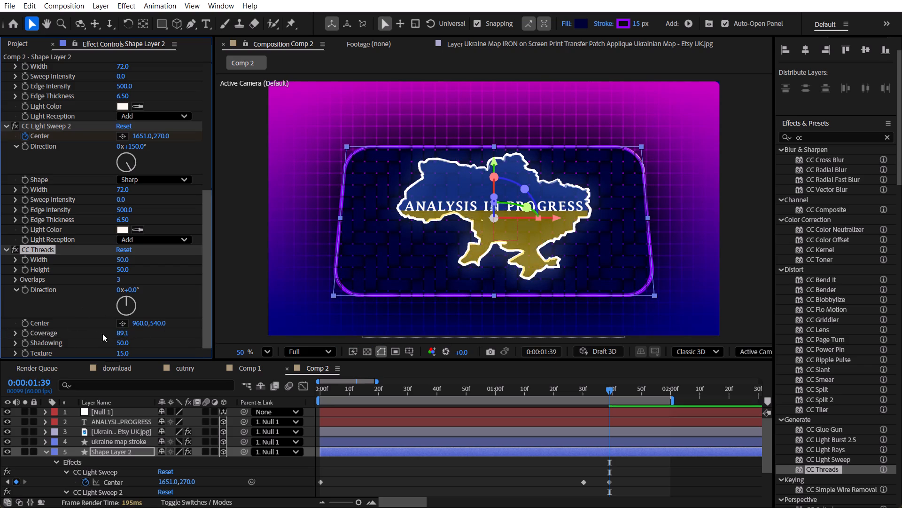
Set the CC Threads Shadowing on Shape Layer 2 to 61, trying 1 and 75 on the way.
{"action": "left_click_drag", "start_coordinate": [122, 344], "coordinate": [83, 341]}
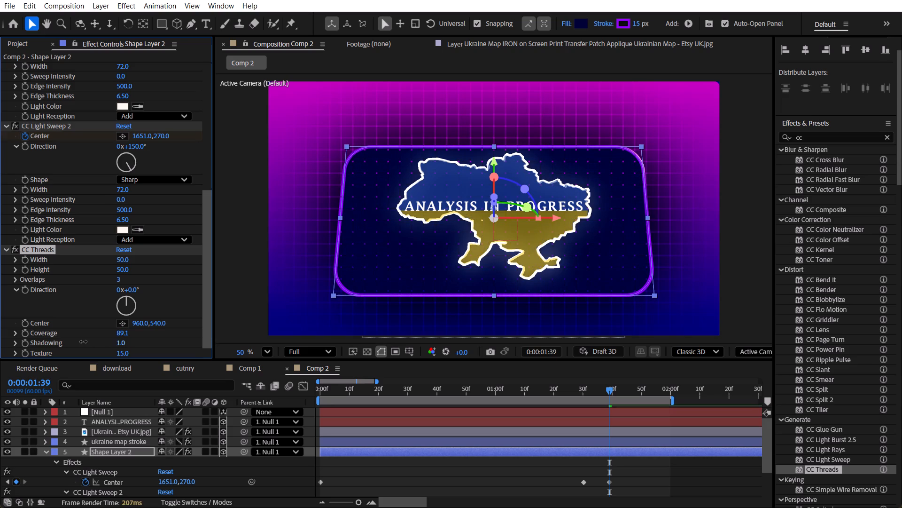
{"action": "left_click_drag", "start_coordinate": [83, 341], "coordinate": [123, 338]}
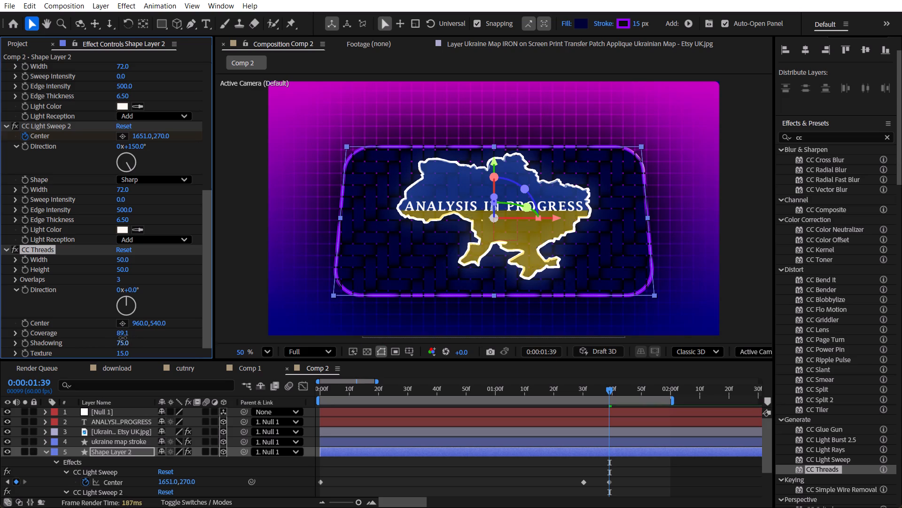
{"action": "left_click_drag", "start_coordinate": [123, 338], "coordinate": [113, 337]}
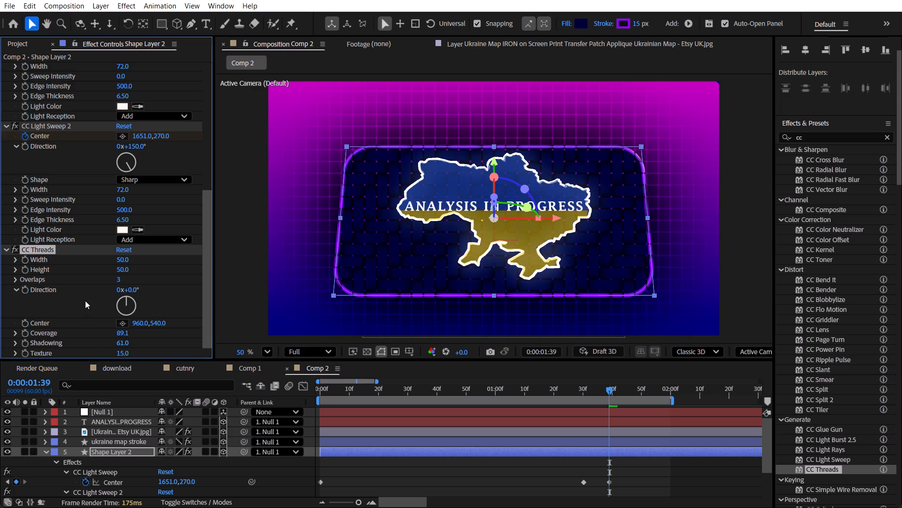
{"action": "left_click", "coordinate": [85, 301]}
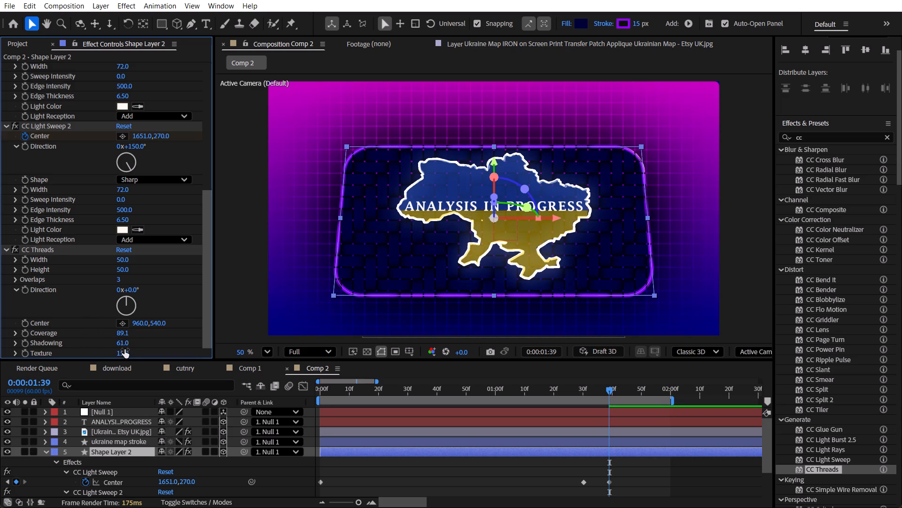
Set the CC Threads Texture to 48.4 and compare the panel with the effect switched off and on.
{"action": "left_click_drag", "start_coordinate": [124, 350], "coordinate": [223, 348]}
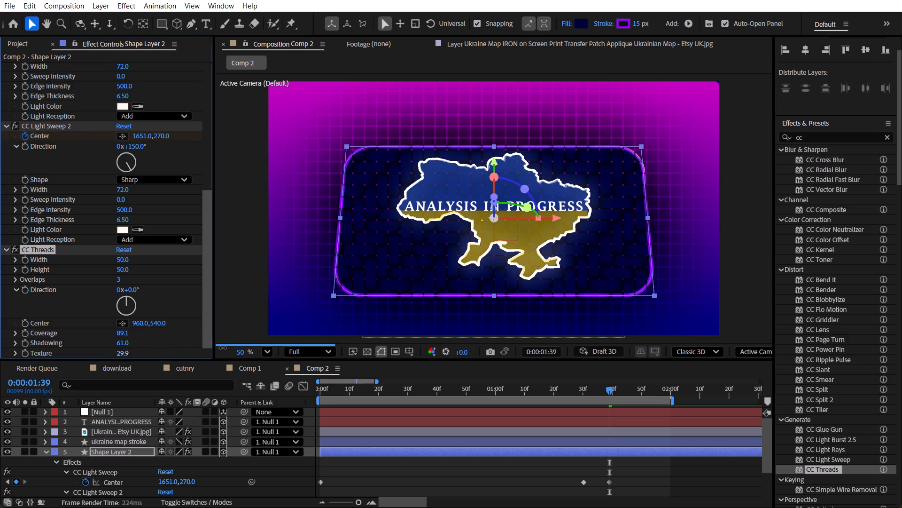
{"action": "left_click_drag", "start_coordinate": [223, 348], "coordinate": [309, 338]}
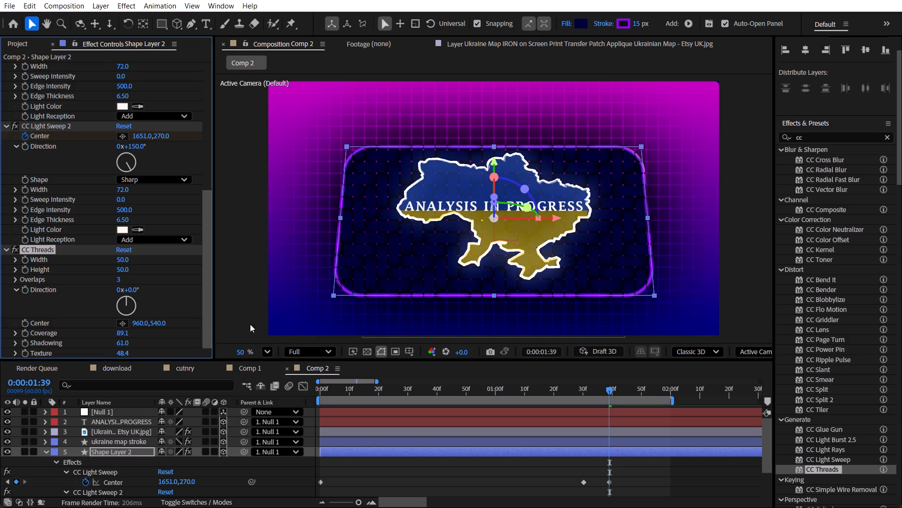
{"action": "scroll", "coordinate": [56, 284], "scroll_direction": "down", "scroll_amount": 3}
{"action": "left_click_drag", "start_coordinate": [207, 271], "coordinate": [211, 322]}
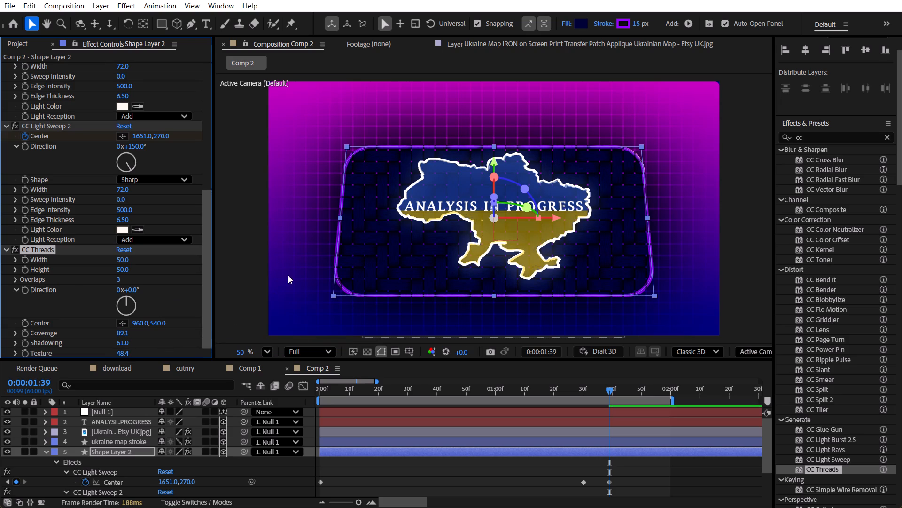
{"action": "left_click", "coordinate": [16, 251]}
{"action": "left_click", "coordinate": [16, 251]}
Show the layers' keyframed properties and scrub the panel's entrance animation from the start to 0:00:01:29.
{"action": "left_click", "coordinate": [286, 473]}
{"action": "key", "text": "u"}
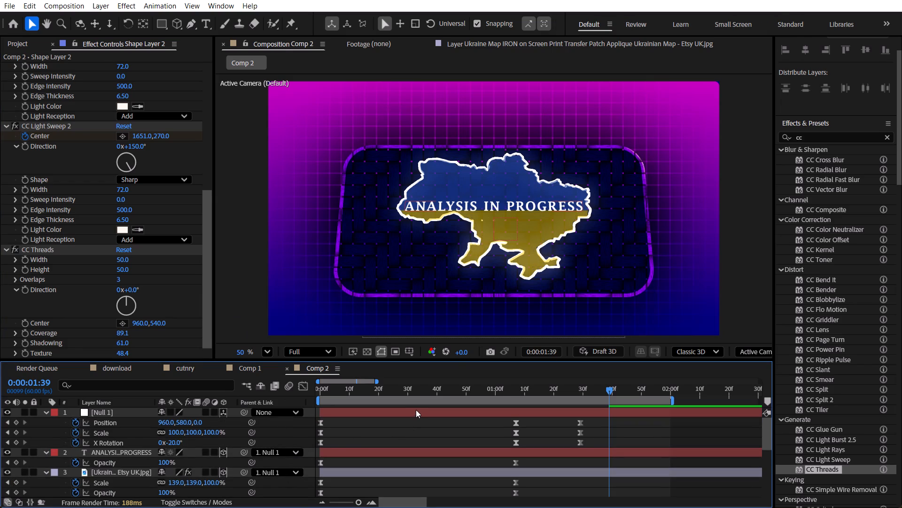
{"action": "left_click_drag", "start_coordinate": [341, 386], "coordinate": [323, 386]}
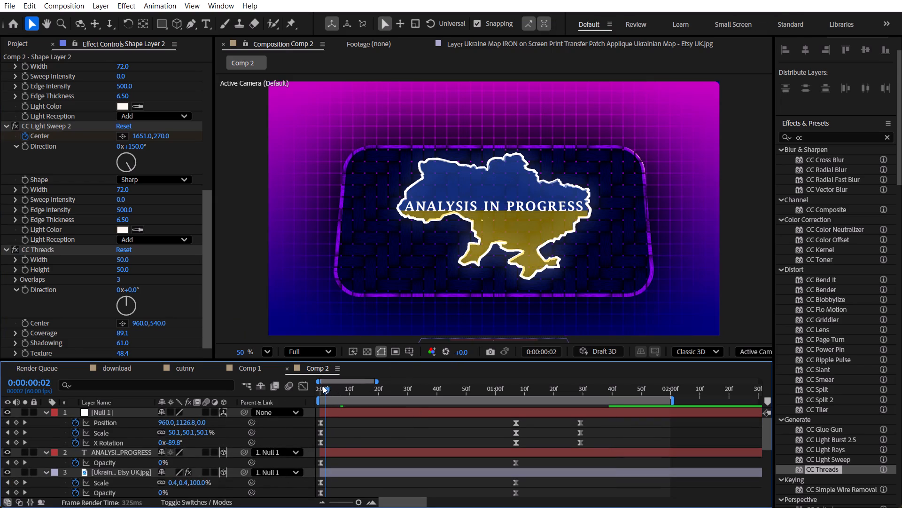
{"action": "left_click_drag", "start_coordinate": [323, 386], "coordinate": [423, 389]}
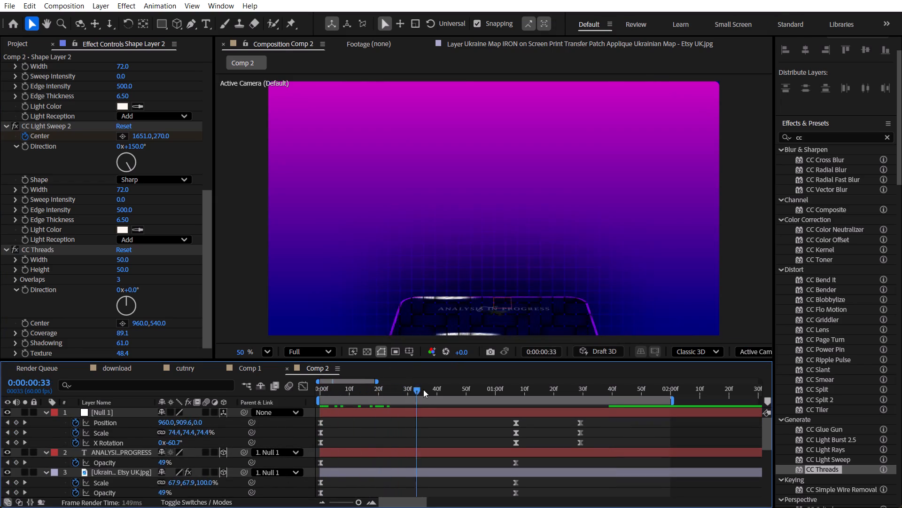
{"action": "left_click_drag", "start_coordinate": [423, 389], "coordinate": [492, 383]}
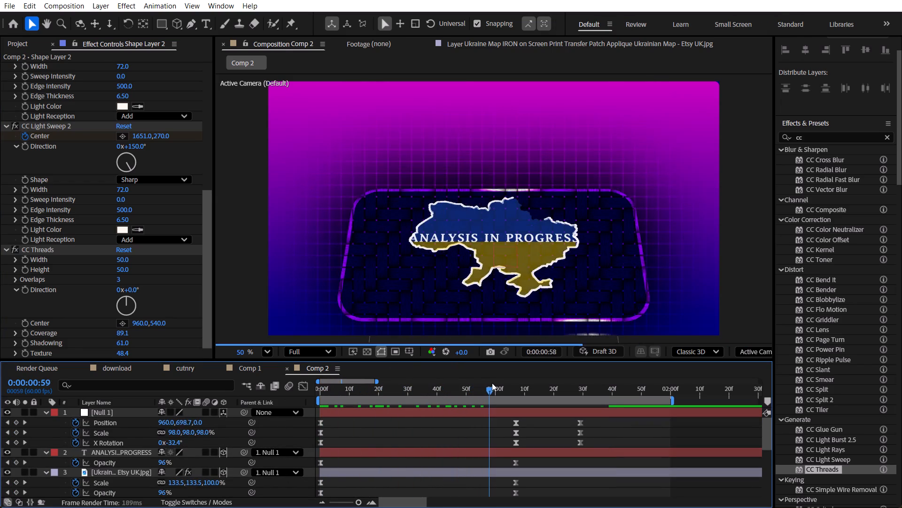
{"action": "left_click_drag", "start_coordinate": [492, 383], "coordinate": [566, 378]}
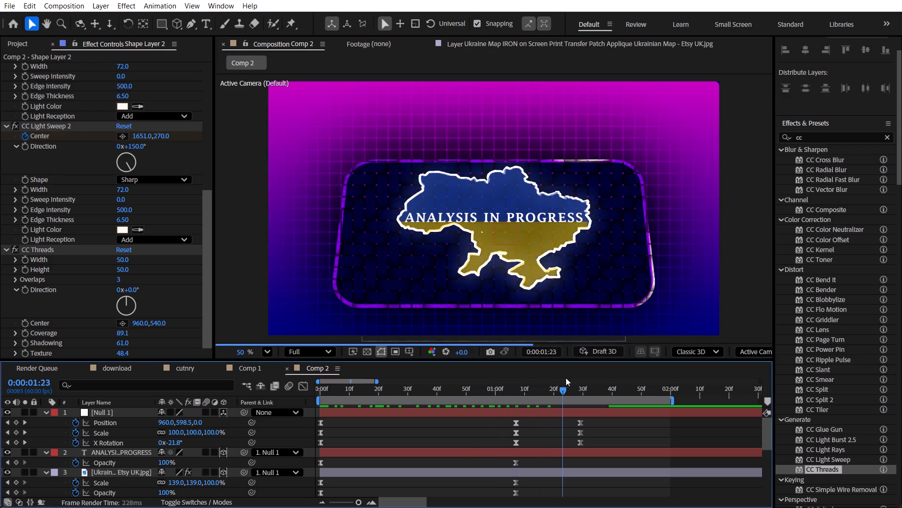
{"action": "left_click_drag", "start_coordinate": [566, 378], "coordinate": [580, 378]}
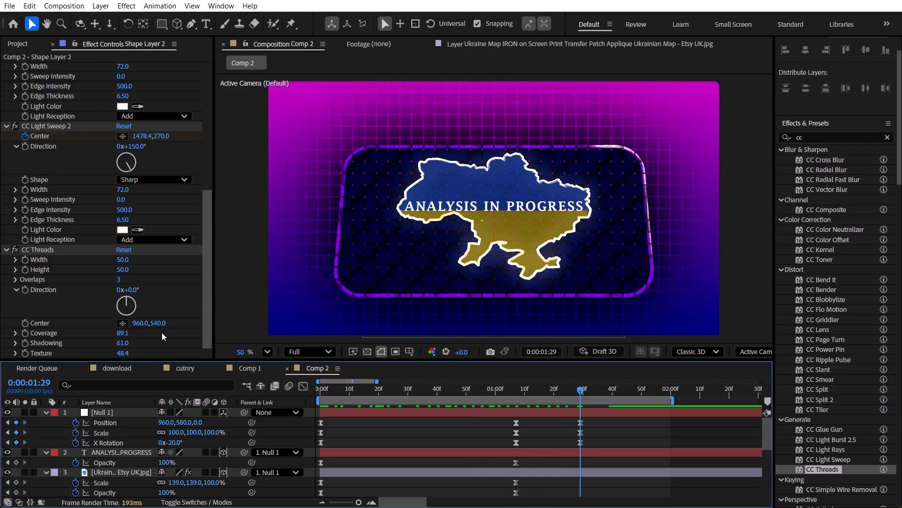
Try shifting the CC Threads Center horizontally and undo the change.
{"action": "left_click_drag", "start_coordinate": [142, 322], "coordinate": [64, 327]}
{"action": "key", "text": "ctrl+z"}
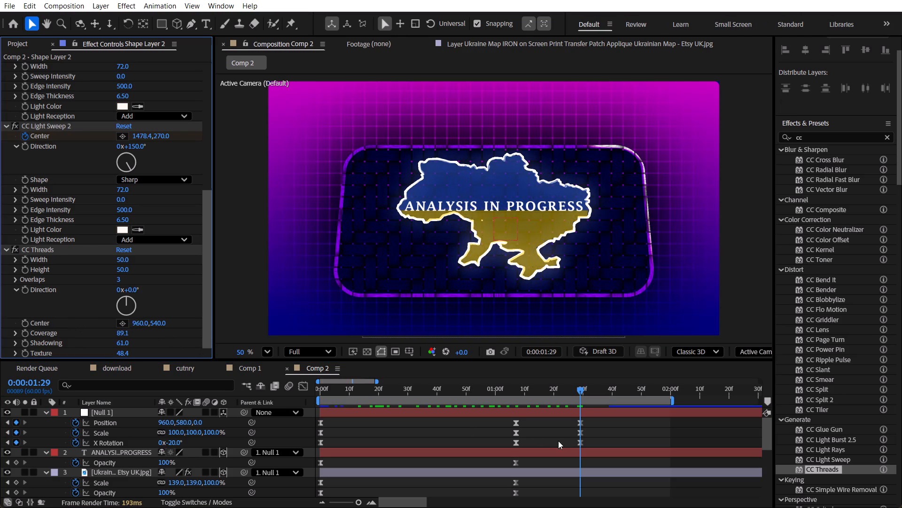
Review the threaded panel's entrance by scrubbing from the first frame to 0:00:01:23.
{"action": "left_click", "coordinate": [560, 427]}
{"action": "left_click_drag", "start_coordinate": [553, 386], "coordinate": [283, 388]}
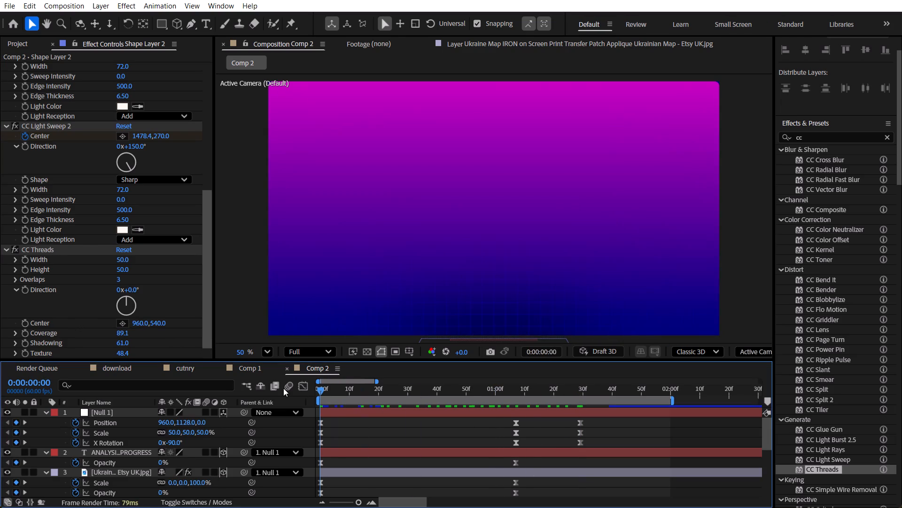
{"action": "left_click_drag", "start_coordinate": [283, 388], "coordinate": [466, 397]}
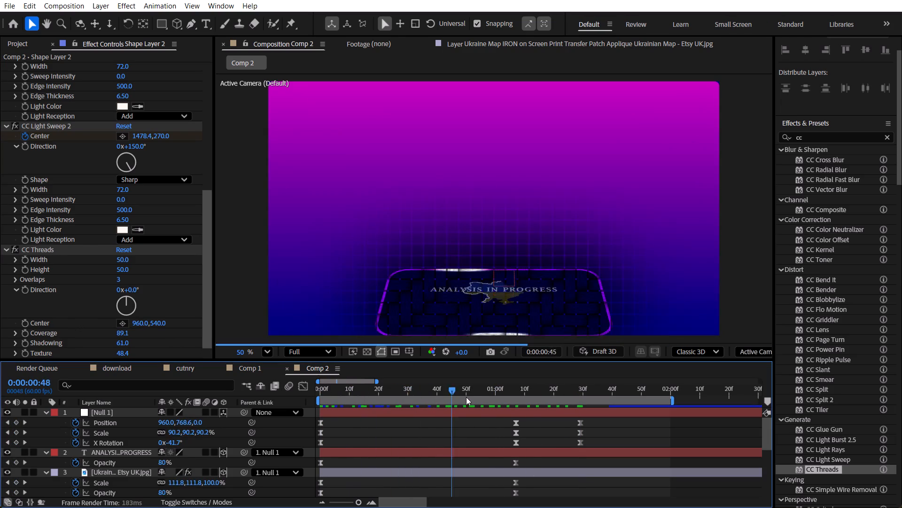
{"action": "left_click_drag", "start_coordinate": [466, 397], "coordinate": [539, 392]}
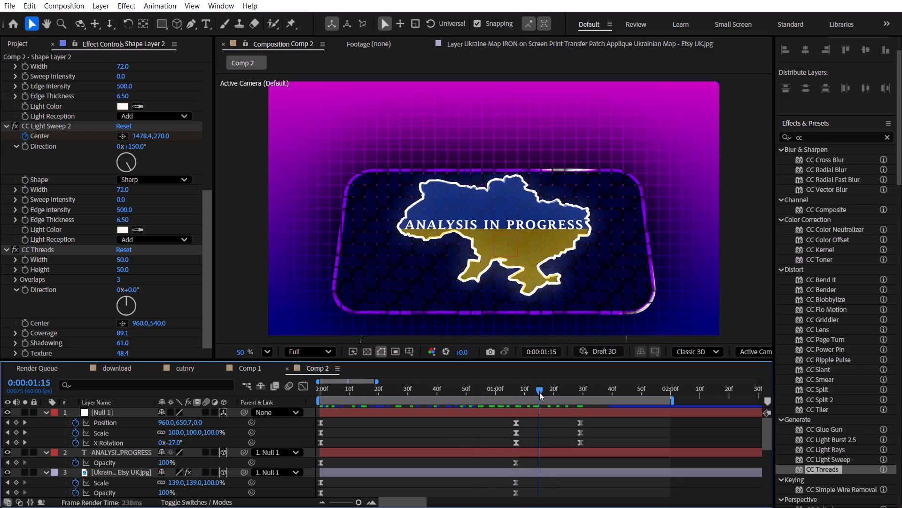
{"action": "left_click_drag", "start_coordinate": [539, 392], "coordinate": [561, 392]}
Copy CC Threads from Shape Layer 2 to the gradient background Shape Layer 1, and disable the effect on Shape Layer 2.
{"action": "left_click", "coordinate": [66, 249]}
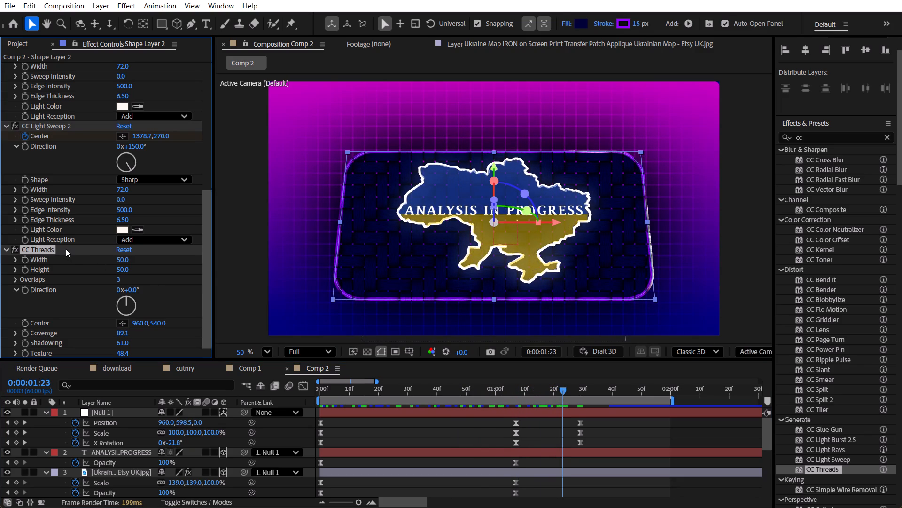
{"action": "key", "text": "ctrl+c"}
{"action": "left_click", "coordinate": [12, 252]}
{"action": "scroll", "coordinate": [80, 299], "scroll_direction": "down", "scroll_amount": 1}
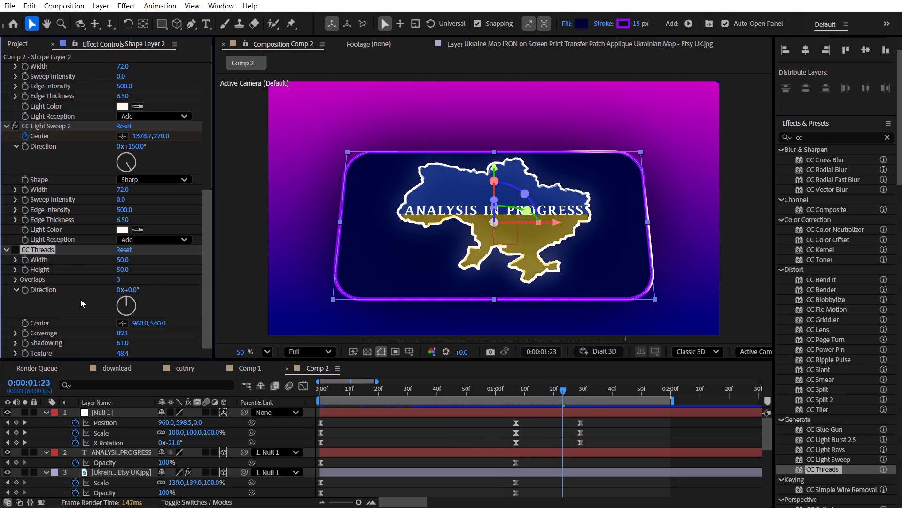
{"action": "scroll", "coordinate": [80, 299], "scroll_direction": "down", "scroll_amount": 3}
{"action": "scroll", "coordinate": [101, 438], "scroll_direction": "down", "scroll_amount": 8}
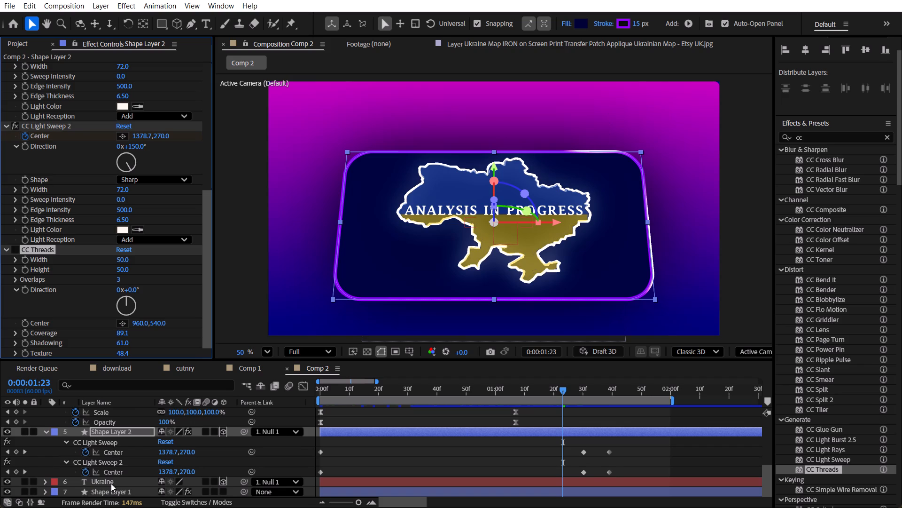
{"action": "left_click", "coordinate": [111, 489]}
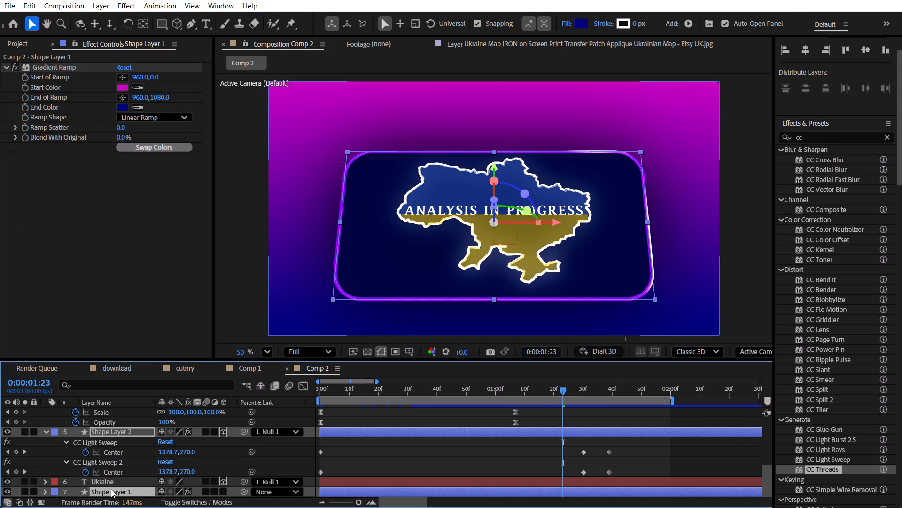
{"action": "key", "text": "ctrl+v"}
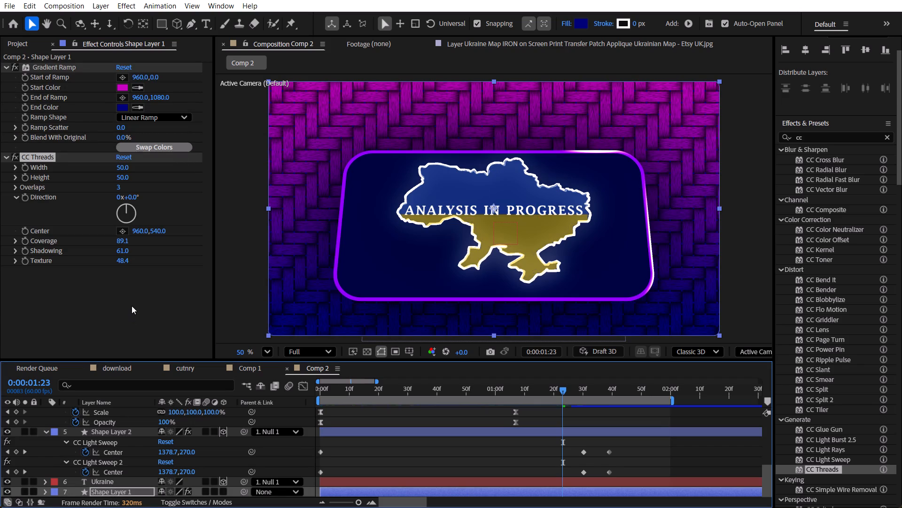
{"action": "left_click", "coordinate": [132, 298]}
Scrub the animation from the first frame to 0:00:01:49 to check the panel against the threaded background.
{"action": "left_click_drag", "start_coordinate": [334, 390], "coordinate": [317, 391]}
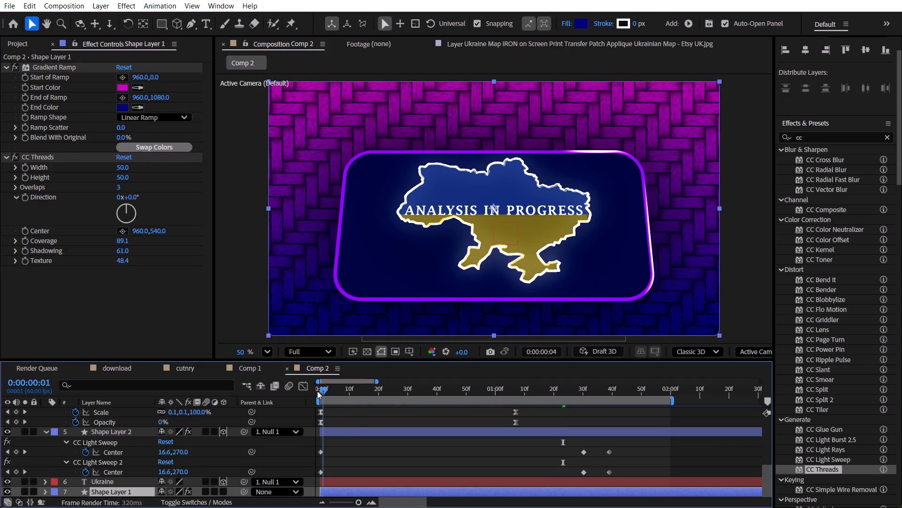
{"action": "left_click_drag", "start_coordinate": [317, 391], "coordinate": [392, 389]}
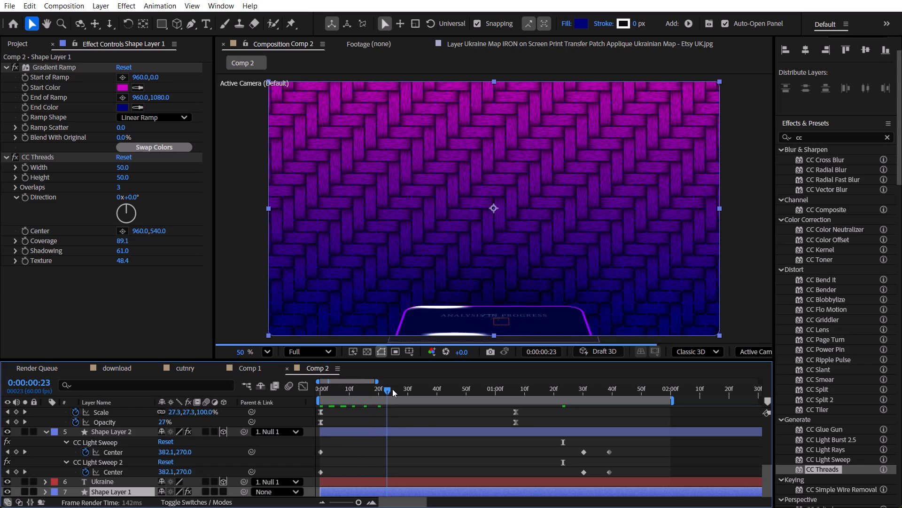
{"action": "left_click_drag", "start_coordinate": [392, 389], "coordinate": [546, 381]}
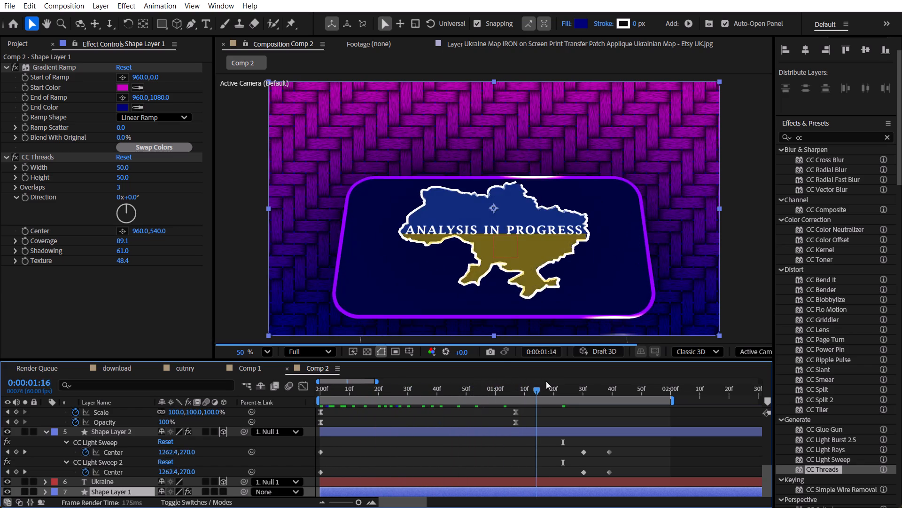
{"action": "left_click_drag", "start_coordinate": [546, 381], "coordinate": [617, 386]}
{"action": "left_click", "coordinate": [704, 447]}
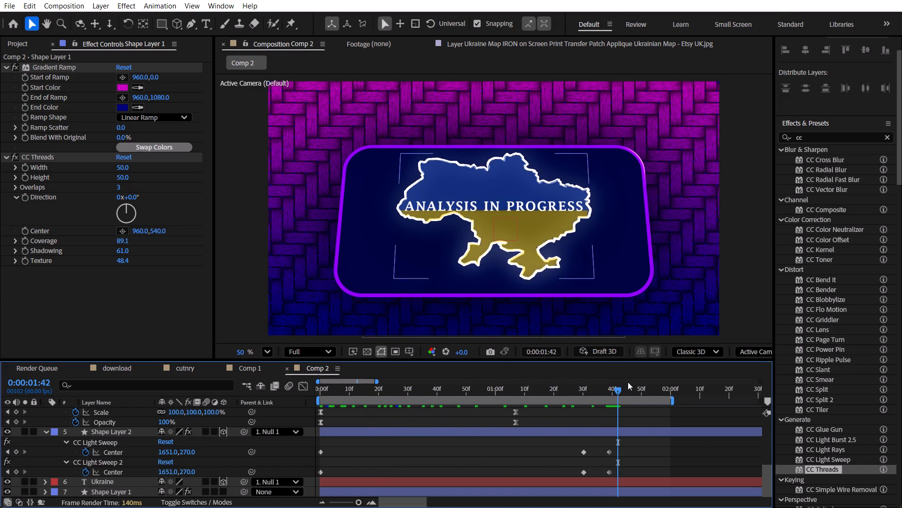
{"action": "left_click_drag", "start_coordinate": [614, 390], "coordinate": [623, 390]}
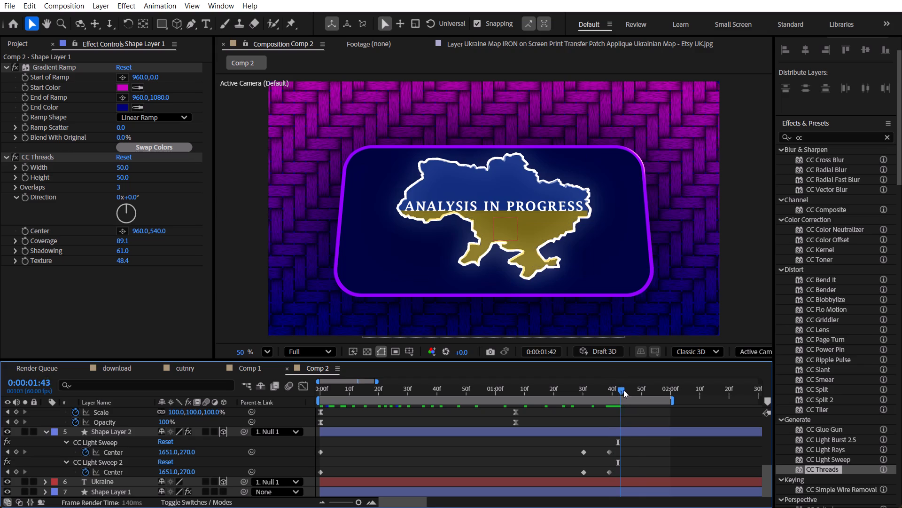
{"action": "left_click_drag", "start_coordinate": [623, 390], "coordinate": [638, 389]}
Save the project.
{"action": "key", "text": "ctrl+s"}
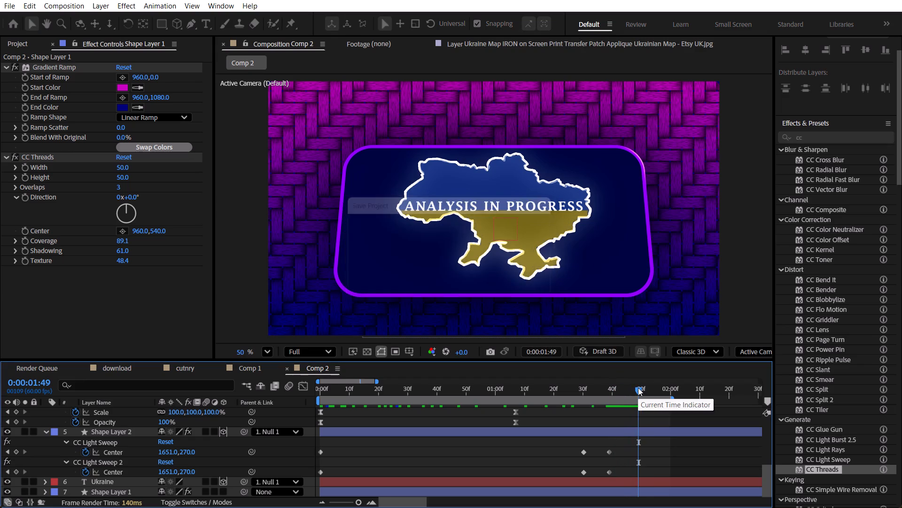
{"action": "left_click", "coordinate": [529, 447]}
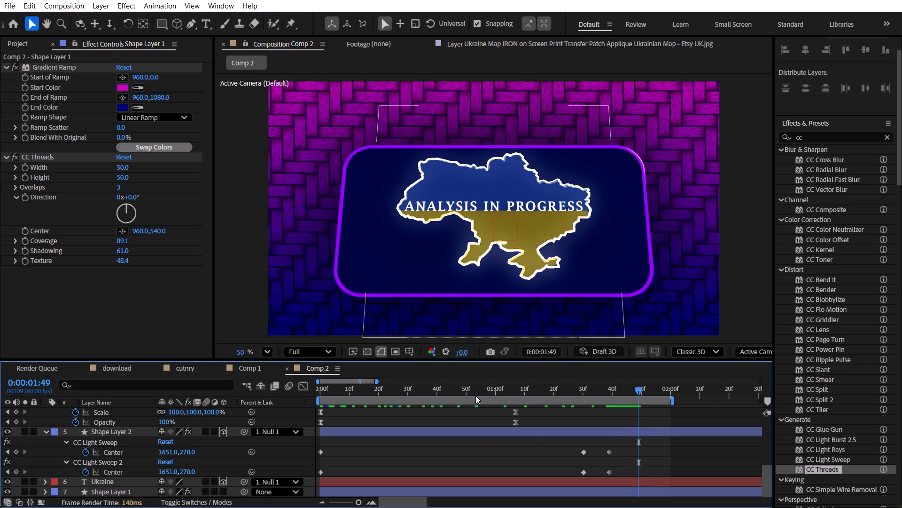
Collapse the revealed layer keyframes and duplicate the ANALYSIS IN PROGRESS text layer.
{"action": "scroll", "coordinate": [117, 446], "scroll_direction": "up", "scroll_amount": 7}
{"action": "key", "text": "u"}
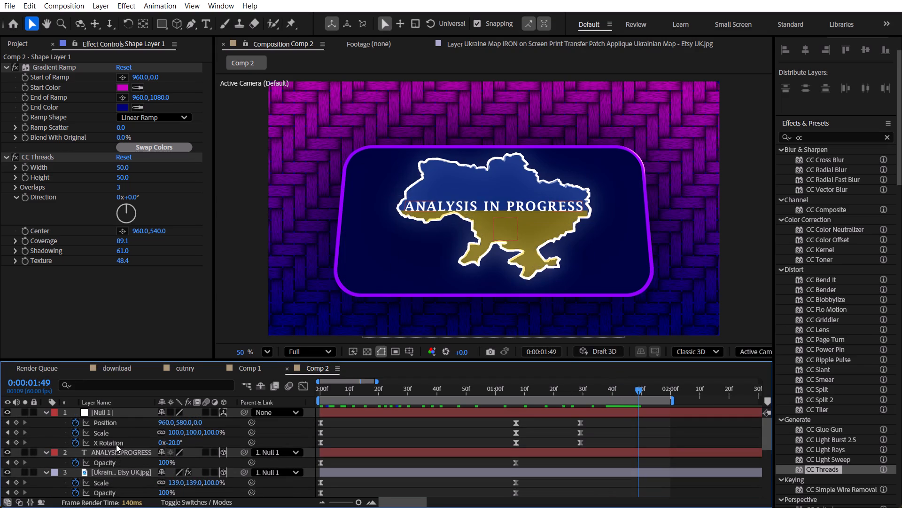
{"action": "left_click", "coordinate": [126, 422]}
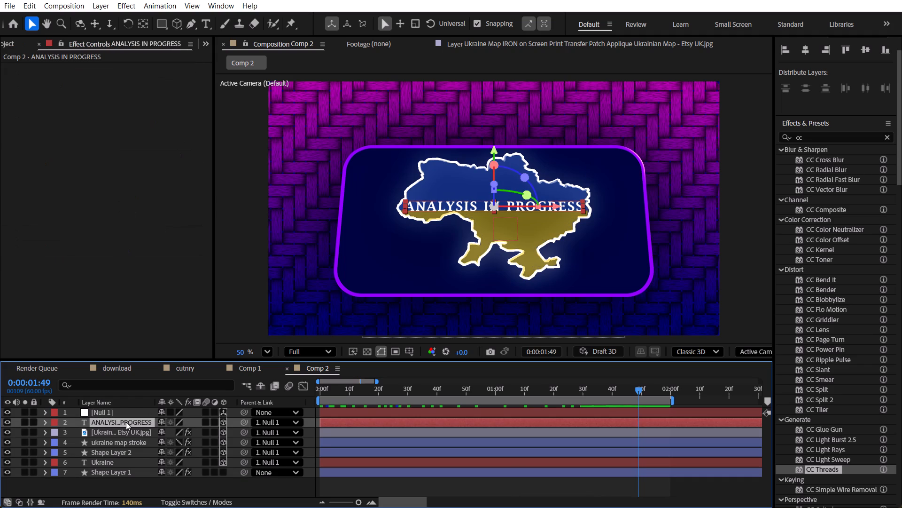
{"action": "key", "text": "ctrl+d"}
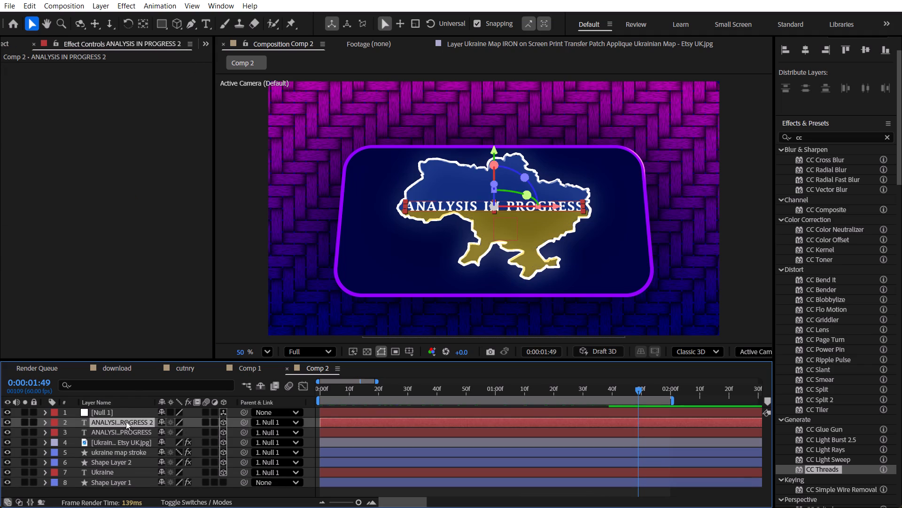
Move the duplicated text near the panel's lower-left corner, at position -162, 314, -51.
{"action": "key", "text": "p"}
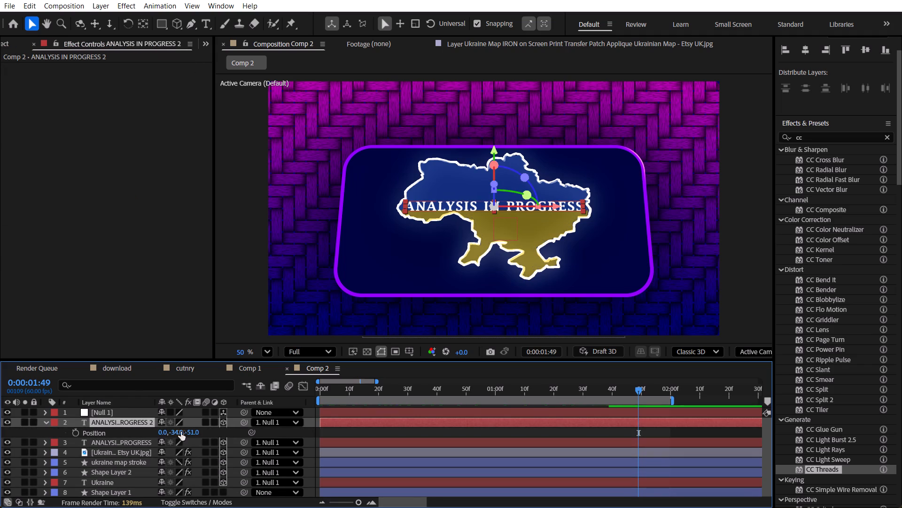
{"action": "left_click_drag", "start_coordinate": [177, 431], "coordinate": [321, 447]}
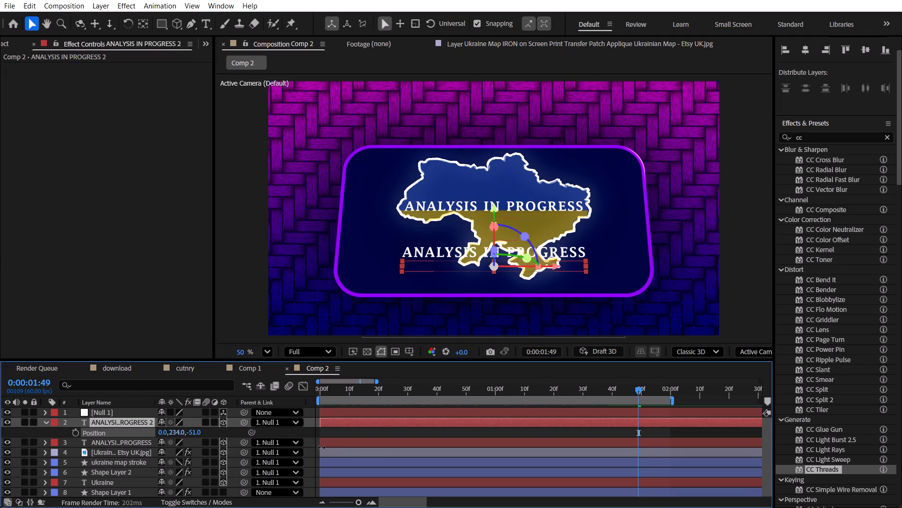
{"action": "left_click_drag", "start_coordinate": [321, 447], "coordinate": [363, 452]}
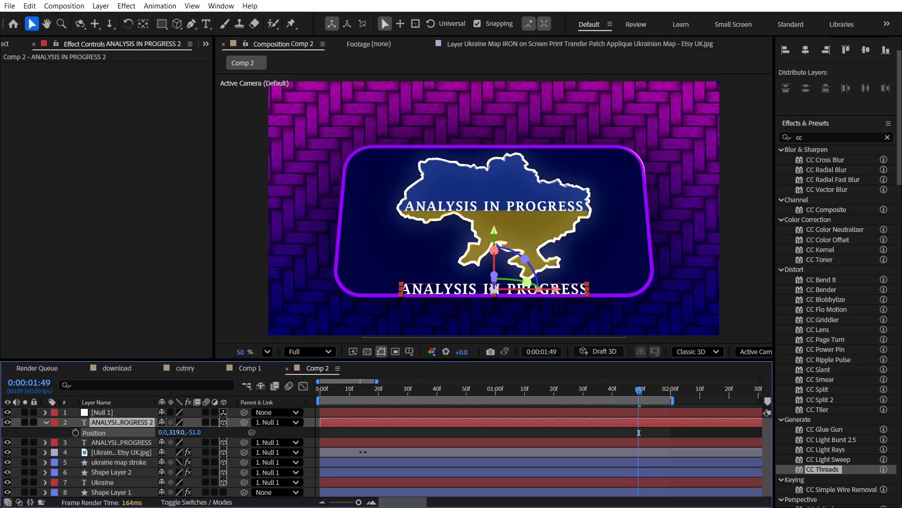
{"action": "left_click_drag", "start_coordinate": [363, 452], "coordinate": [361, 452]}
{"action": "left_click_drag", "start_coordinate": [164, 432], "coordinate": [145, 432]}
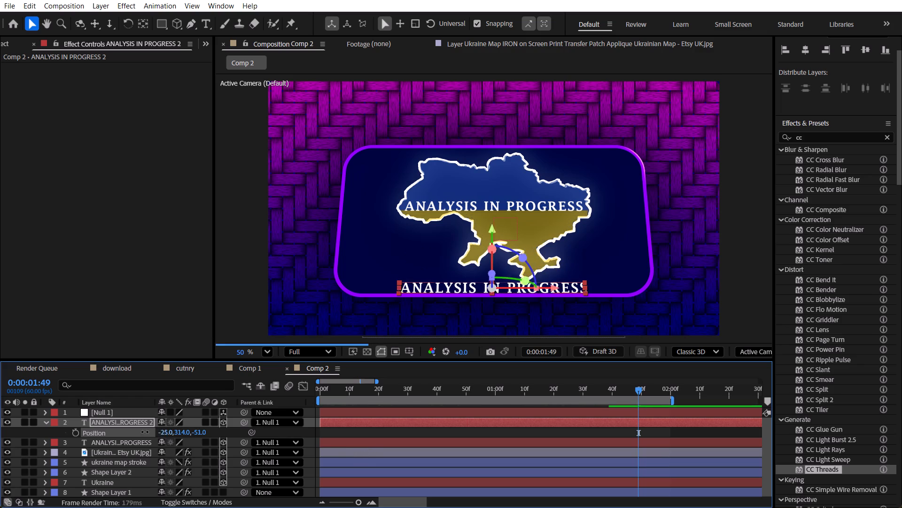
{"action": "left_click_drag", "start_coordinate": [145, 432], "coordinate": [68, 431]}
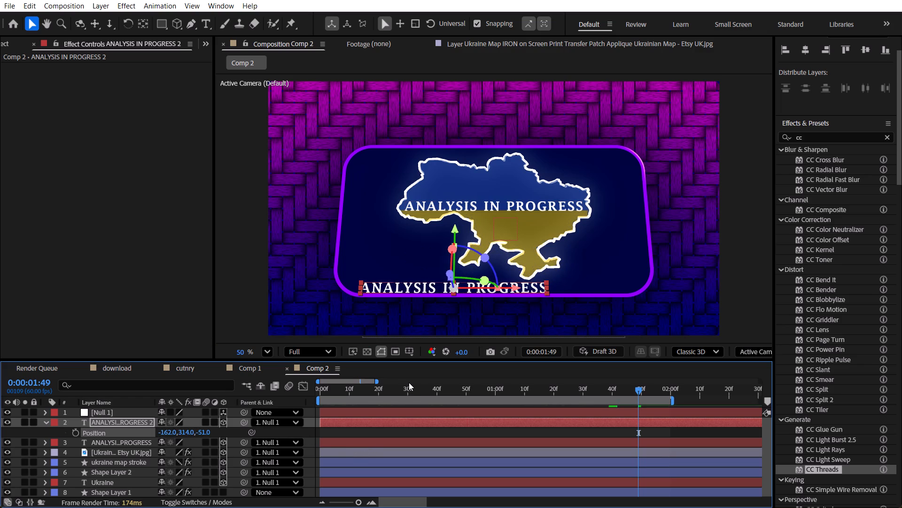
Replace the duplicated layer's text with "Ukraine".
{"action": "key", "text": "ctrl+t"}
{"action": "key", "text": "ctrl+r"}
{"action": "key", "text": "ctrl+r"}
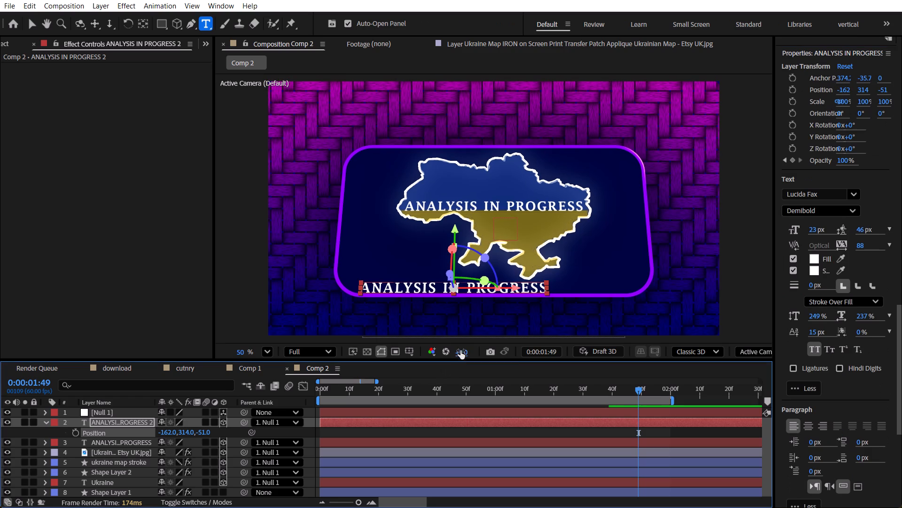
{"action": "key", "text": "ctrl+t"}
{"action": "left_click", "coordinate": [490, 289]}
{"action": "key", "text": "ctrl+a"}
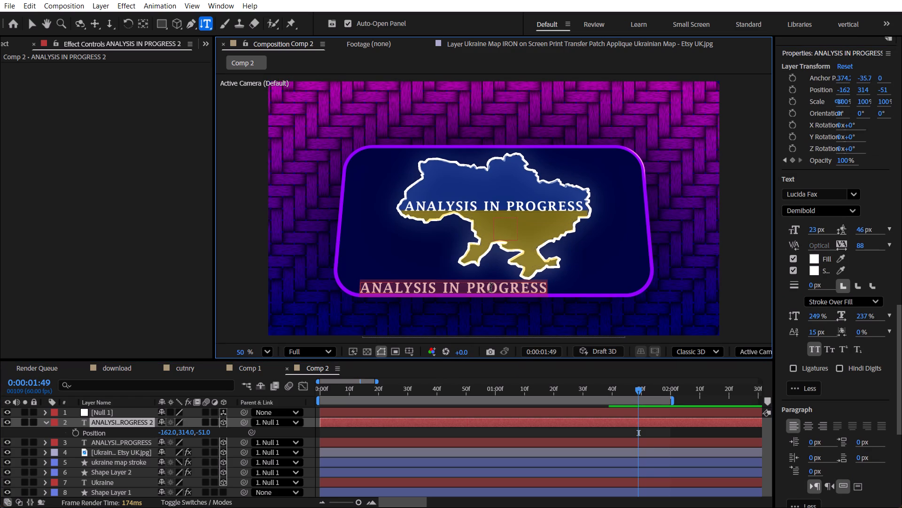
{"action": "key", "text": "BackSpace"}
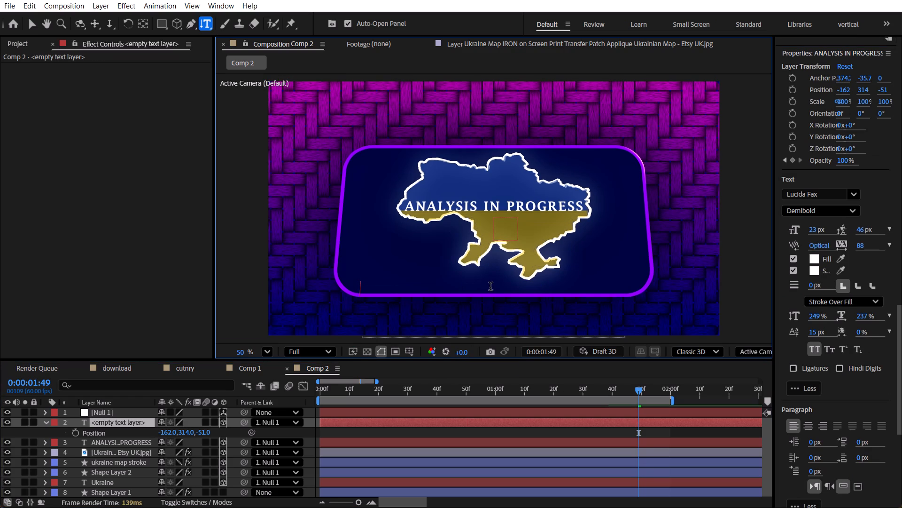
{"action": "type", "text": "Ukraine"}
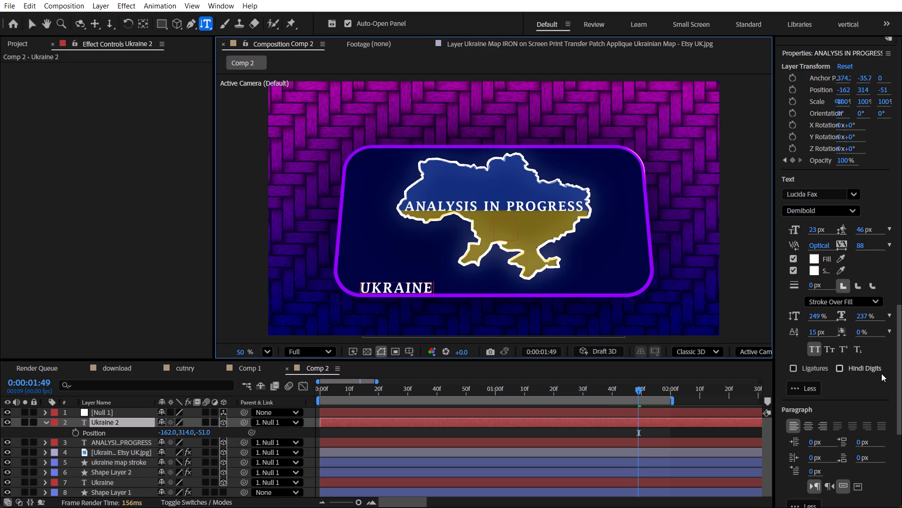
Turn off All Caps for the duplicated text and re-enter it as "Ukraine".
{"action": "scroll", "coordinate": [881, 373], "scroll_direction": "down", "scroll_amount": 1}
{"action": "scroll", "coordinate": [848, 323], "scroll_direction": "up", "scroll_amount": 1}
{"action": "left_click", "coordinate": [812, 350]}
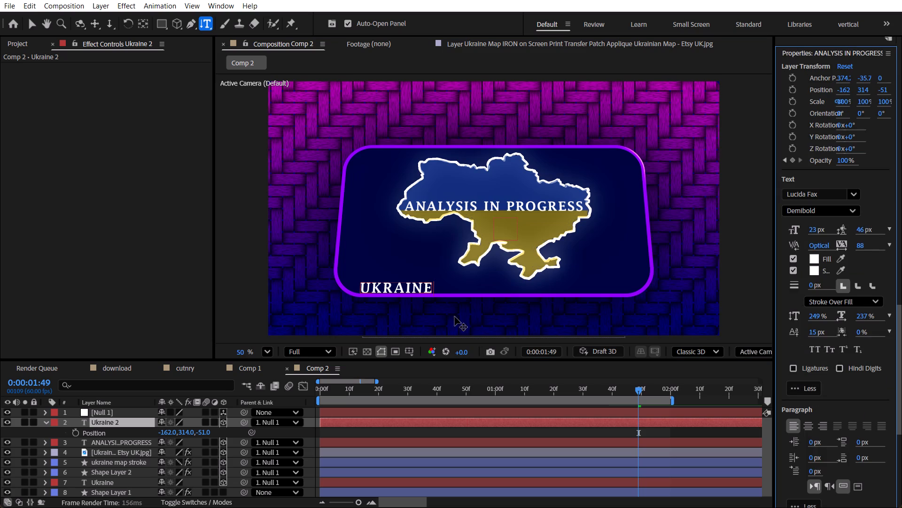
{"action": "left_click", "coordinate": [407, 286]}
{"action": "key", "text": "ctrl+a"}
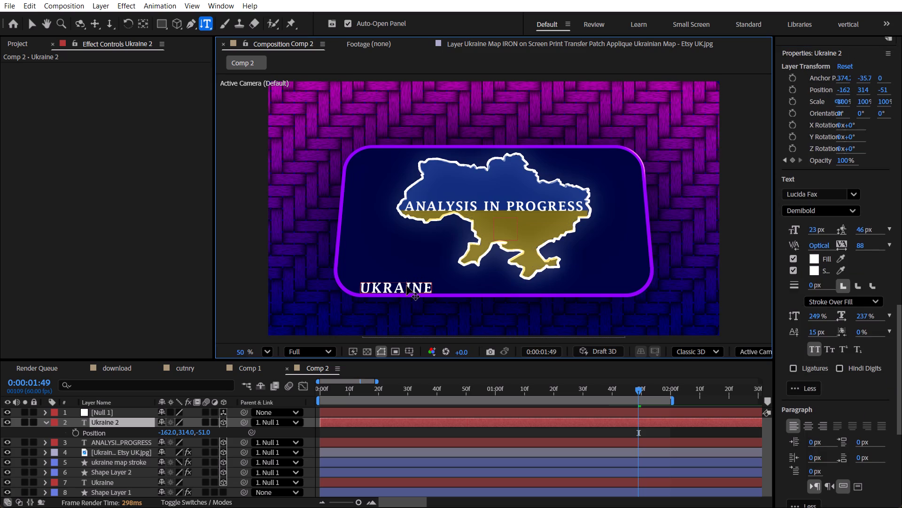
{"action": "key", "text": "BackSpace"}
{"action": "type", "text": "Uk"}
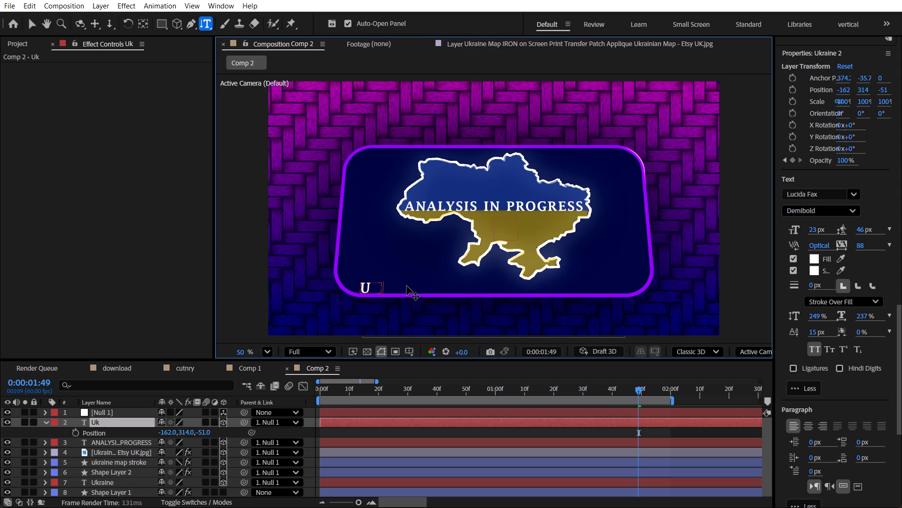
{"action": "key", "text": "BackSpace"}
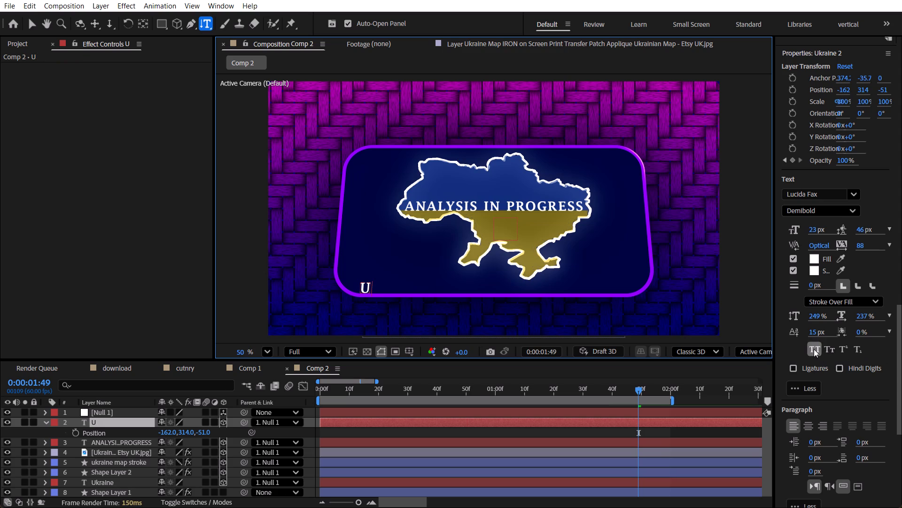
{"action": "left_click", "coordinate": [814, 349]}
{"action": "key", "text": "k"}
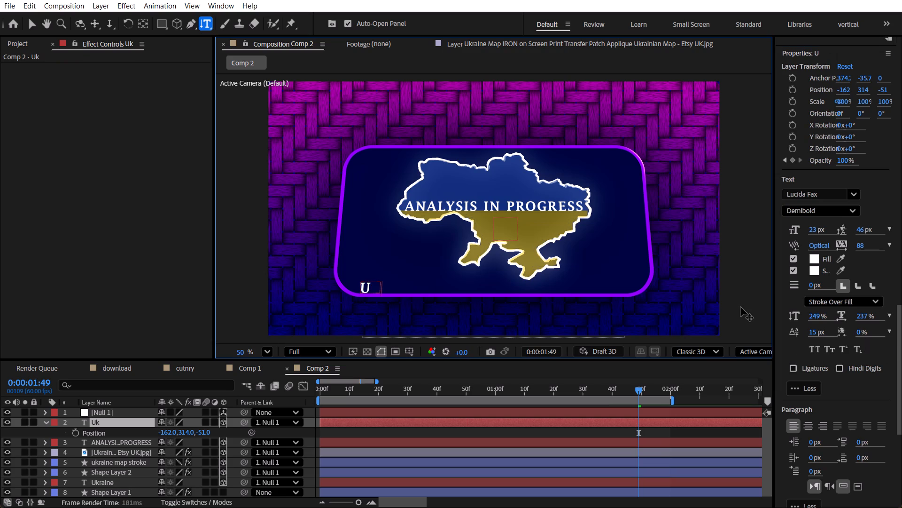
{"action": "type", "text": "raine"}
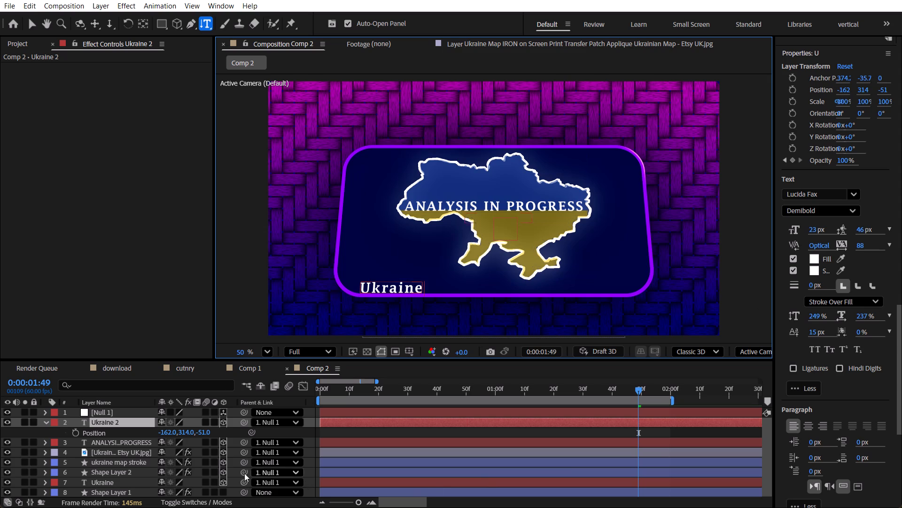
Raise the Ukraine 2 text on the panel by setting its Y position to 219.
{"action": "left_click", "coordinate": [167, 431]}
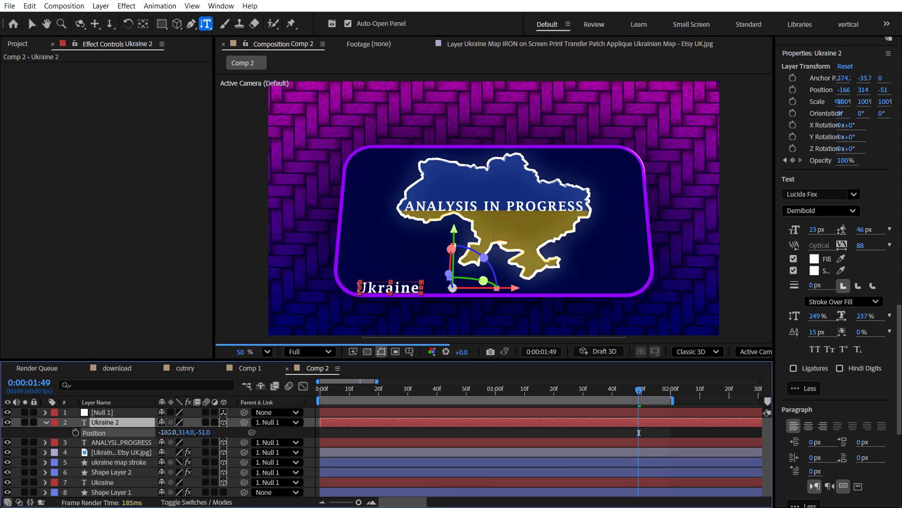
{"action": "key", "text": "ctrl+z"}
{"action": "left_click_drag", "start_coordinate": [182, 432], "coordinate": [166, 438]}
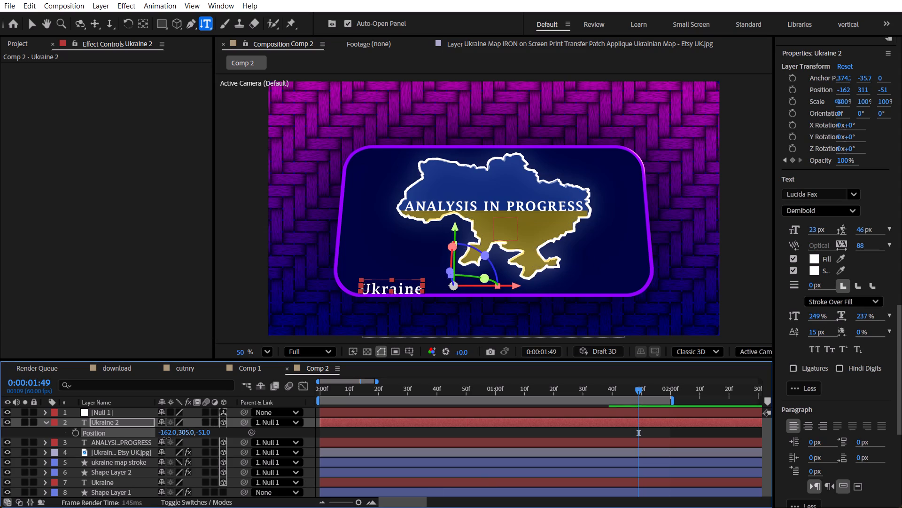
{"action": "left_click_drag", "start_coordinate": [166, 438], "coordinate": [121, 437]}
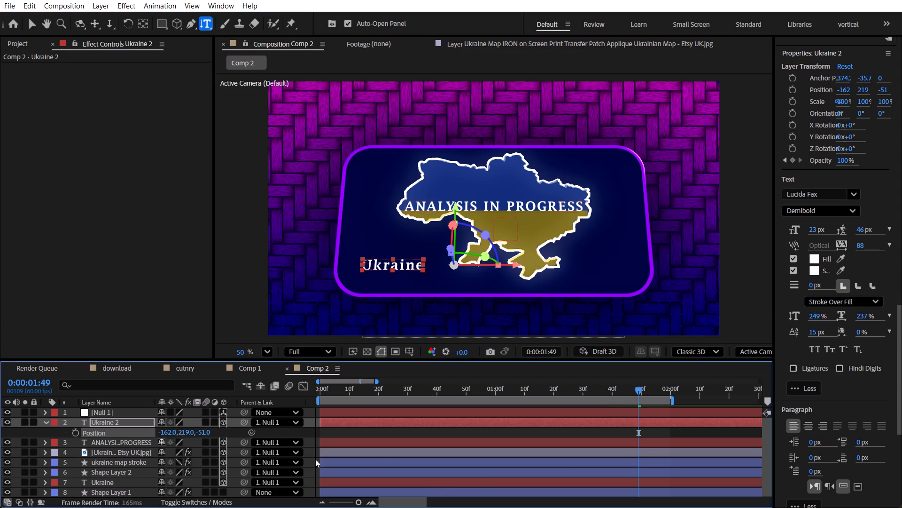
Scrub between the first frame and 0:00:01:29 to check how the Ukraine 2 text moves with the panel.
{"action": "left_click_drag", "start_coordinate": [345, 393], "coordinate": [311, 393]}
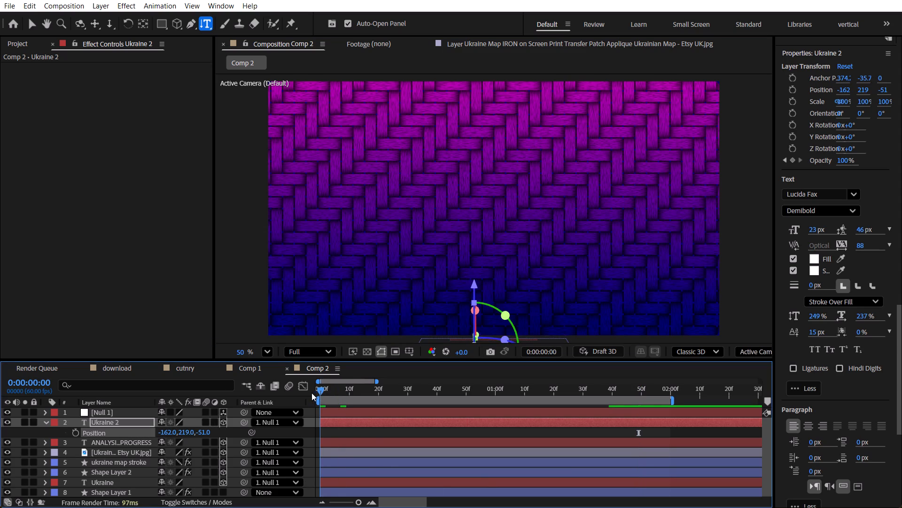
{"action": "left_click_drag", "start_coordinate": [311, 393], "coordinate": [434, 401]}
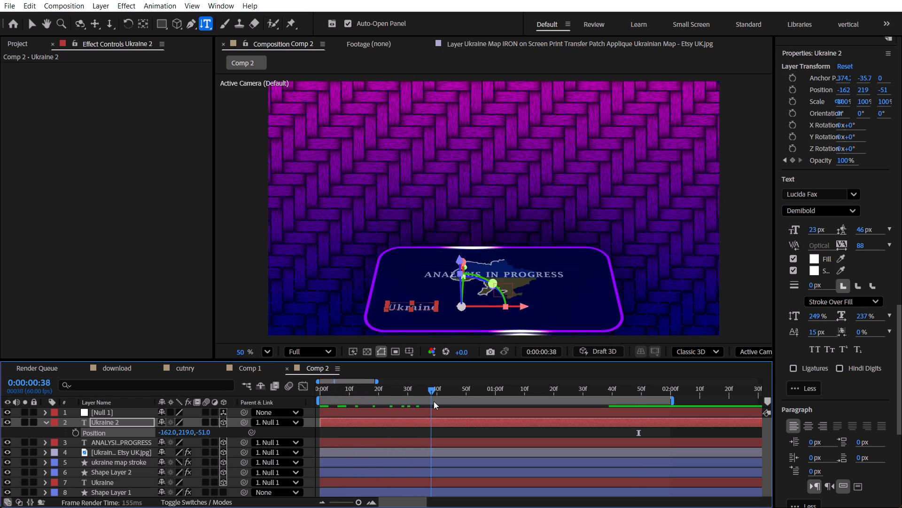
{"action": "left_click_drag", "start_coordinate": [434, 401], "coordinate": [569, 397]}
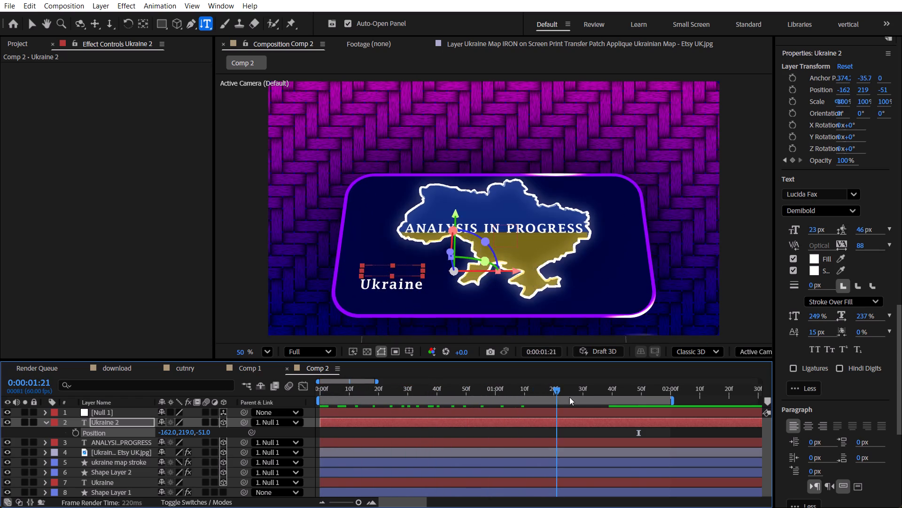
{"action": "left_click_drag", "start_coordinate": [569, 397], "coordinate": [574, 397]}
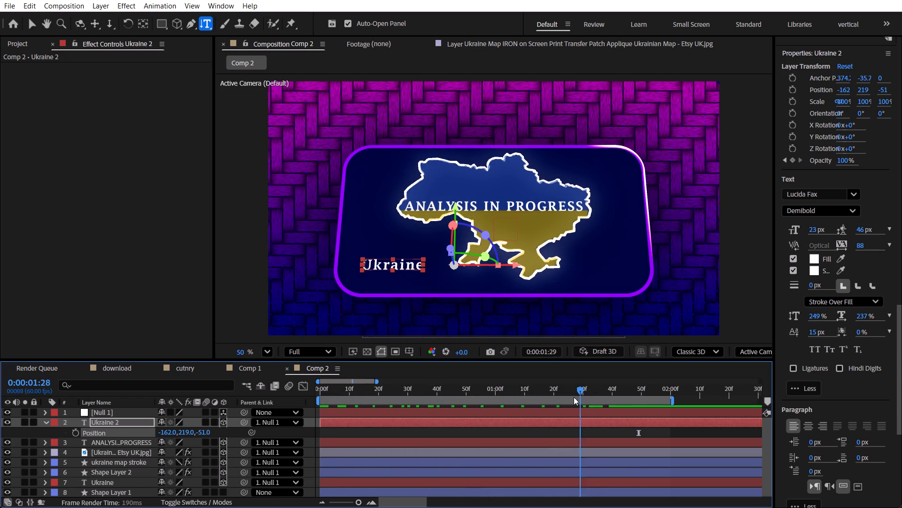
{"action": "left_click_drag", "start_coordinate": [574, 397], "coordinate": [521, 396]}
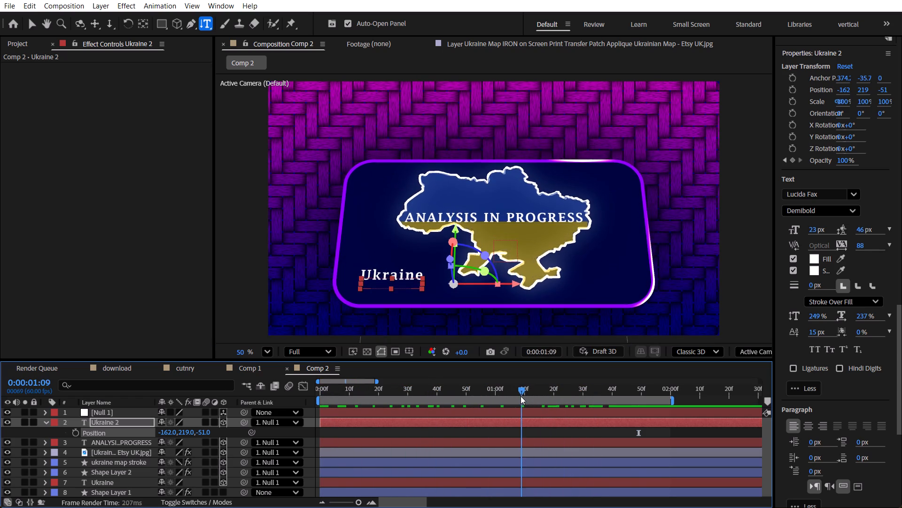
{"action": "left_click_drag", "start_coordinate": [521, 396], "coordinate": [435, 390]}
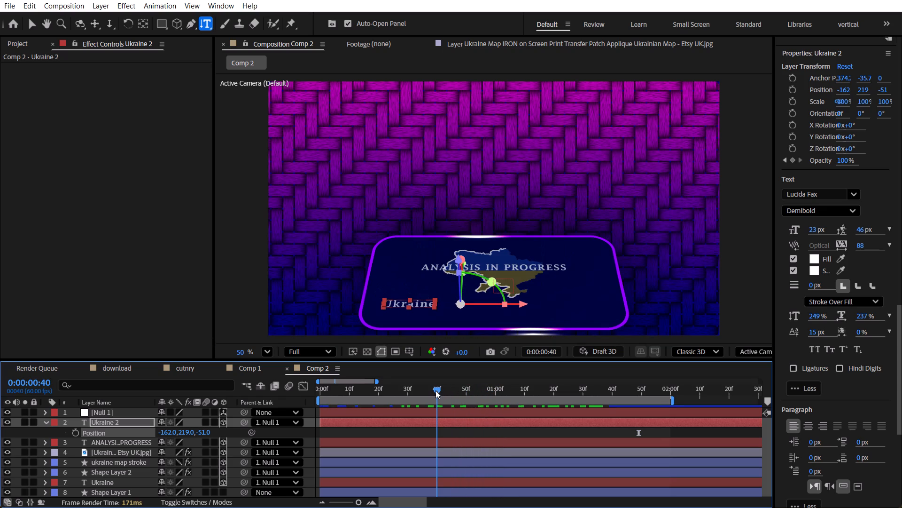
{"action": "left_click_drag", "start_coordinate": [435, 390], "coordinate": [460, 393]}
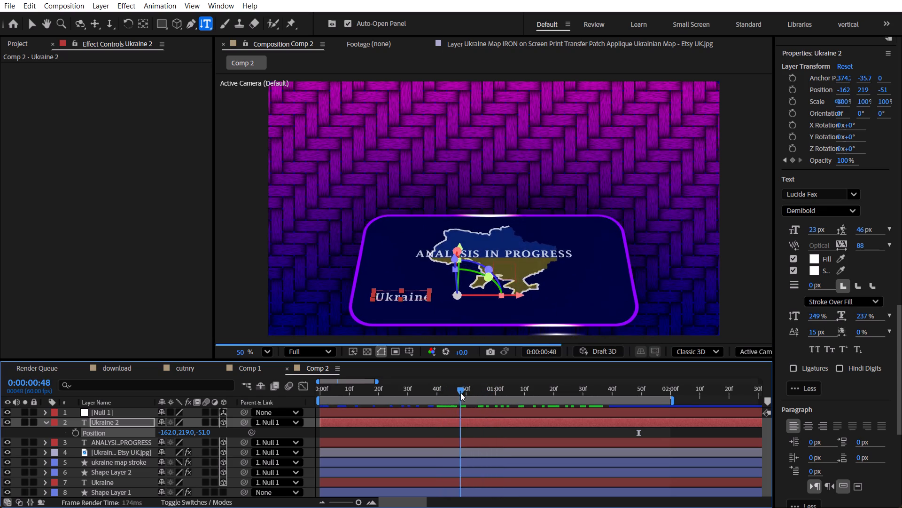
{"action": "left_click_drag", "start_coordinate": [460, 393], "coordinate": [468, 395]}
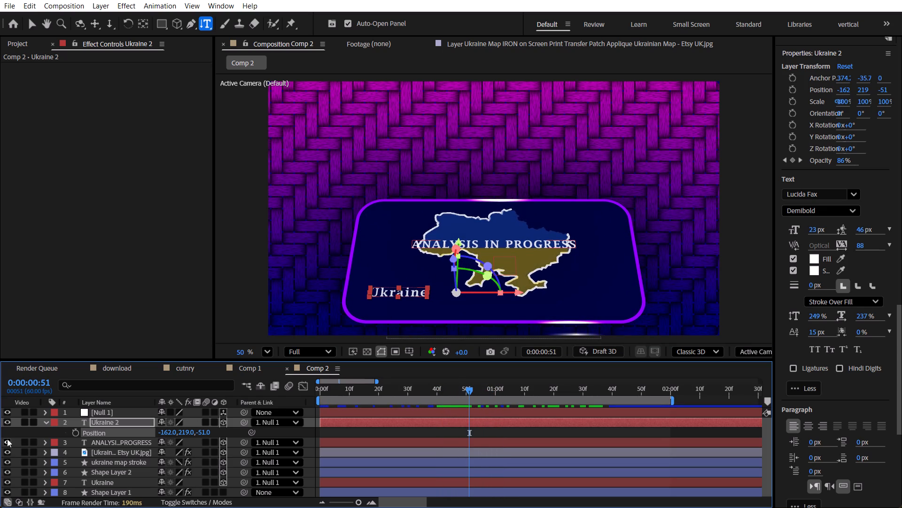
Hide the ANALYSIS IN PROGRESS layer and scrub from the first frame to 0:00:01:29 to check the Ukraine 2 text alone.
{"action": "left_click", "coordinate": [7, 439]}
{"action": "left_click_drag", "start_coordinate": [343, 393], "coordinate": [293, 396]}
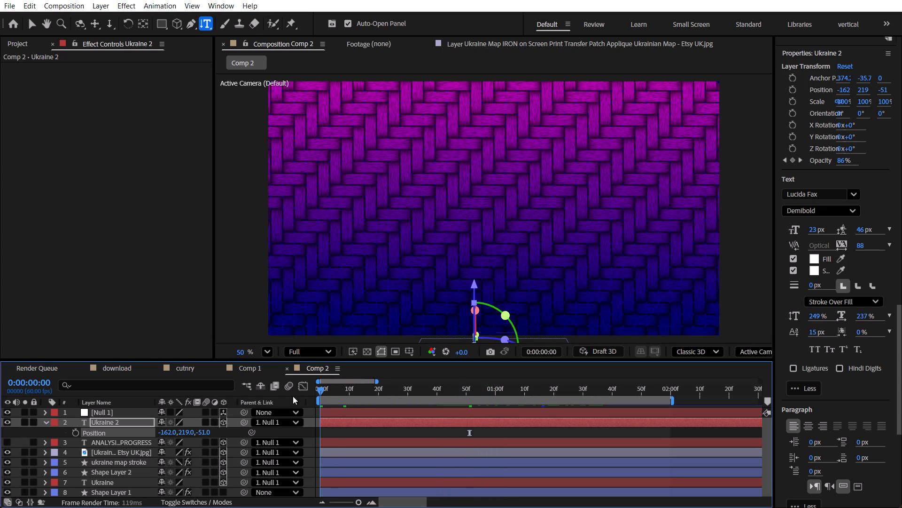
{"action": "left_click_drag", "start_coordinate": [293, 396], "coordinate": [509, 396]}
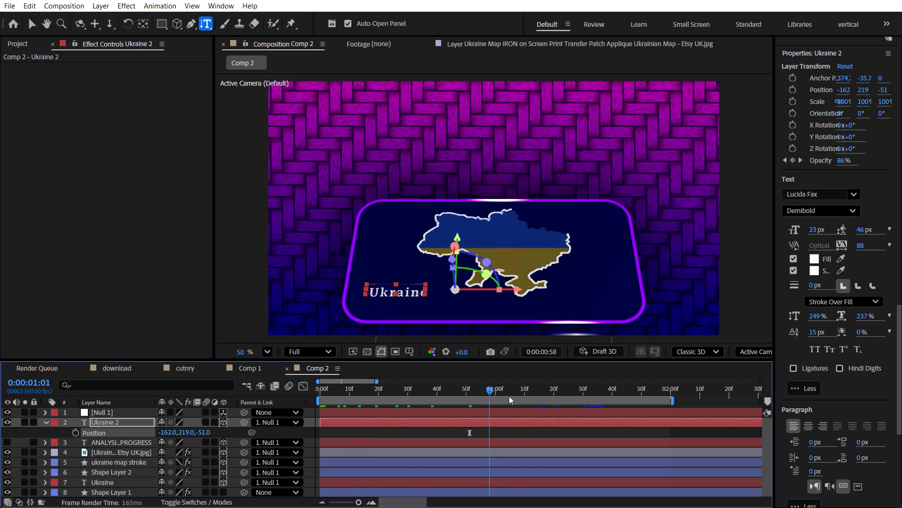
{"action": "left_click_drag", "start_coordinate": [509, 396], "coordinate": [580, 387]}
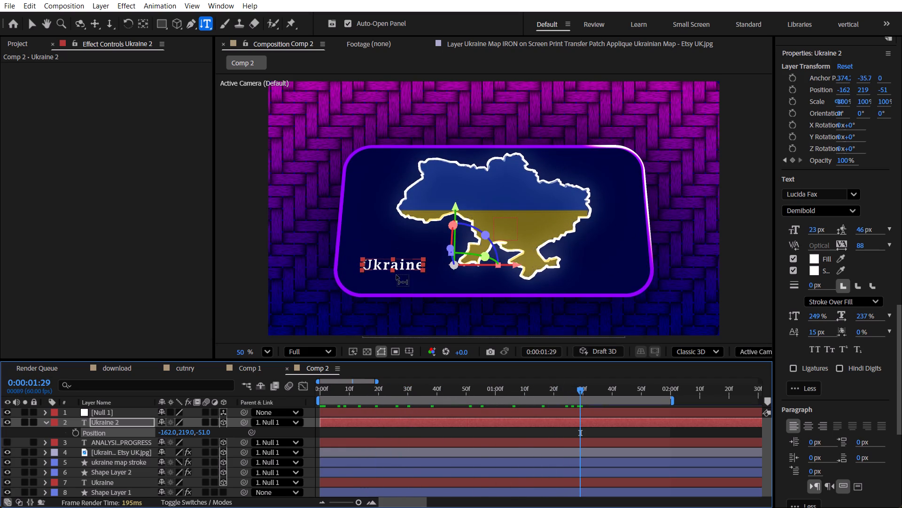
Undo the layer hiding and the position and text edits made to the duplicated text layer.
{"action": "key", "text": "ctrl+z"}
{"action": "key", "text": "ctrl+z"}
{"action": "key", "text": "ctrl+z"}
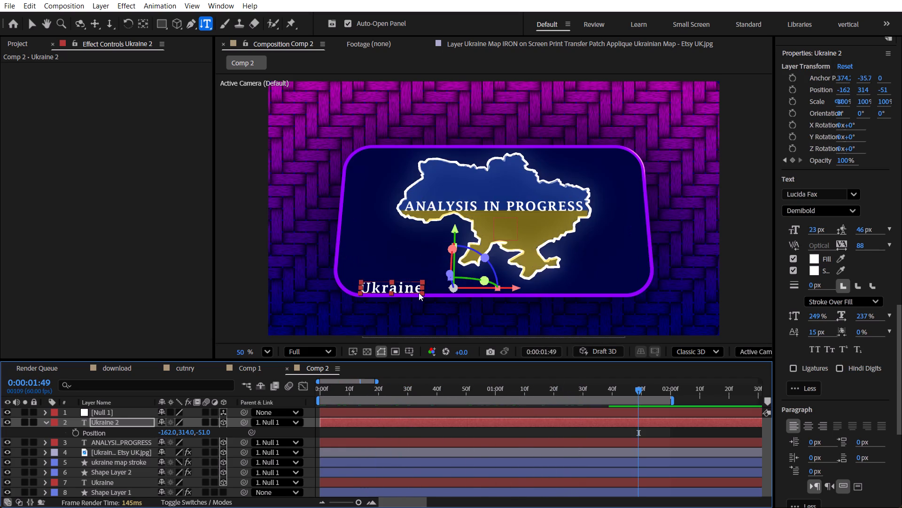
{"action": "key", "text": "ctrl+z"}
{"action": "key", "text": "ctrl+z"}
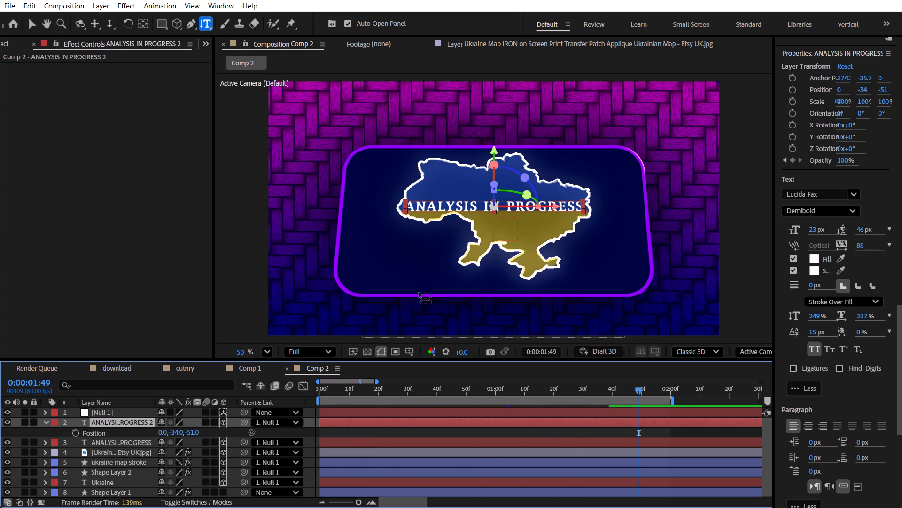
Replace the duplicated ANALYSIS IN PROGRESS 2 text with "ukraine" and turn off its All Caps style.
{"action": "left_click", "coordinate": [541, 203]}
{"action": "key", "text": "ctrl+a"}
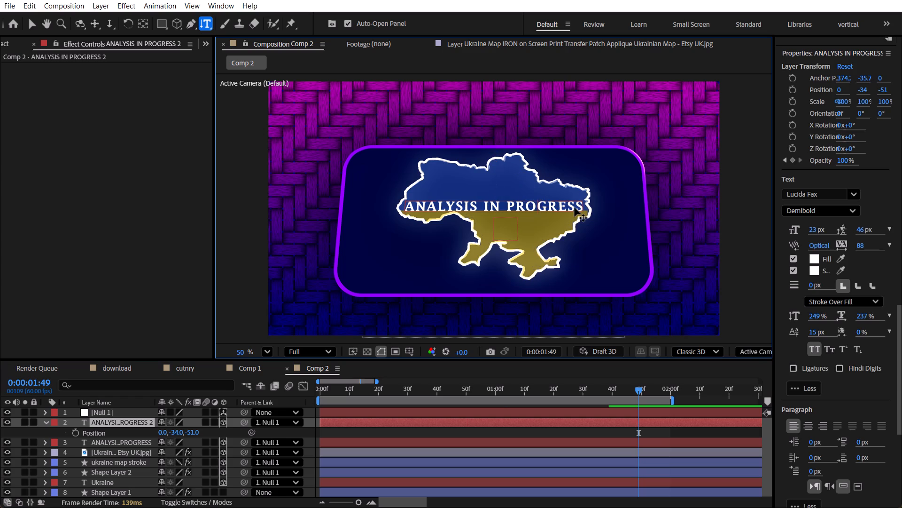
{"action": "key", "text": "BackSpace"}
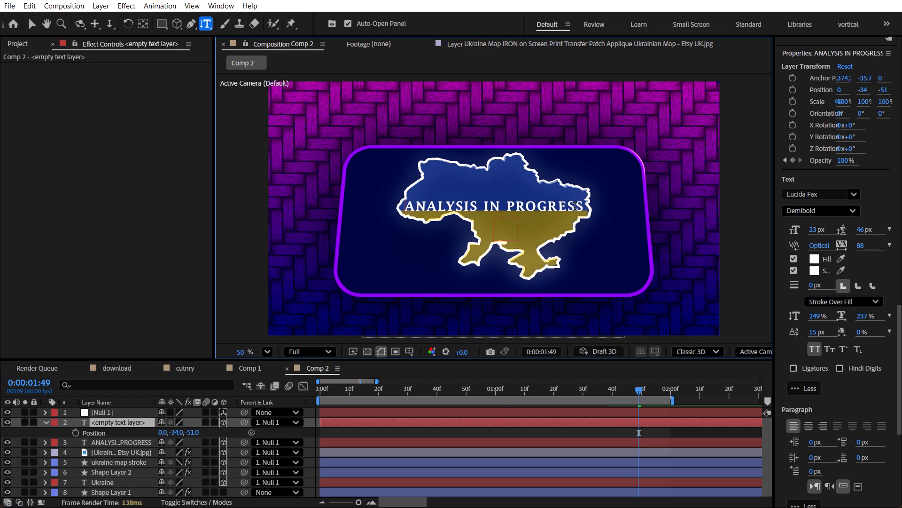
{"action": "key", "text": "shift+u"}
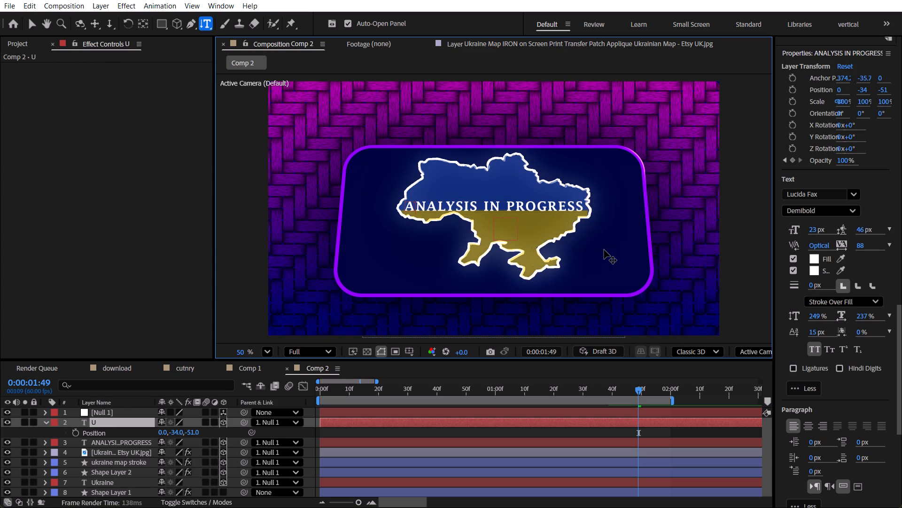
{"action": "key", "text": "ctrl+z"}
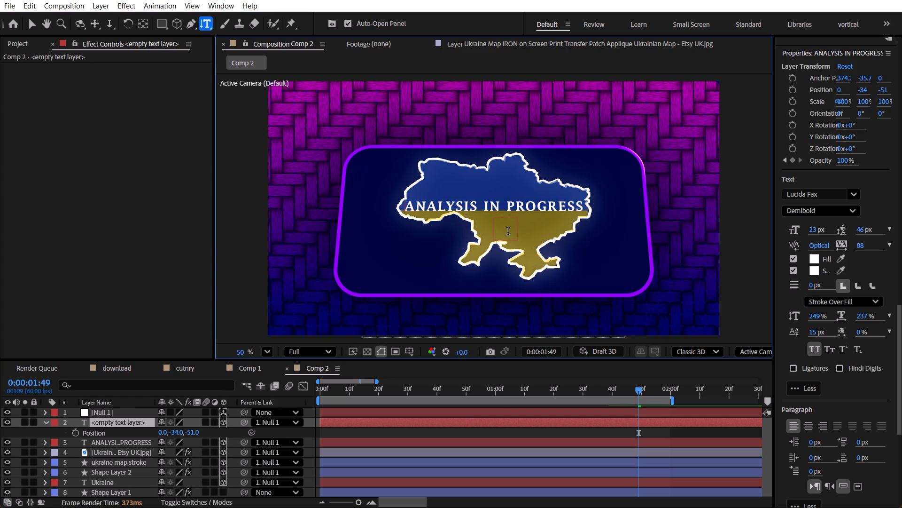
{"action": "key", "text": "u"}
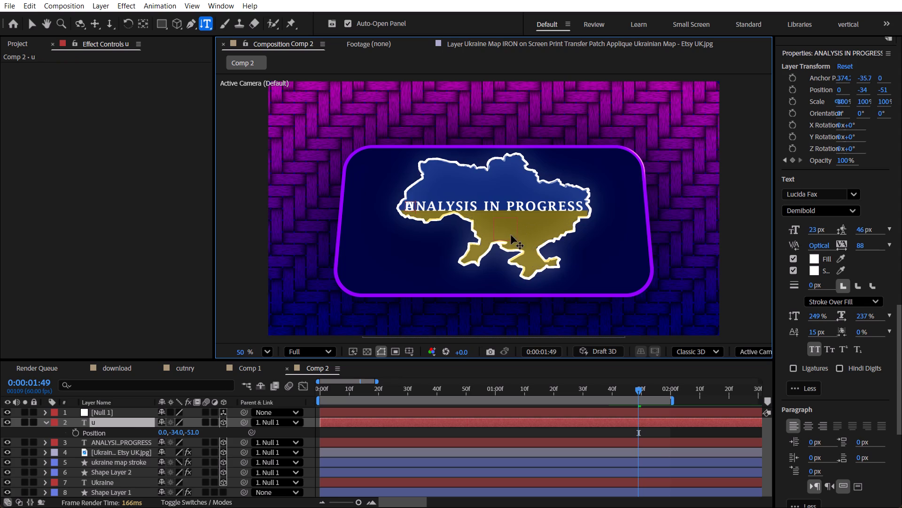
{"action": "left_click", "coordinate": [820, 349]}
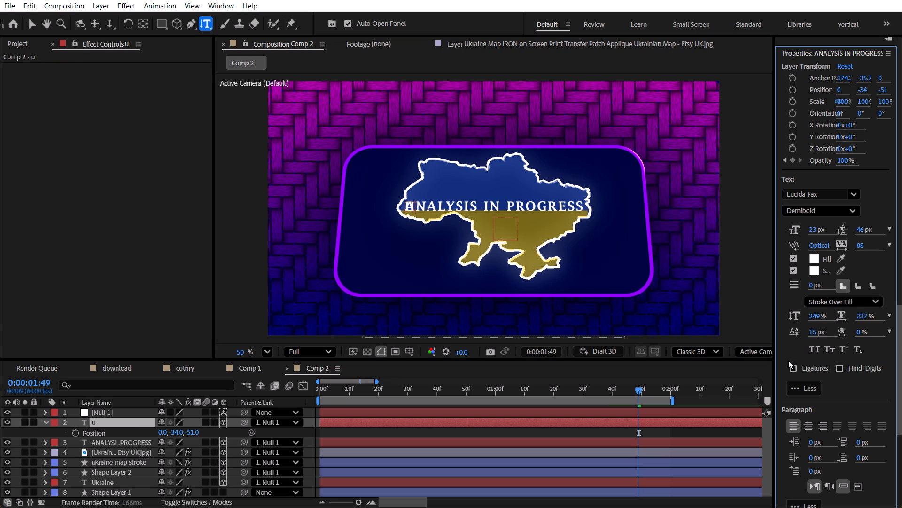
{"action": "type", "text": "kr"}
{"action": "type", "text": "aine"}
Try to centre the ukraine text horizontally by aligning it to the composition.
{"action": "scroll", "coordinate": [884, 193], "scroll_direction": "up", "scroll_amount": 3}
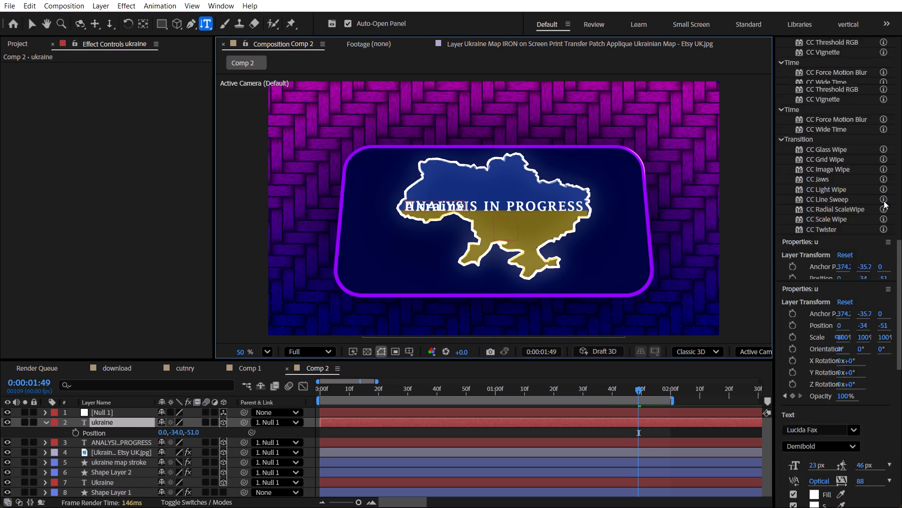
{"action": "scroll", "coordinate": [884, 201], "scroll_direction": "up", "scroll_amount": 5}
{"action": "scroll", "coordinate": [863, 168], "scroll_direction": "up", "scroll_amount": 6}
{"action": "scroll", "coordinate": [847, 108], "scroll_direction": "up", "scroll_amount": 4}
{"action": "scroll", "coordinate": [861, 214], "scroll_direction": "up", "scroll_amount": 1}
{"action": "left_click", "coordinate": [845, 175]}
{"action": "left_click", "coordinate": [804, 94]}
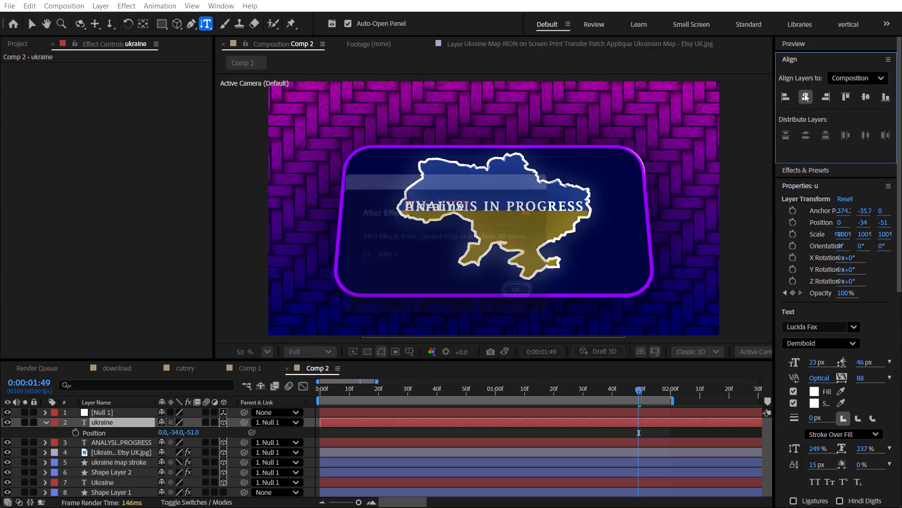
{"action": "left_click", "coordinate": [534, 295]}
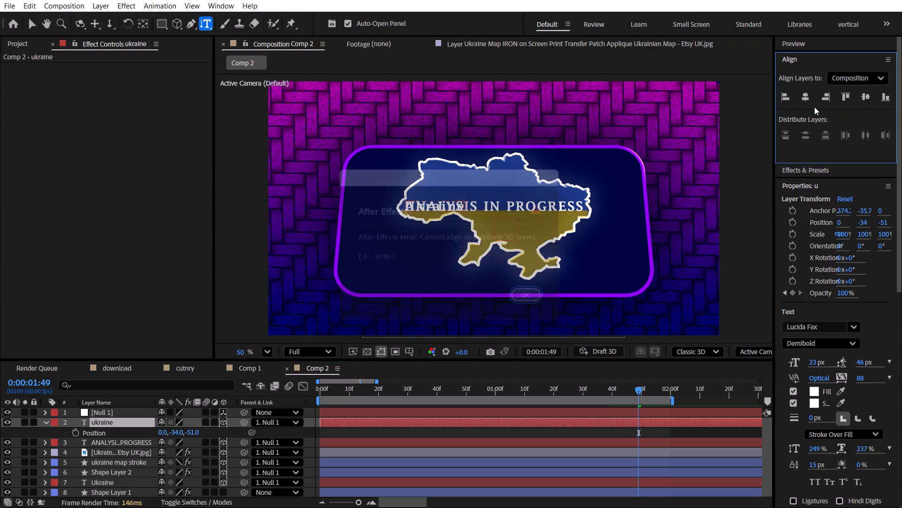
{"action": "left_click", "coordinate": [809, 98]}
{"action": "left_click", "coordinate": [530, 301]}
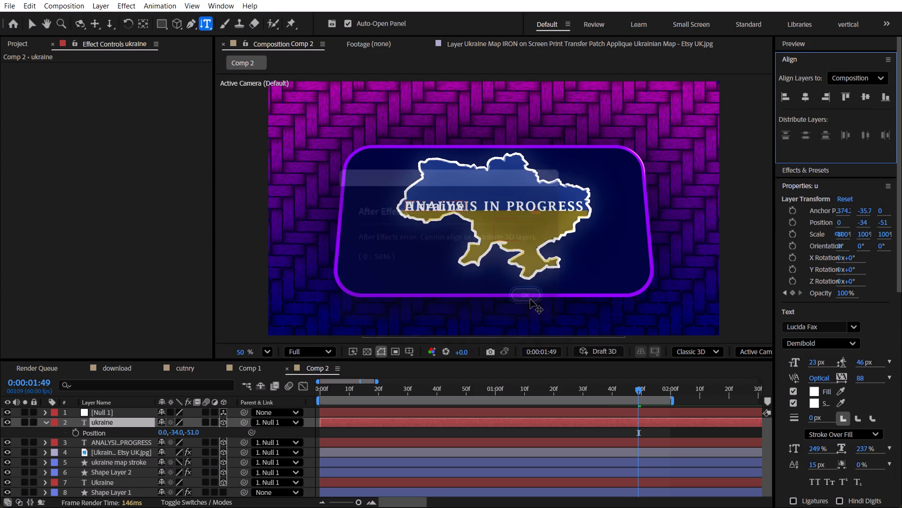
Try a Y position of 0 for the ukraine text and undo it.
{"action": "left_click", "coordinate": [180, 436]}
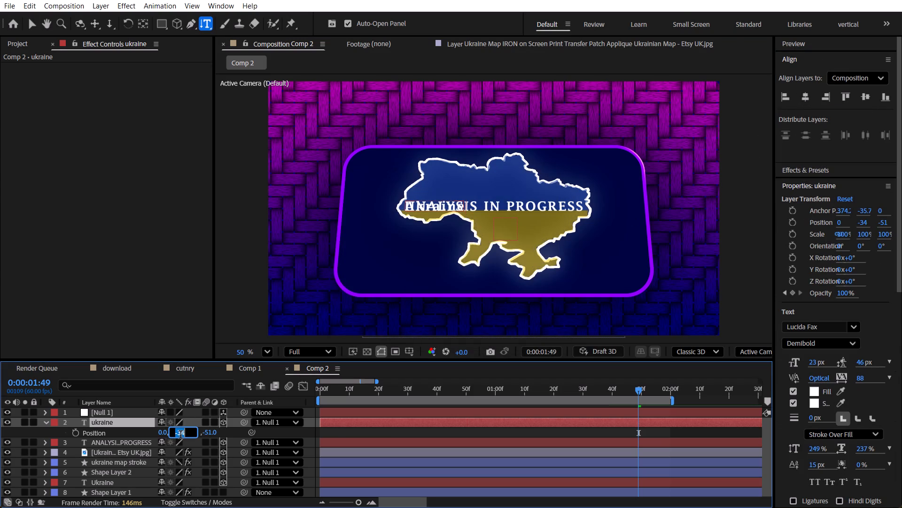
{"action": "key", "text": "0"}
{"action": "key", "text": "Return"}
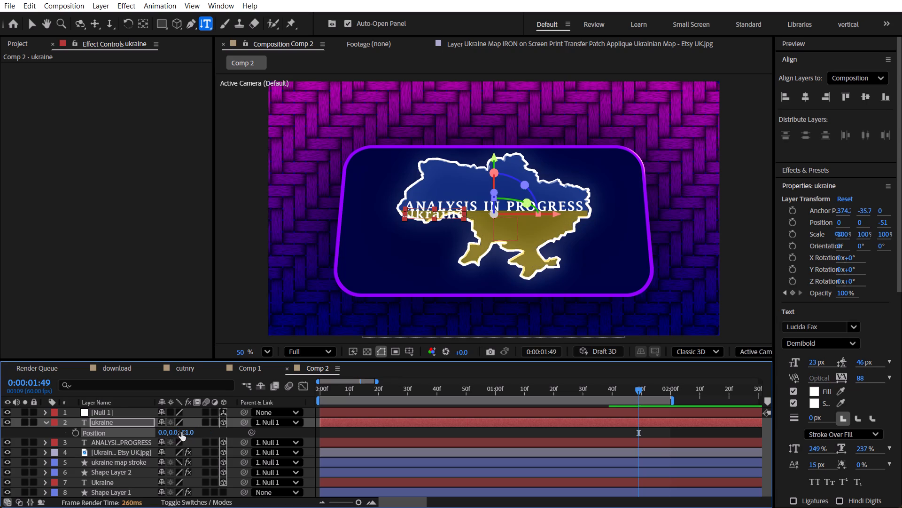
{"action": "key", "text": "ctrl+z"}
Shift the ukraine text to X position 259 and hide the overlapping ANALYSIS IN PROGRESS layer.
{"action": "left_click_drag", "start_coordinate": [165, 432], "coordinate": [164, 432]}
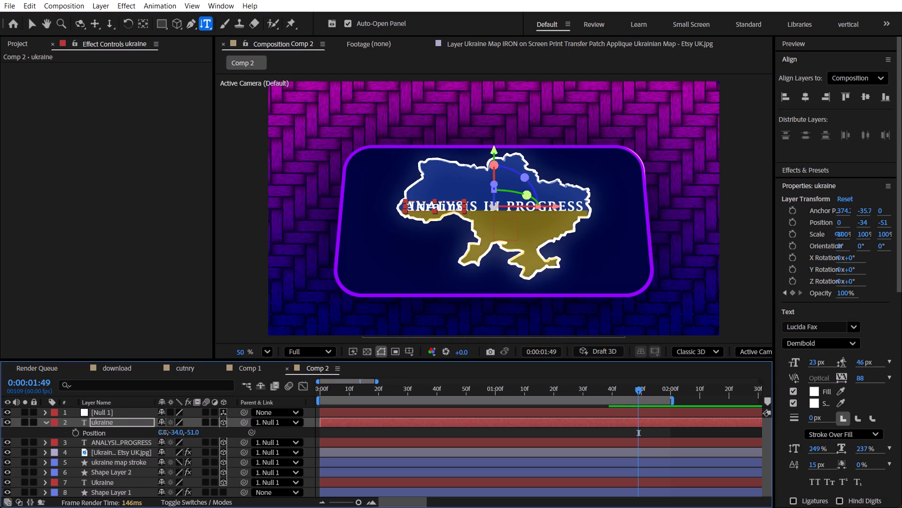
{"action": "left_click_drag", "start_coordinate": [164, 432], "coordinate": [315, 438]}
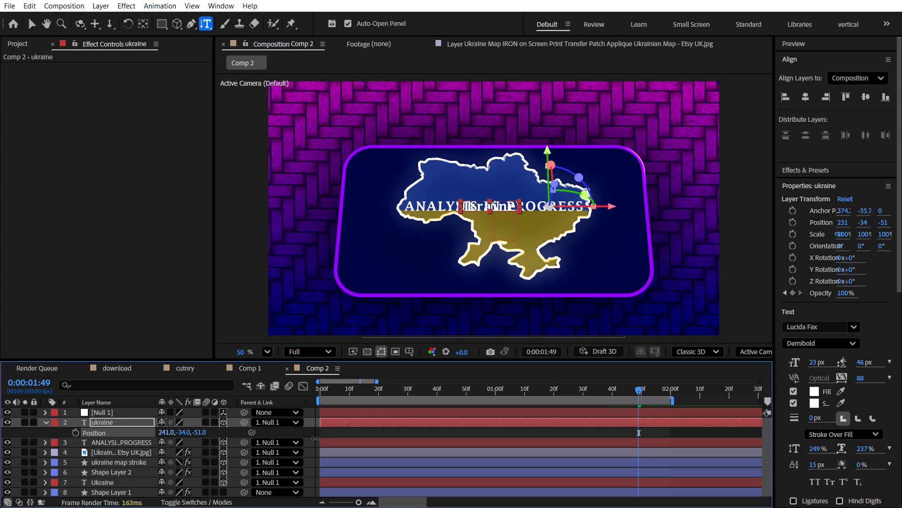
{"action": "left_click_drag", "start_coordinate": [315, 438], "coordinate": [327, 441]}
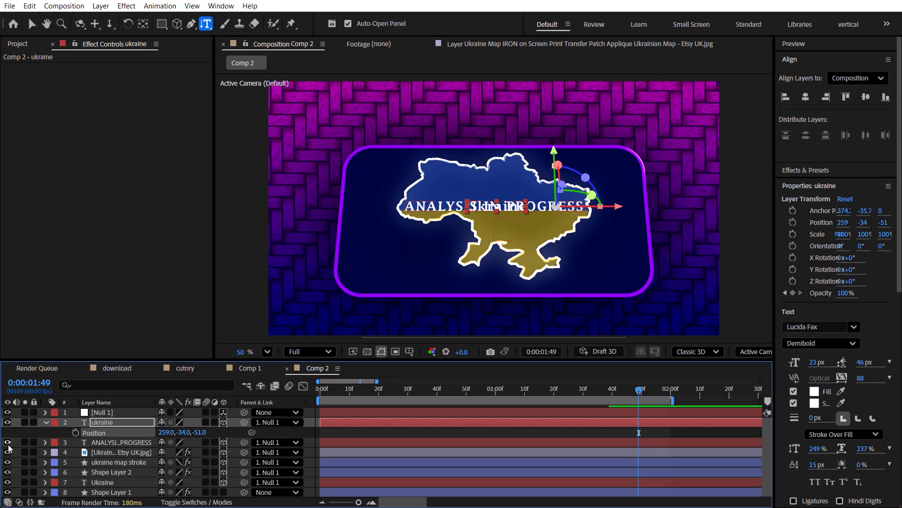
{"action": "left_click", "coordinate": [9, 442]}
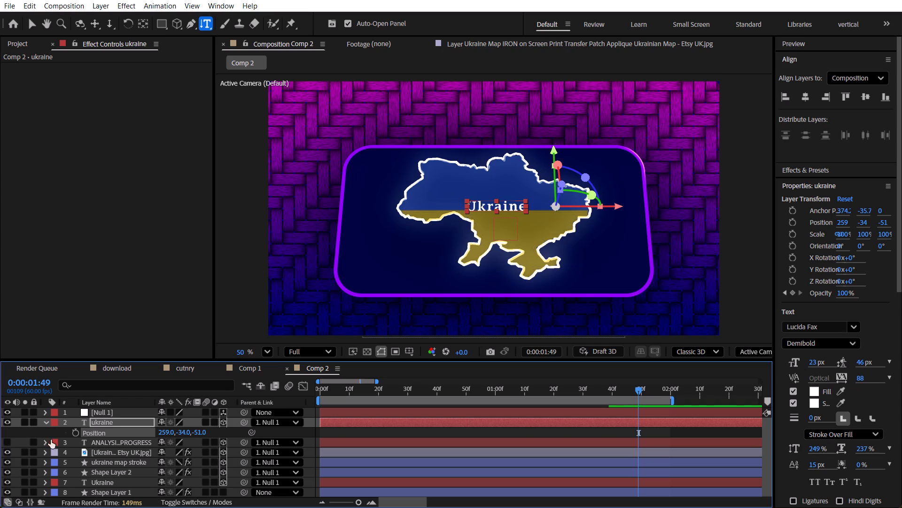
Scale the ukraine text to 119% and reposition it on the map at X 310, Y -42.
{"action": "key", "text": "shift+s"}
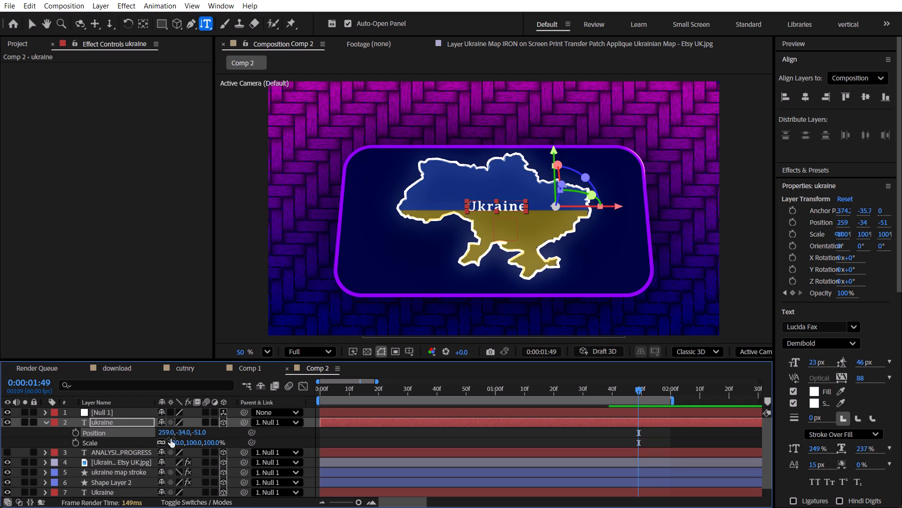
{"action": "left_click_drag", "start_coordinate": [177, 444], "coordinate": [187, 444]}
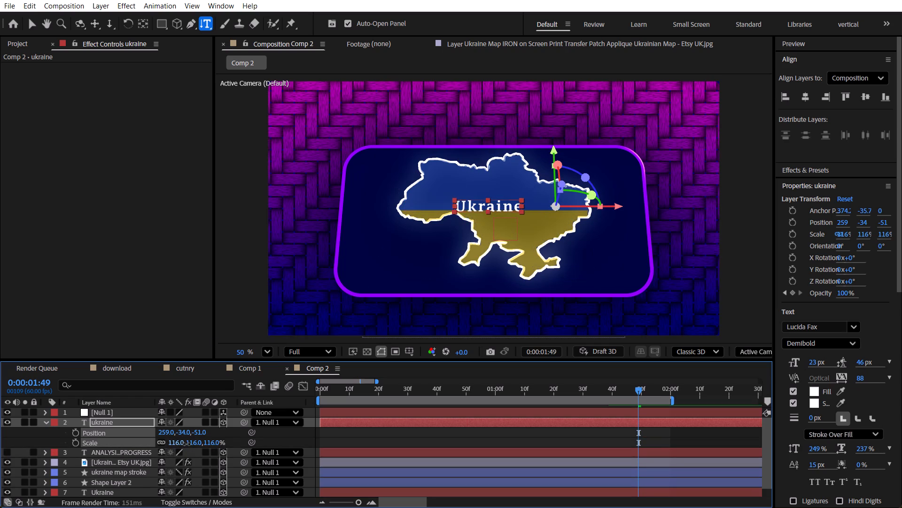
{"action": "left_click_drag", "start_coordinate": [187, 444], "coordinate": [191, 446]}
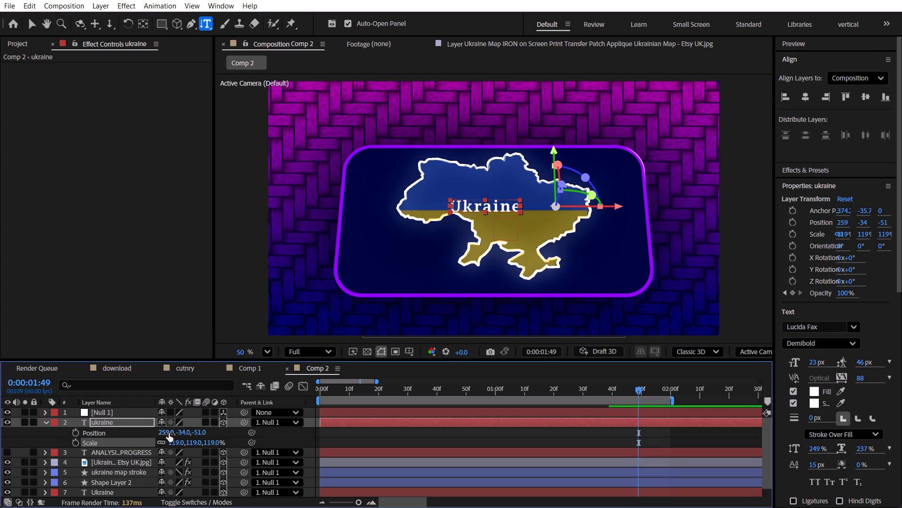
{"action": "left_click_drag", "start_coordinate": [169, 433], "coordinate": [203, 438]}
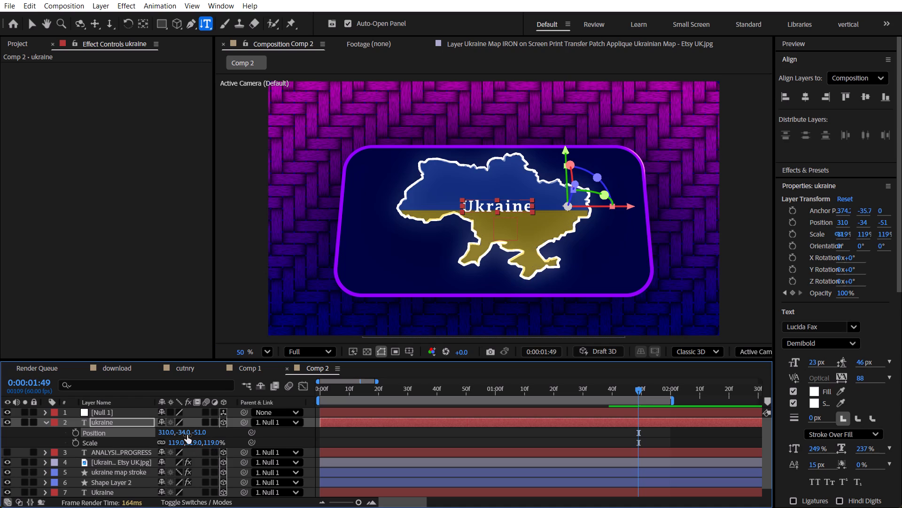
{"action": "left_click_drag", "start_coordinate": [187, 435], "coordinate": [181, 436]}
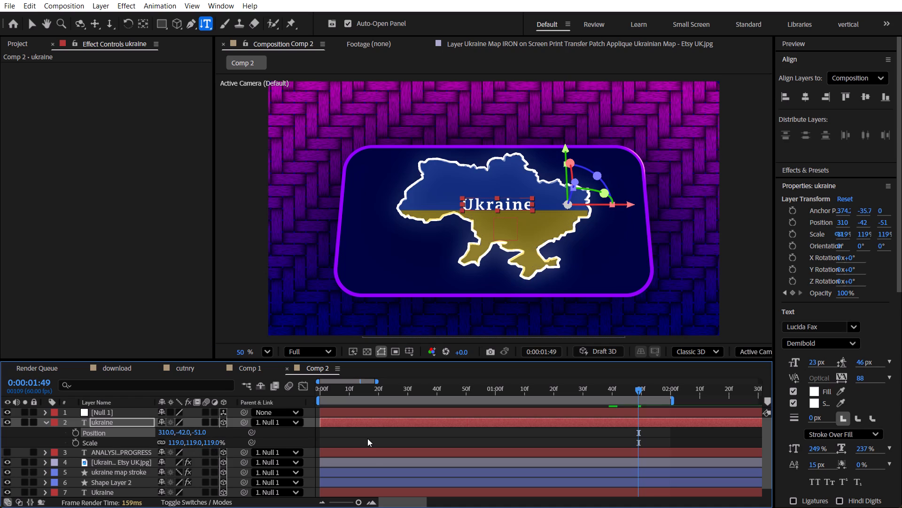
{"action": "left_click", "coordinate": [387, 437]}
Scrub from the first frame to about 0:00:01:42 to check how the ukraine text moves with the panel.
{"action": "left_click_drag", "start_coordinate": [351, 386], "coordinate": [300, 389]}
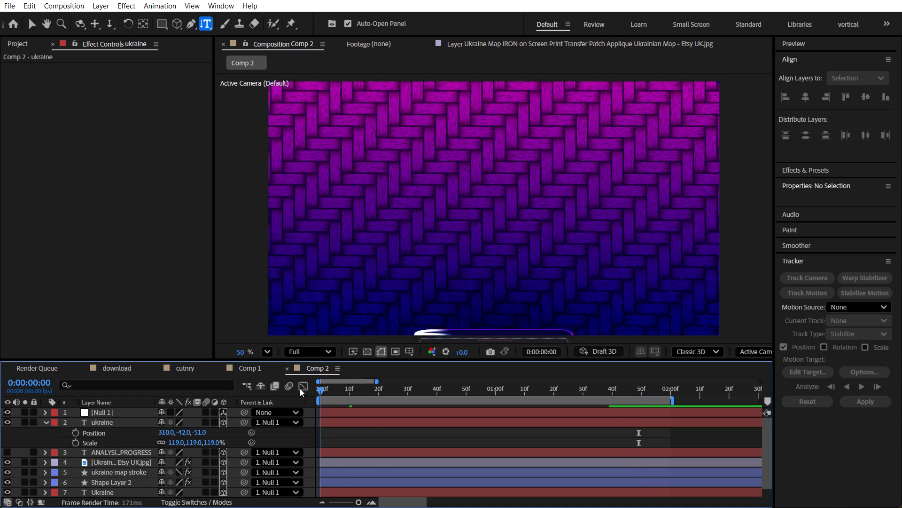
{"action": "left_click_drag", "start_coordinate": [300, 389], "coordinate": [452, 400]}
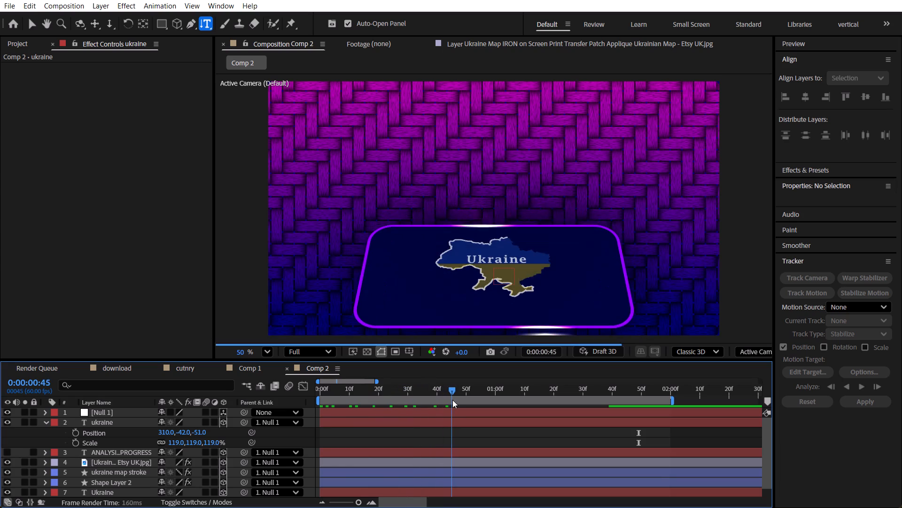
{"action": "left_click_drag", "start_coordinate": [452, 400], "coordinate": [588, 401]}
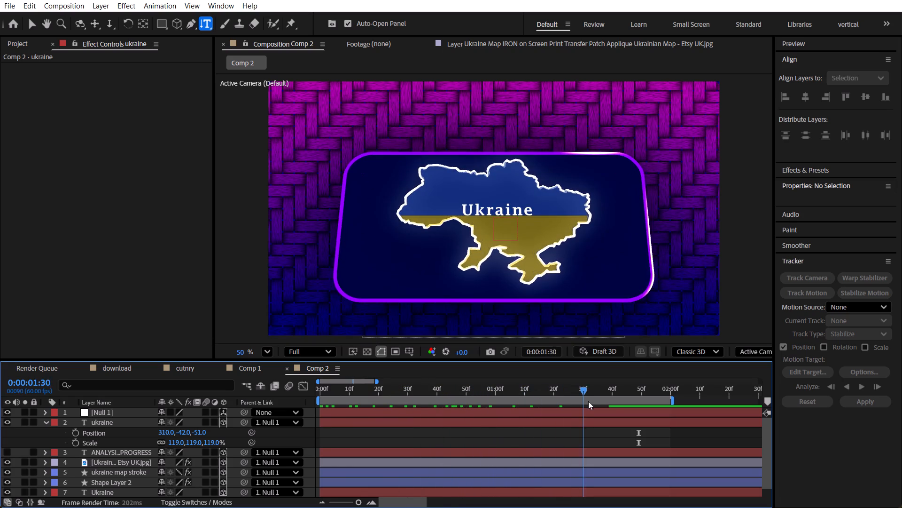
{"action": "left_click_drag", "start_coordinate": [588, 401], "coordinate": [620, 410]}
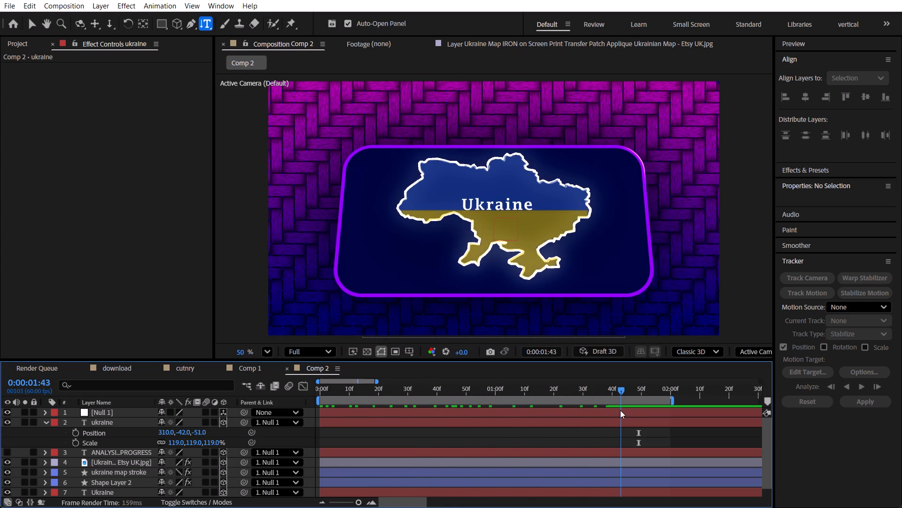
{"action": "left_click_drag", "start_coordinate": [620, 410], "coordinate": [619, 410]}
Add a Position keyframe to the ukraine text layer at 0:00:01:29, in line with the null's last keyframes.
{"action": "key", "text": "u"}
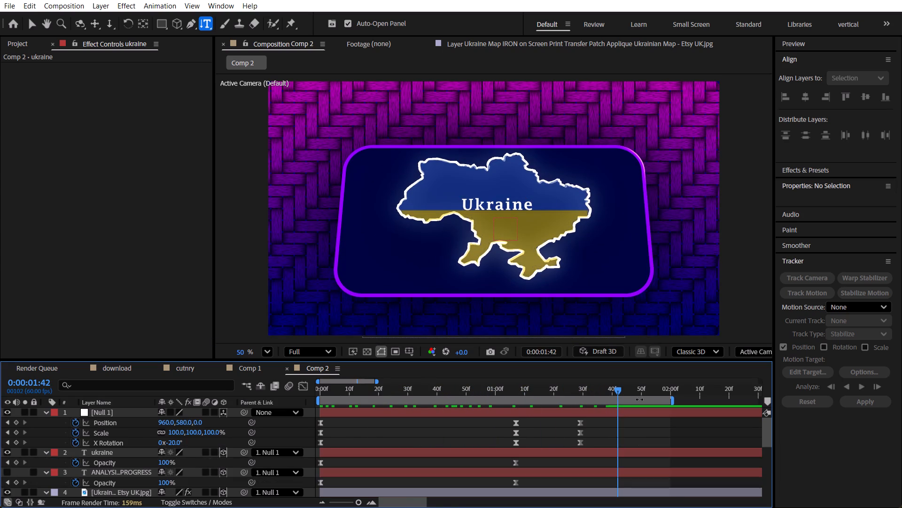
{"action": "left_click", "coordinate": [578, 390]}
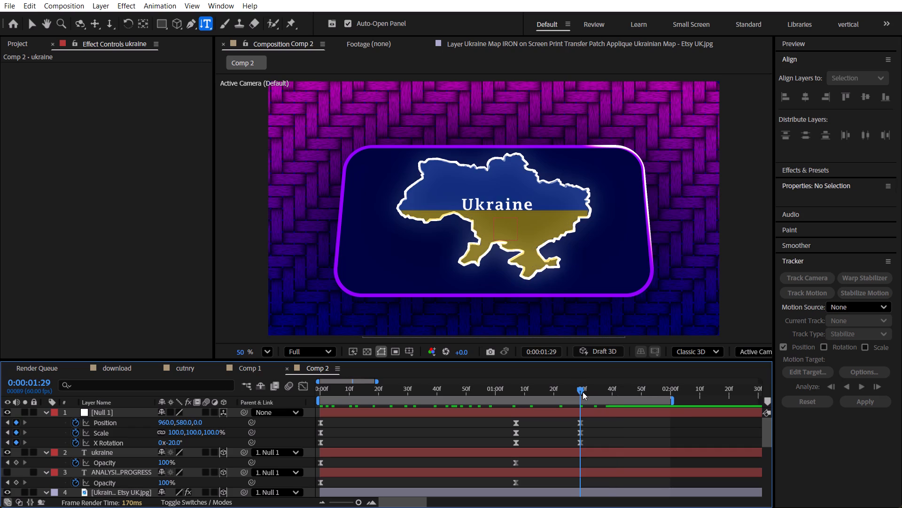
{"action": "key", "text": "u"}
{"action": "left_click", "coordinate": [133, 423]}
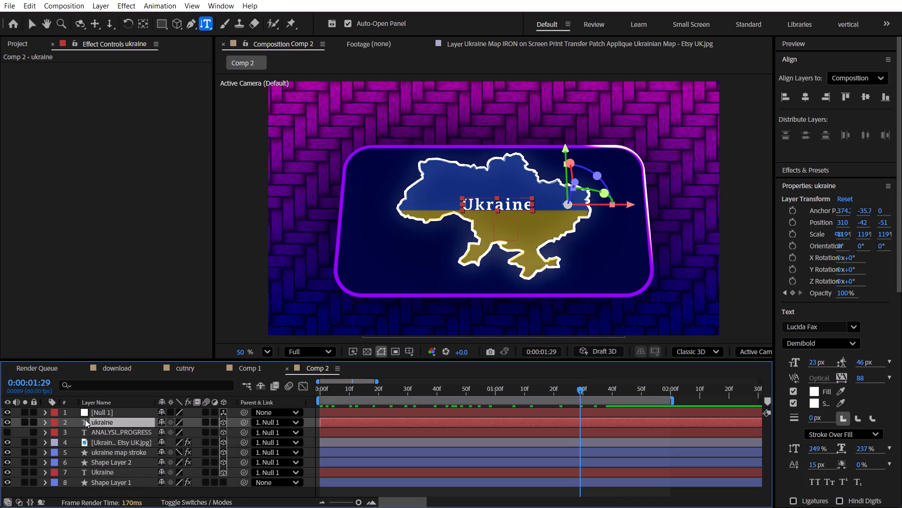
{"action": "key", "text": "p"}
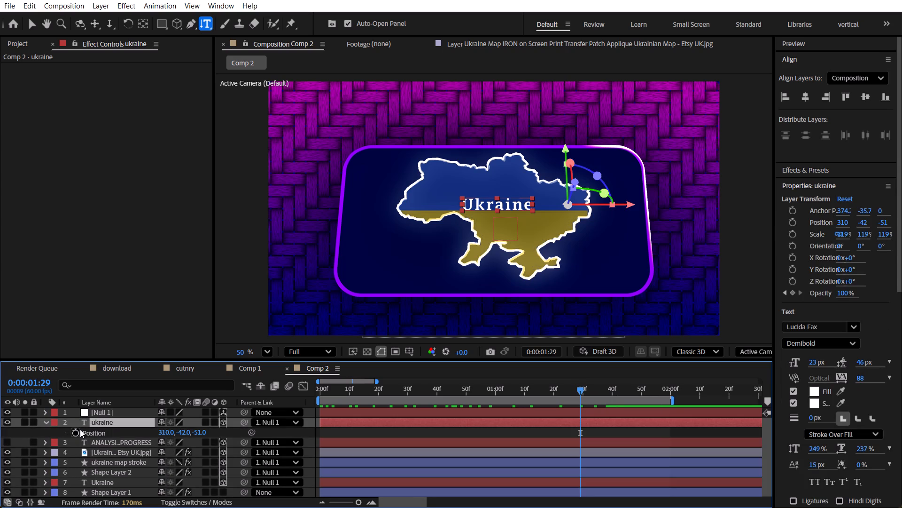
{"action": "left_click", "coordinate": [80, 432]}
At 0:00:01:35, keyframe the ukraine text's position with Y at -21 and Z at -126.
{"action": "left_click", "coordinate": [595, 389]}
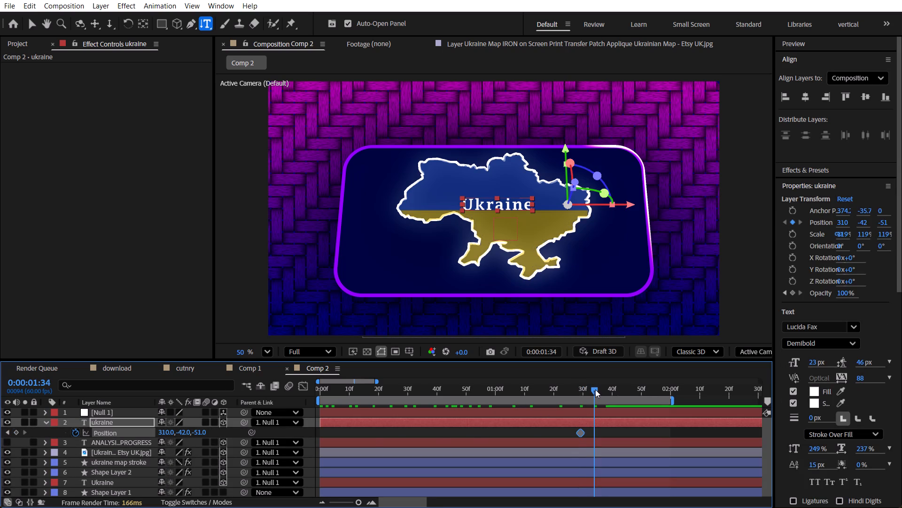
{"action": "left_click_drag", "start_coordinate": [200, 431], "coordinate": [175, 433]}
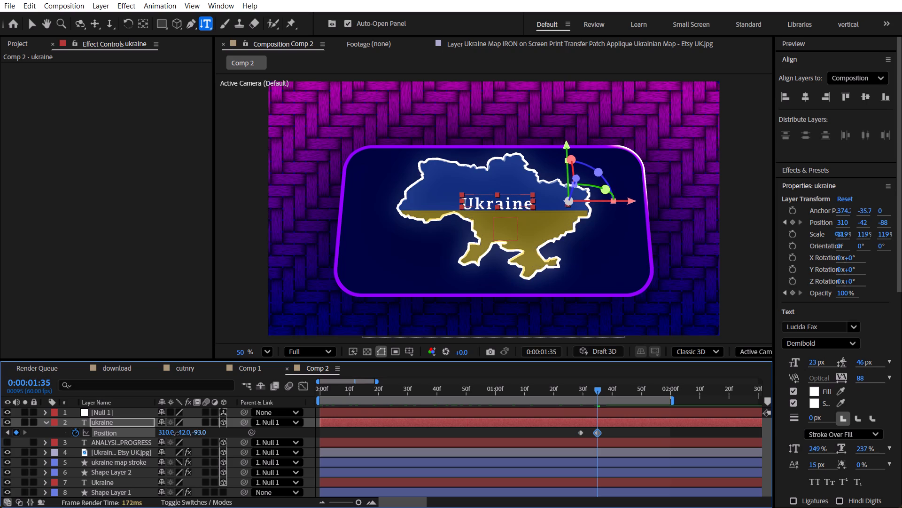
{"action": "left_click_drag", "start_coordinate": [175, 433], "coordinate": [159, 433]}
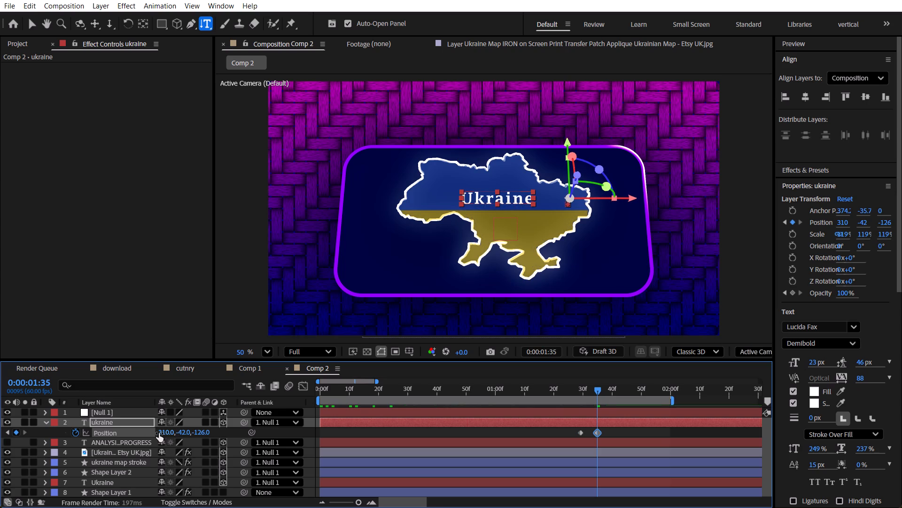
{"action": "left_click_drag", "start_coordinate": [184, 434], "coordinate": [202, 434]}
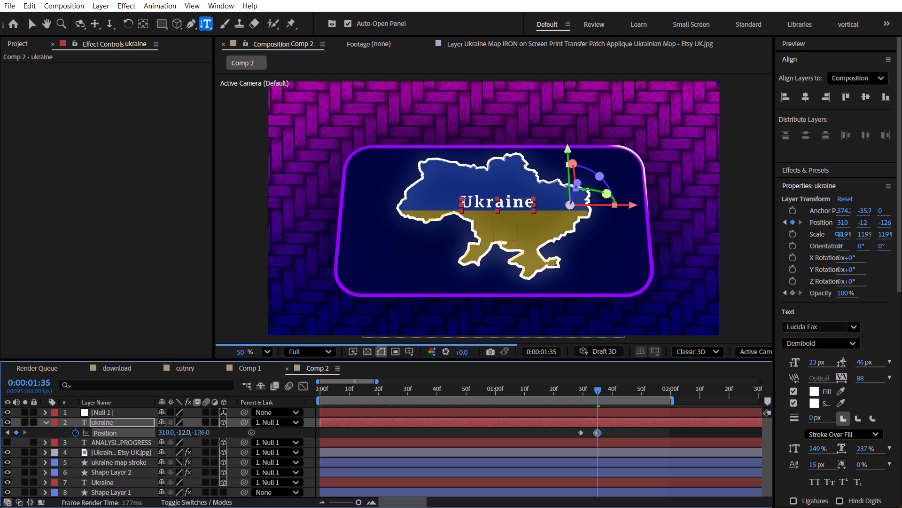
{"action": "left_click_drag", "start_coordinate": [202, 434], "coordinate": [196, 435]}
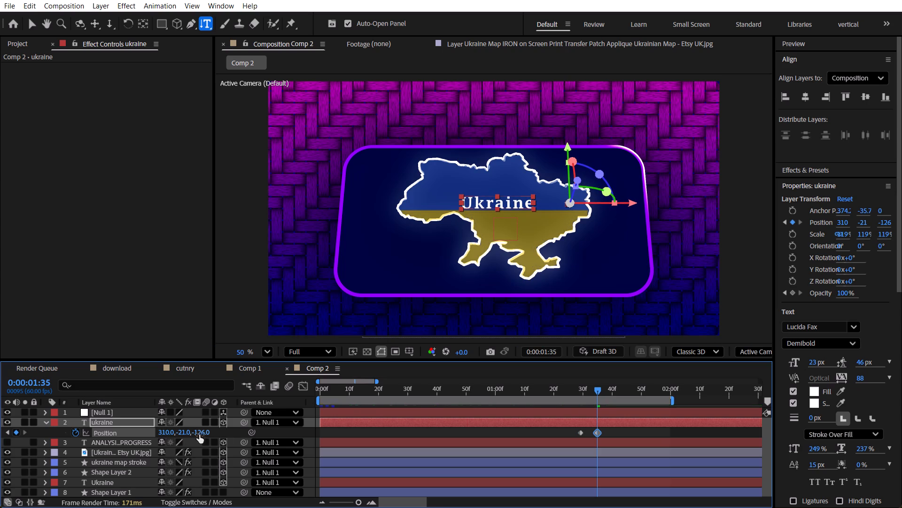
Move the ukraine text's second Position keyframe to 0:00:01:40 and bring the current time to that frame.
{"action": "left_click_drag", "start_coordinate": [574, 393], "coordinate": [548, 393]}
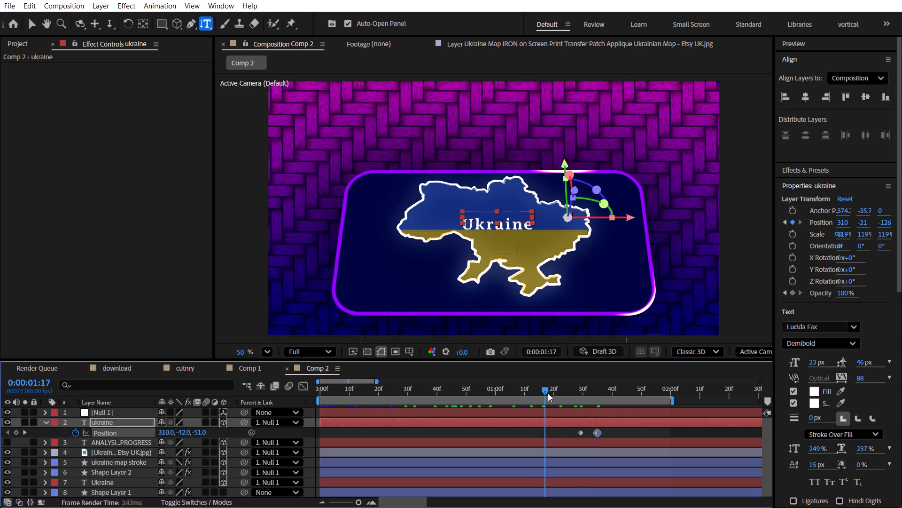
{"action": "left_click_drag", "start_coordinate": [548, 393], "coordinate": [591, 392]}
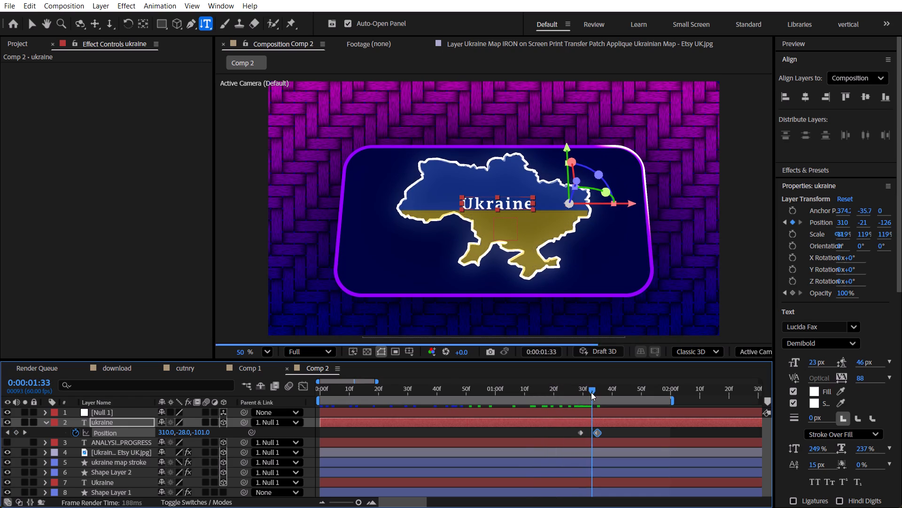
{"action": "left_click_drag", "start_coordinate": [591, 392], "coordinate": [598, 388]}
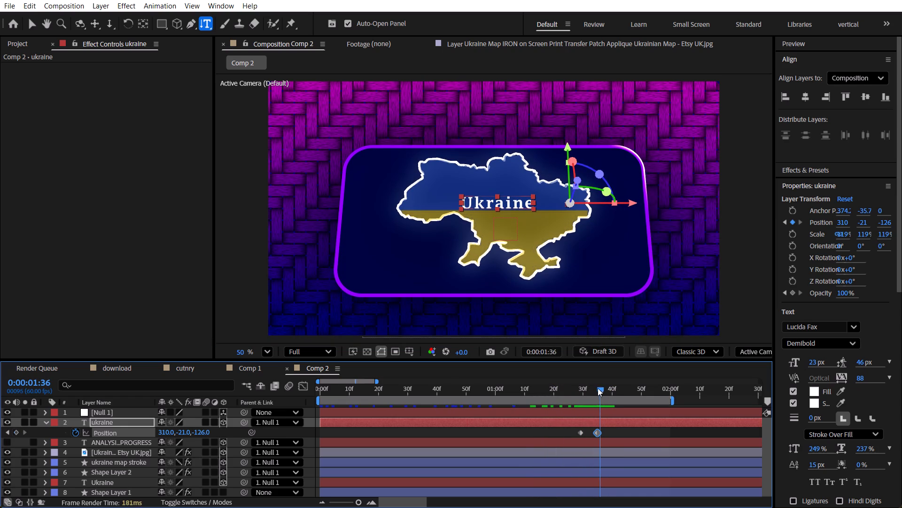
{"action": "left_click_drag", "start_coordinate": [598, 388], "coordinate": [597, 387]}
{"action": "left_click_drag", "start_coordinate": [596, 430], "coordinate": [616, 430]}
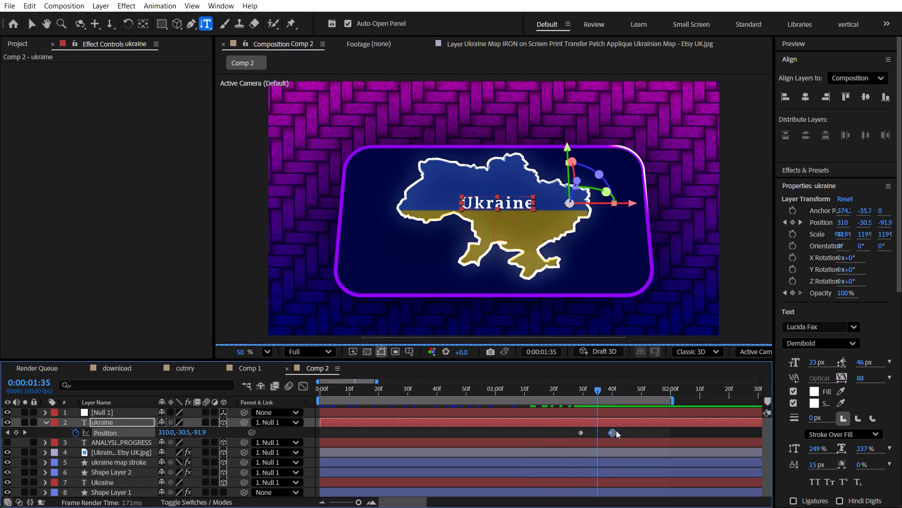
{"action": "left_click_drag", "start_coordinate": [616, 430], "coordinate": [611, 429]}
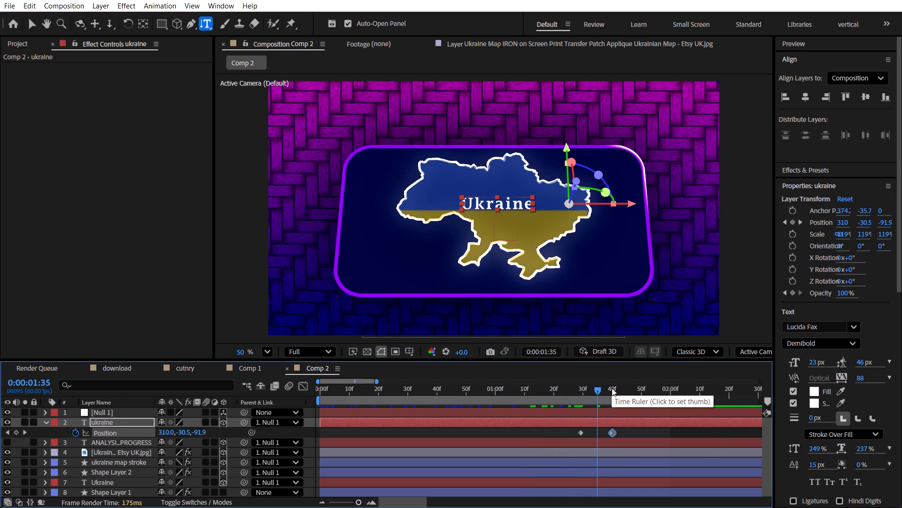
{"action": "left_click", "coordinate": [612, 389]}
At 0:00:01:40, set the ukraine text's position to Y 20 and Z -275.
{"action": "left_click_drag", "start_coordinate": [198, 433], "coordinate": [216, 433]}
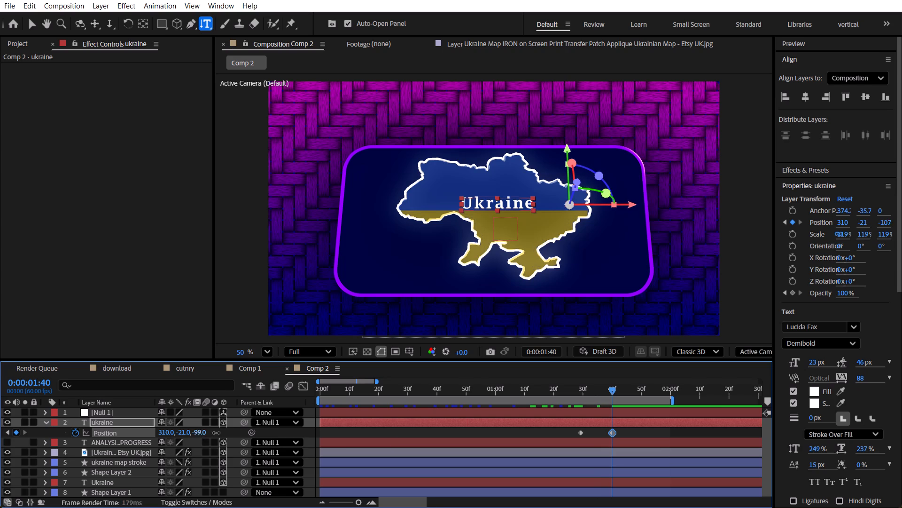
{"action": "left_click_drag", "start_coordinate": [216, 433], "coordinate": [117, 422]}
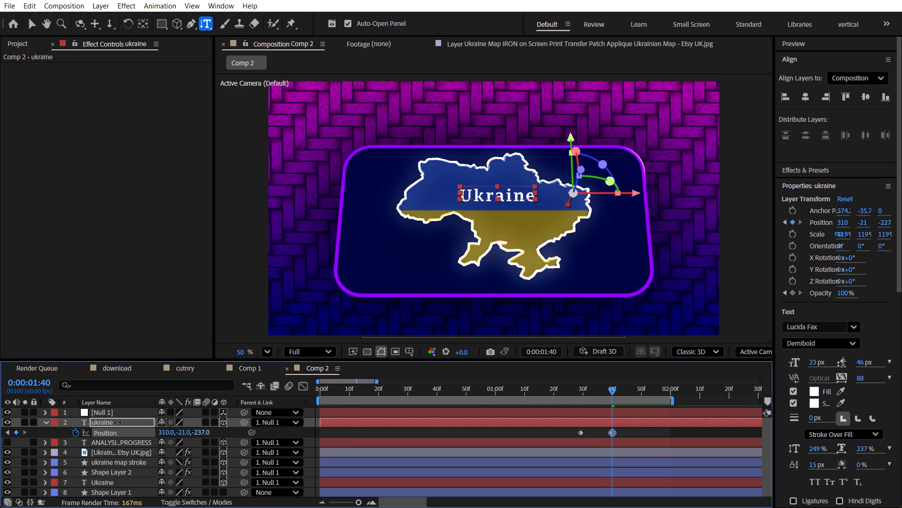
{"action": "left_click_drag", "start_coordinate": [117, 422], "coordinate": [101, 423]}
{"action": "left_click_drag", "start_coordinate": [185, 435], "coordinate": [213, 432]}
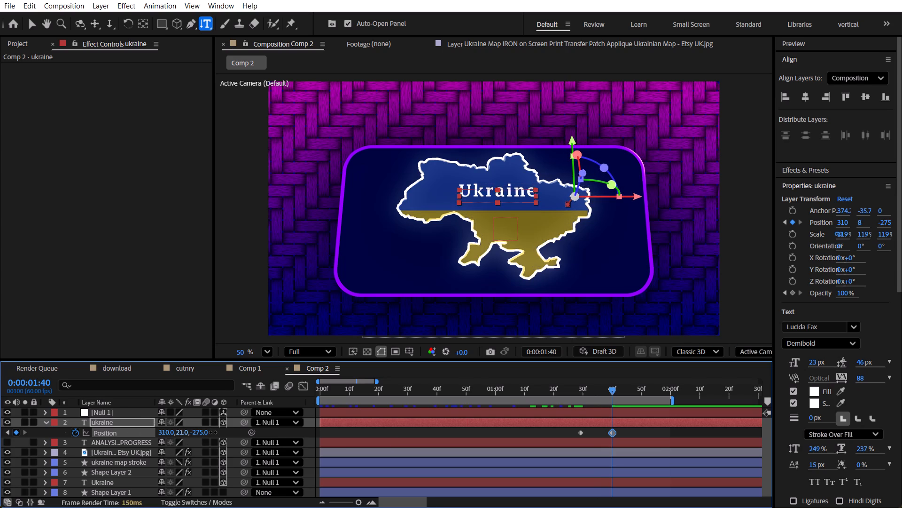
{"action": "left_click_drag", "start_coordinate": [213, 432], "coordinate": [212, 431]}
{"action": "left_click", "coordinate": [418, 432]}
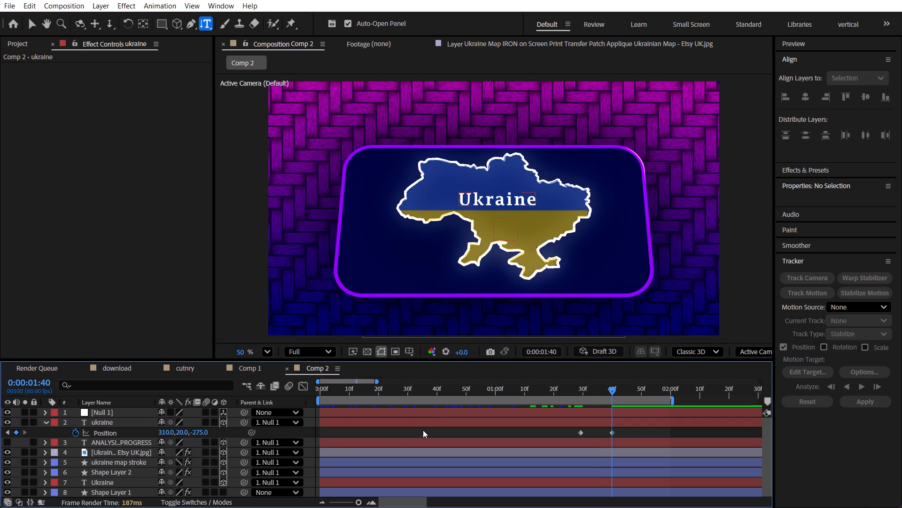
Preview Comp 2 from the first frame to check how the ukraine text moves with the panel.
{"action": "left_click_drag", "start_coordinate": [407, 391], "coordinate": [316, 392]}
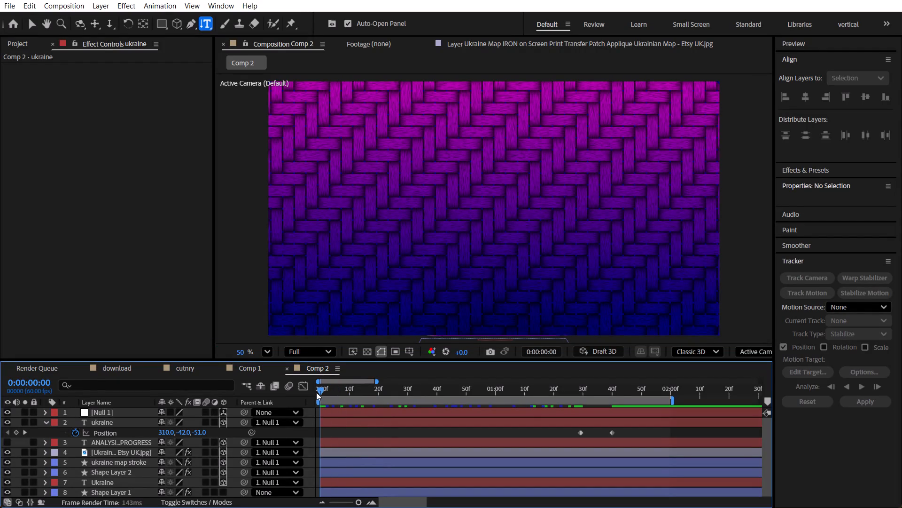
{"action": "left_click_drag", "start_coordinate": [316, 392], "coordinate": [316, 392]}
{"action": "key", "text": "space"}
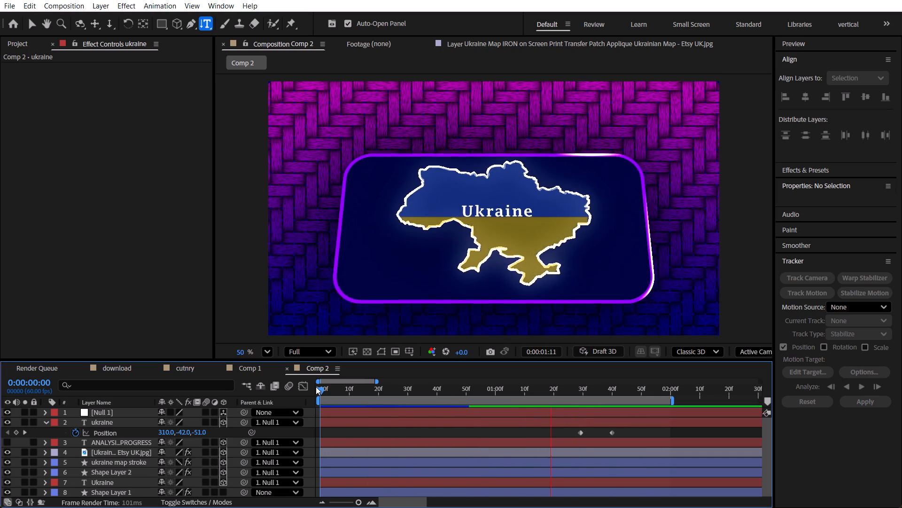
{"action": "key", "text": "space"}
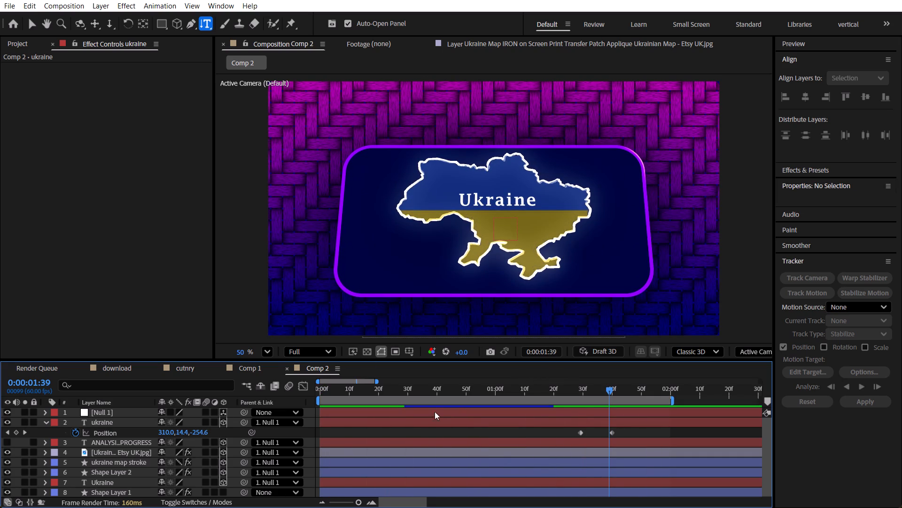
Collapse the displayed keyframed properties and save the project.
{"action": "type", "text": "uu"}
{"action": "key", "text": "ctrl+s"}
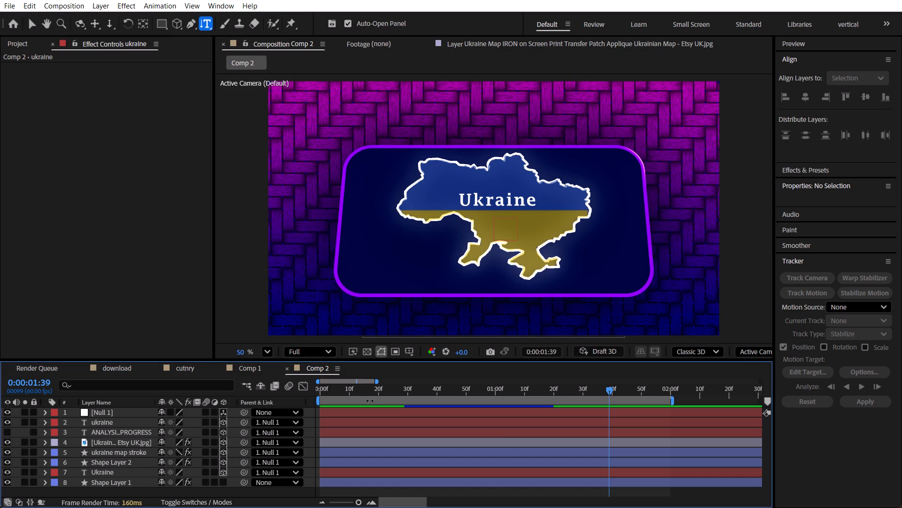
Delay the ukraine map stroke's first End keyframe to 0:00:00:27, where the panel comes into view.
{"action": "left_click_drag", "start_coordinate": [391, 391], "coordinate": [322, 391]}
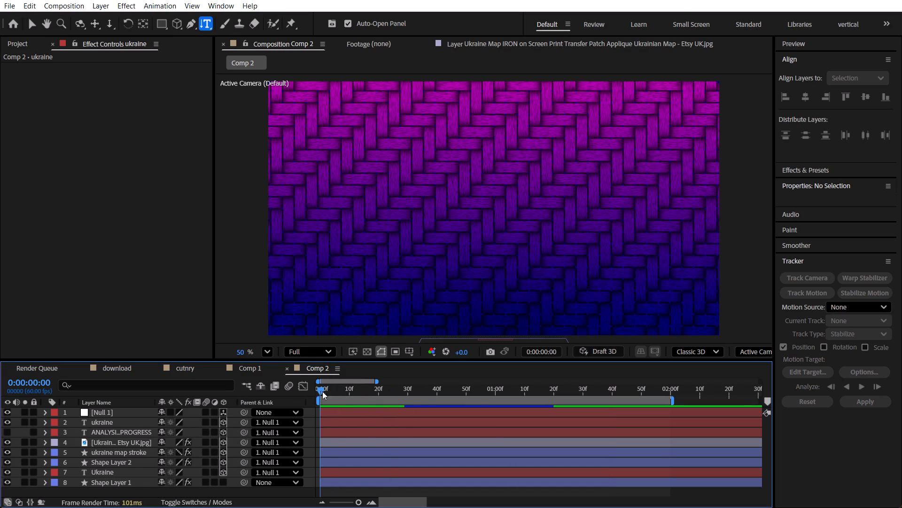
{"action": "left_click_drag", "start_coordinate": [322, 391], "coordinate": [639, 391]}
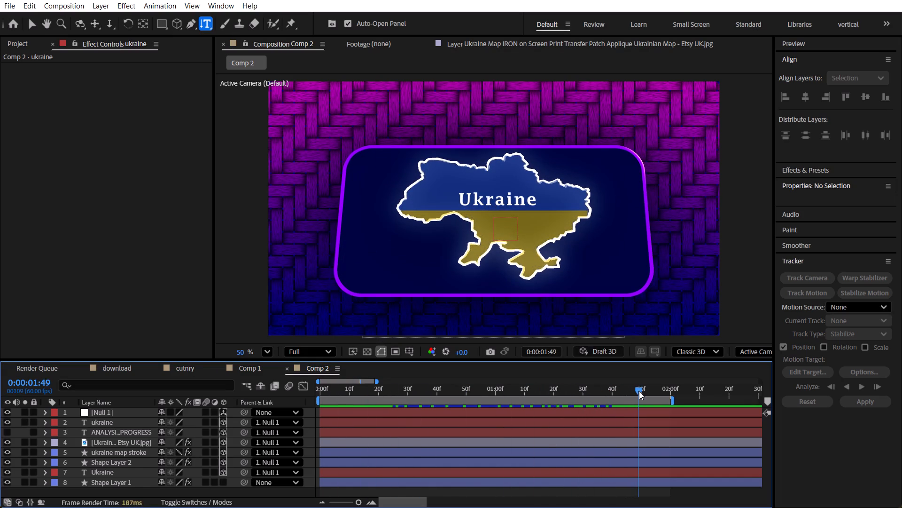
{"action": "left_click_drag", "start_coordinate": [639, 391], "coordinate": [469, 405]}
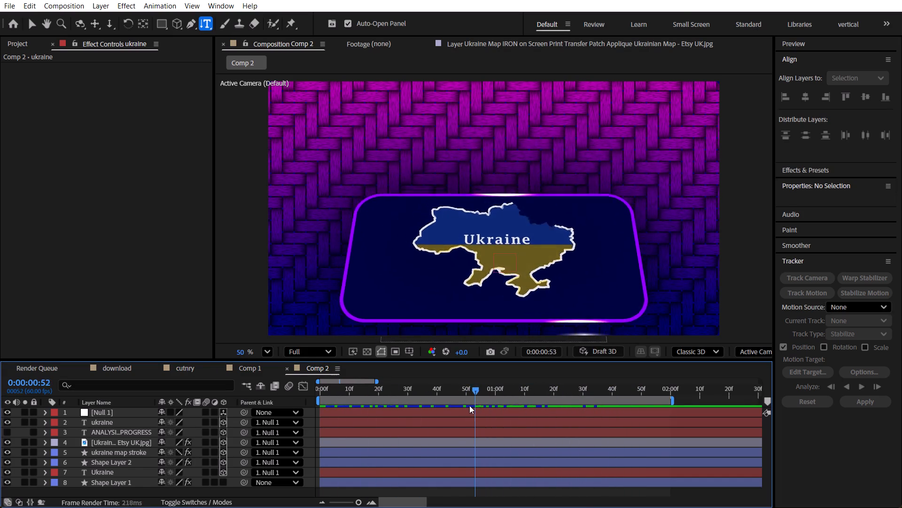
{"action": "left_click_drag", "start_coordinate": [469, 405], "coordinate": [327, 397]}
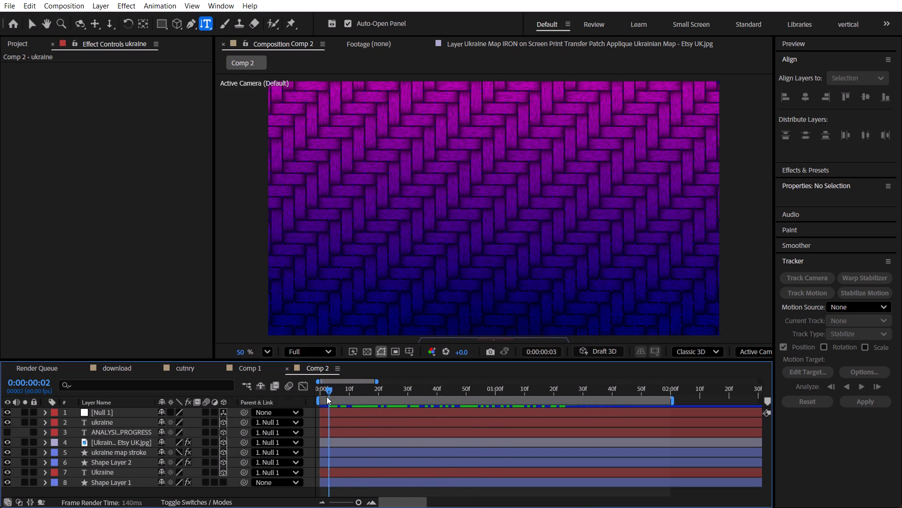
{"action": "left_click_drag", "start_coordinate": [327, 397], "coordinate": [397, 395]}
{"action": "left_click", "coordinate": [397, 395]}
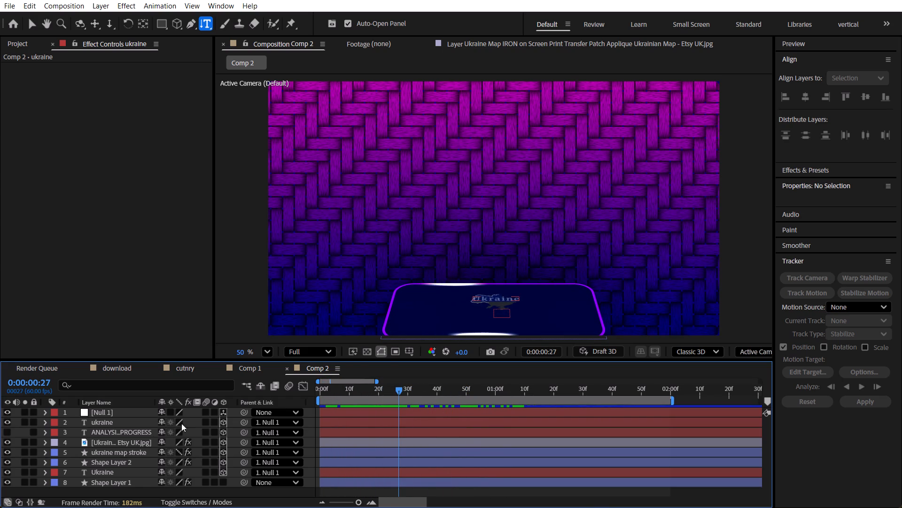
{"action": "left_click", "coordinate": [134, 441]}
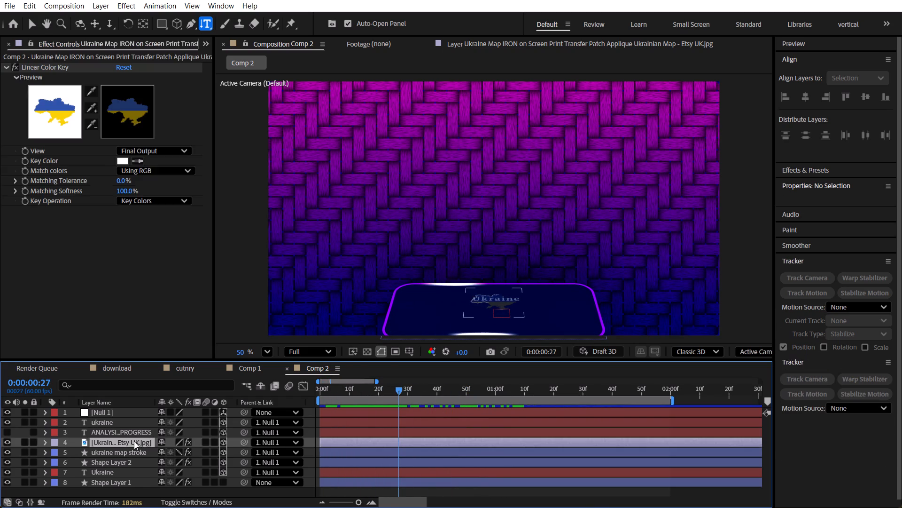
{"action": "left_click", "coordinate": [132, 451]}
{"action": "key", "text": "u"}
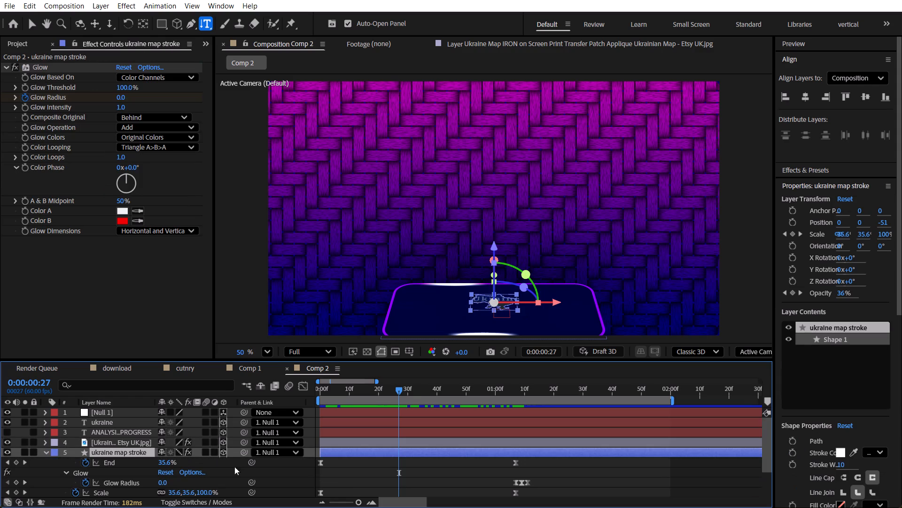
{"action": "left_click_drag", "start_coordinate": [332, 468], "coordinate": [331, 468]}
{"action": "left_click_drag", "start_coordinate": [331, 468], "coordinate": [315, 462]}
{"action": "left_click_drag", "start_coordinate": [319, 462], "coordinate": [398, 460]}
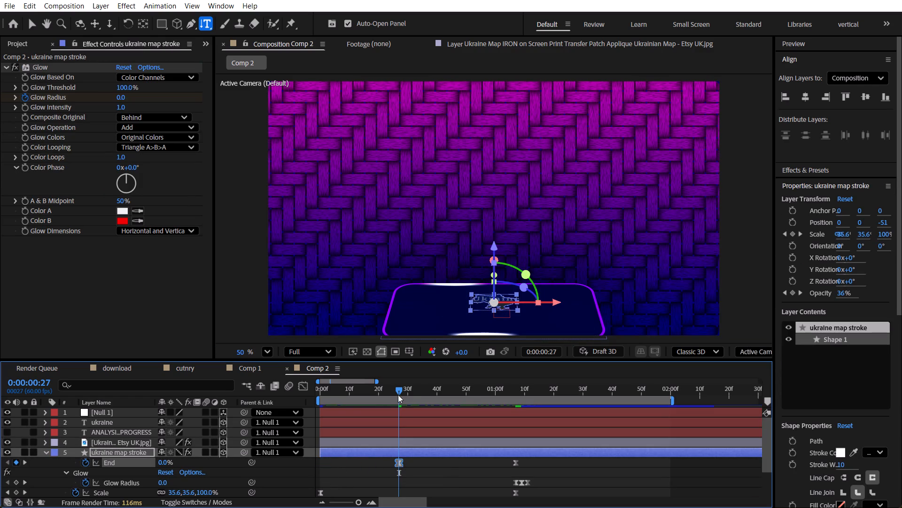
Scrub and preview Comp 2 from the first frame to check the delayed drawing of the map outline.
{"action": "left_click_drag", "start_coordinate": [398, 391], "coordinate": [391, 394]}
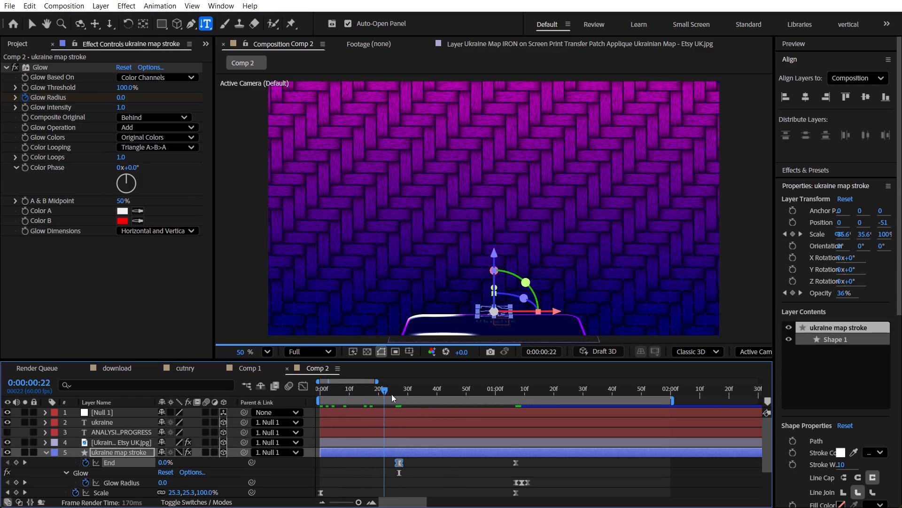
{"action": "left_click_drag", "start_coordinate": [391, 394], "coordinate": [444, 399]}
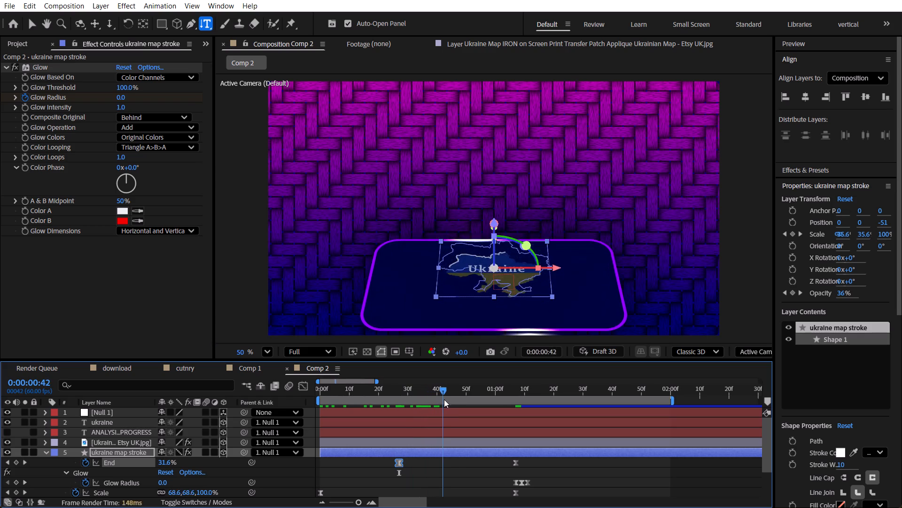
{"action": "left_click_drag", "start_coordinate": [444, 399], "coordinate": [462, 402]}
{"action": "left_click", "coordinate": [437, 469]}
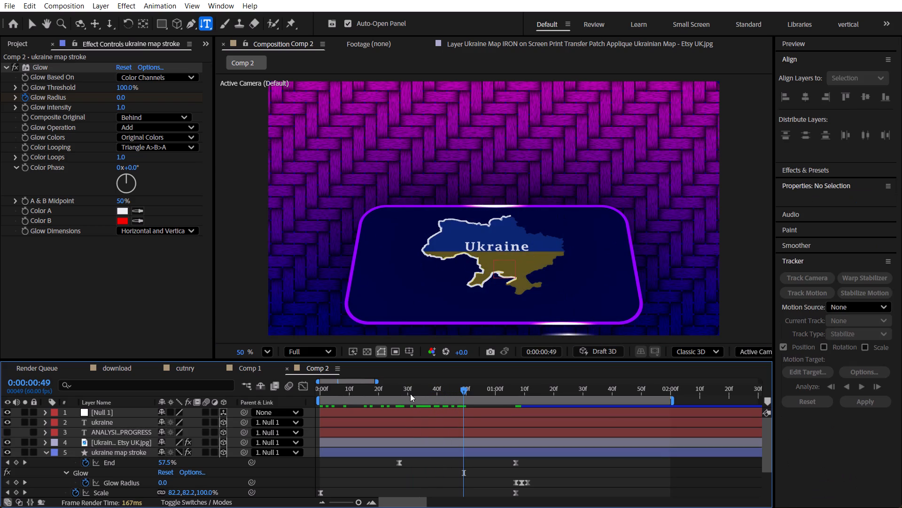
{"action": "left_click_drag", "start_coordinate": [409, 393], "coordinate": [418, 396]}
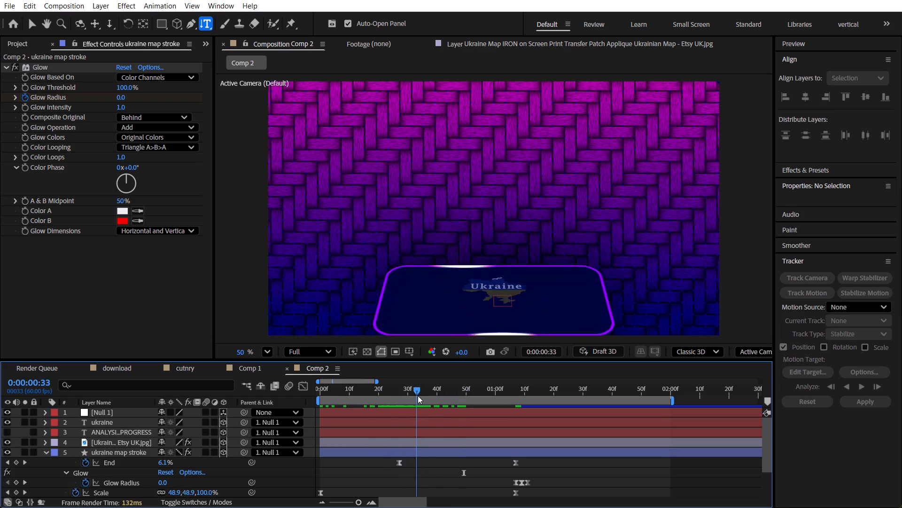
{"action": "left_click_drag", "start_coordinate": [418, 396], "coordinate": [467, 398]}
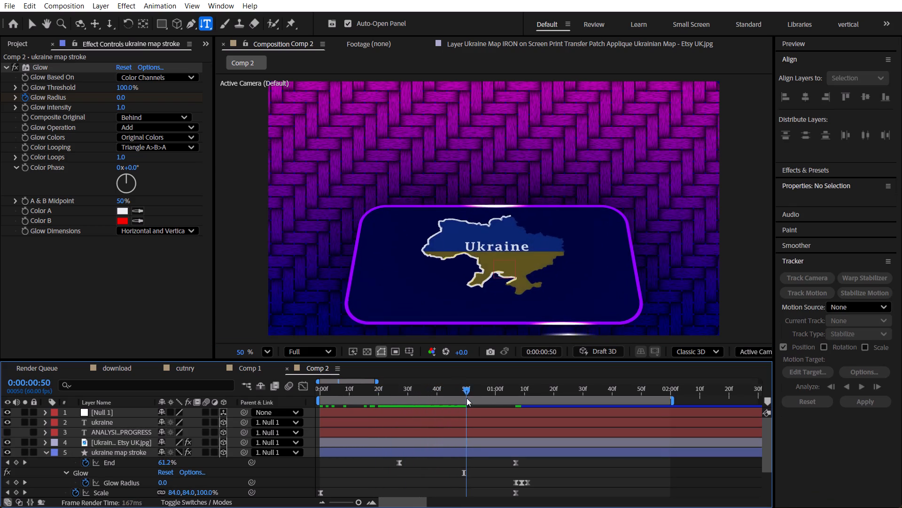
{"action": "left_click_drag", "start_coordinate": [467, 398], "coordinate": [517, 402]}
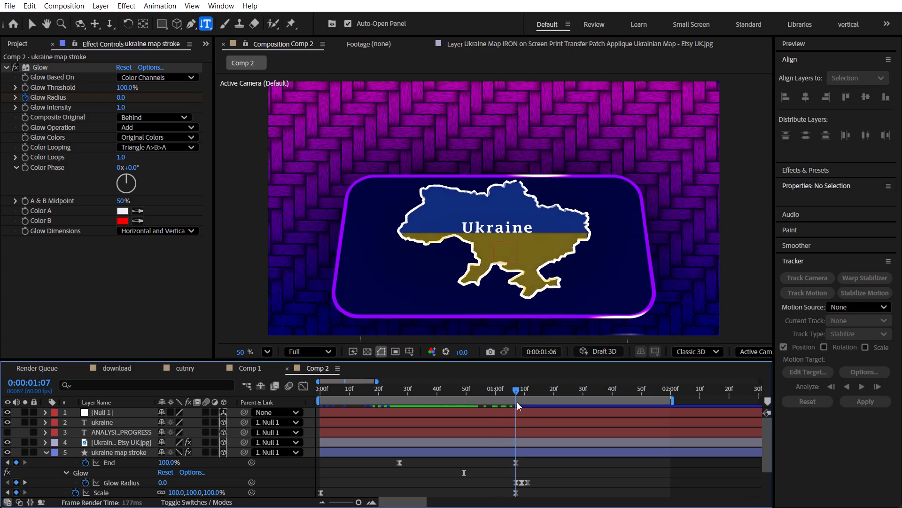
{"action": "left_click_drag", "start_coordinate": [517, 402], "coordinate": [301, 400]}
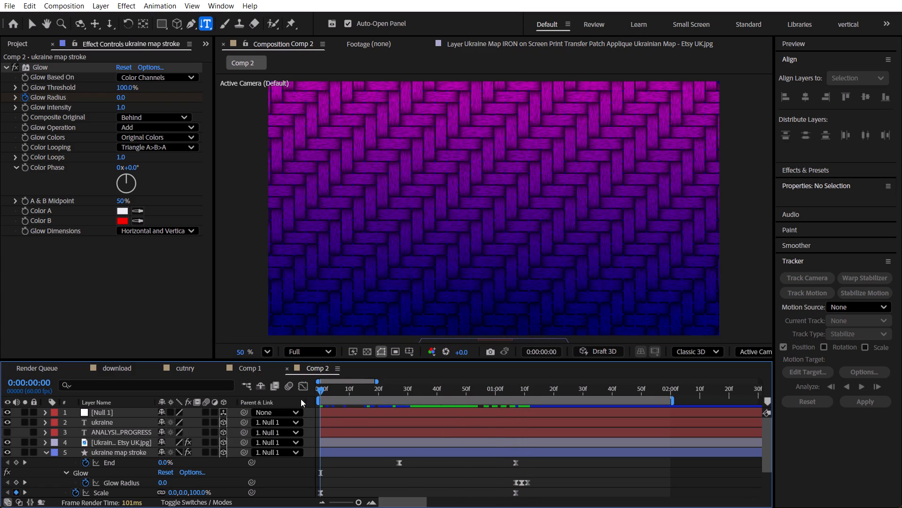
{"action": "key", "text": "space"}
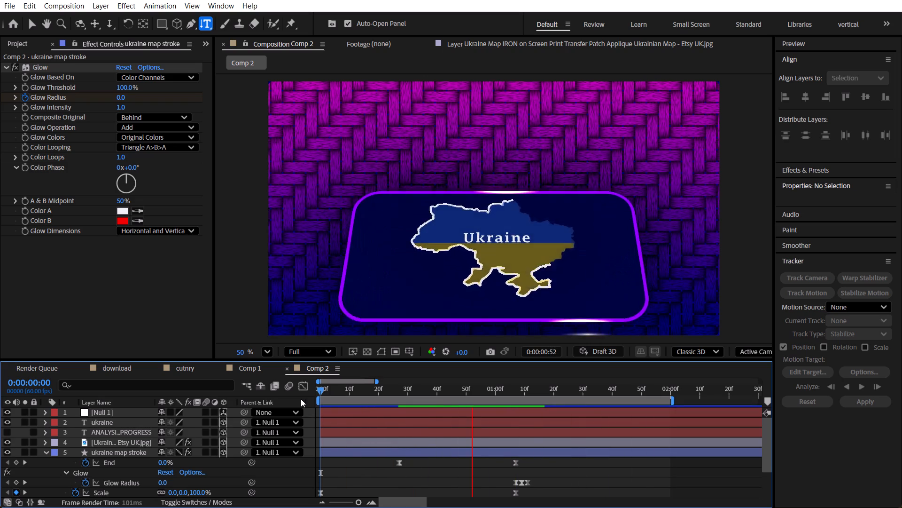
{"action": "key", "text": "space"}
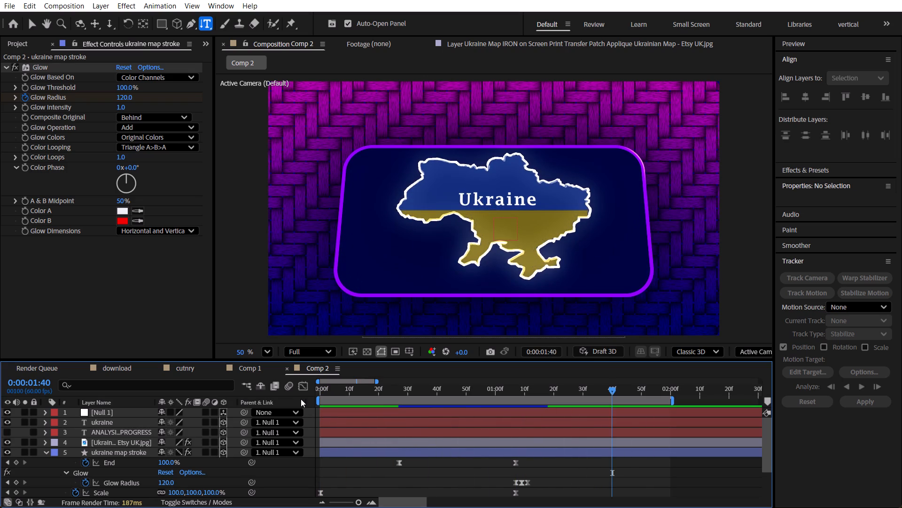
Zoom in to 200% on the map's upper edge to inspect how the white outline fits the map image.
{"action": "left_click", "coordinate": [442, 470]}
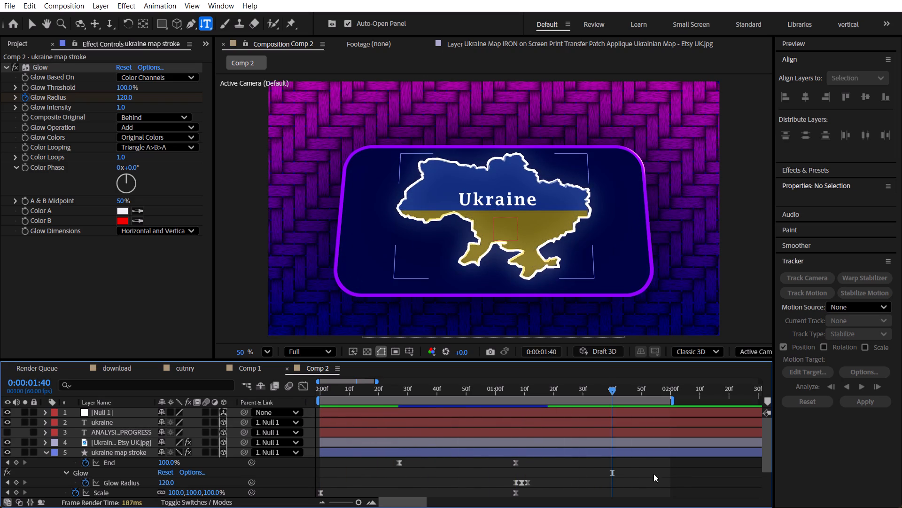
{"action": "left_click", "coordinate": [641, 471]}
{"action": "scroll", "coordinate": [474, 166], "scroll_direction": "up", "scroll_amount": 4}
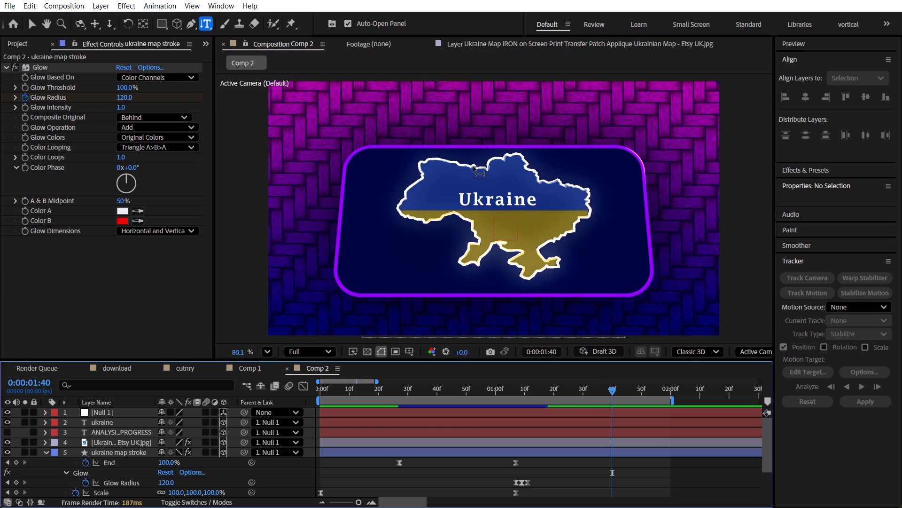
{"action": "scroll", "coordinate": [487, 147], "scroll_direction": "up", "scroll_amount": 8}
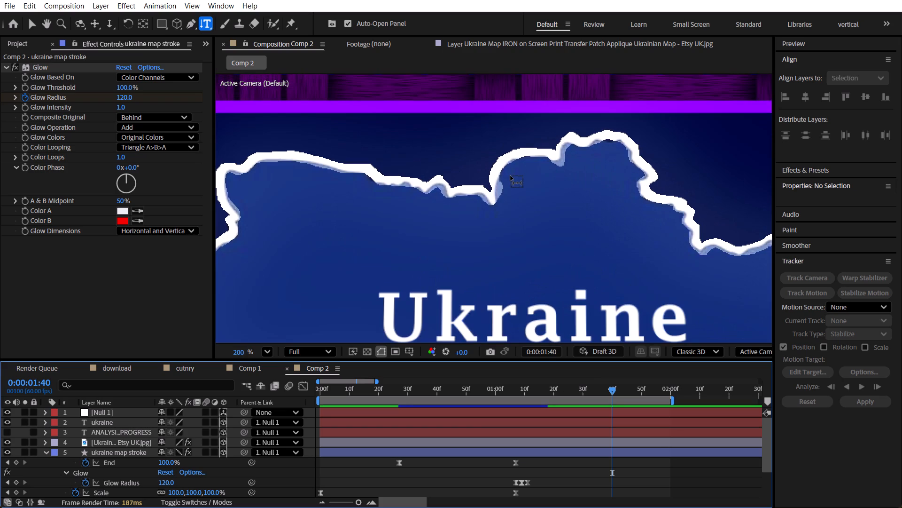
{"action": "scroll", "coordinate": [479, 441], "scroll_direction": "down", "scroll_amount": 2}
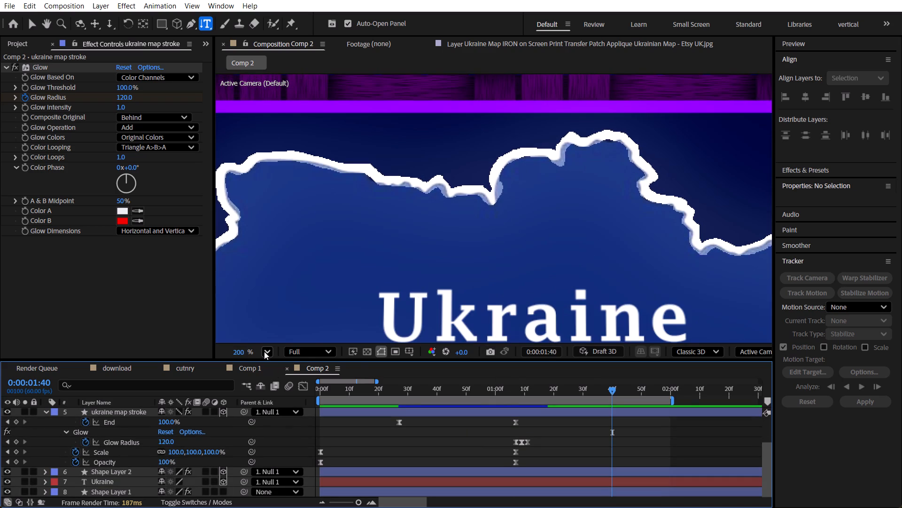
Undo the delay of the ukraine map stroke's first End keyframe, scrub through the outline animation, and save the project.
{"action": "left_click", "coordinate": [264, 350]}
{"action": "left_click", "coordinate": [307, 113]}
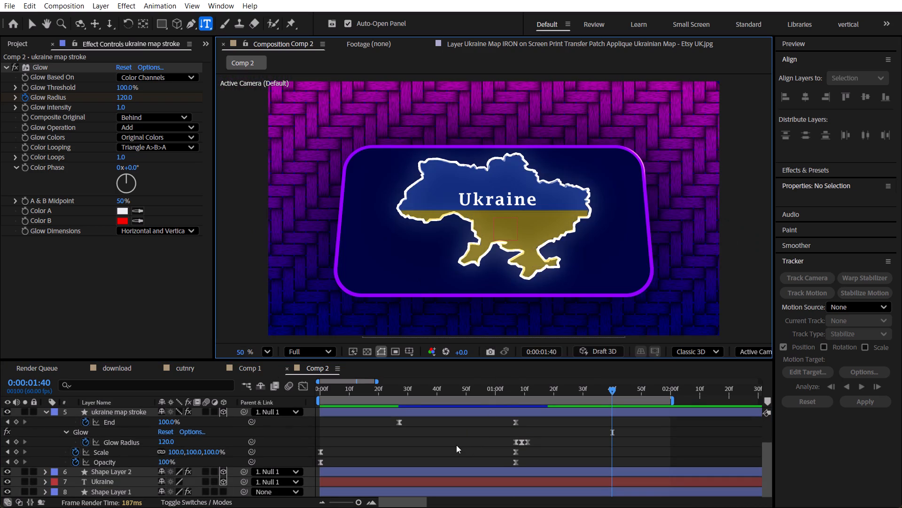
{"action": "left_click", "coordinate": [456, 445]}
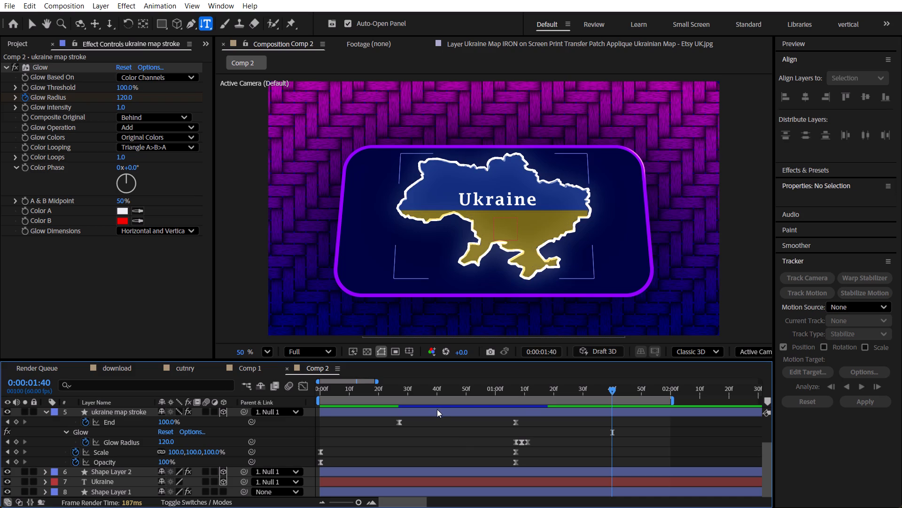
{"action": "key", "text": "ctrl+z"}
{"action": "left_click_drag", "start_coordinate": [389, 393], "coordinate": [312, 393]}
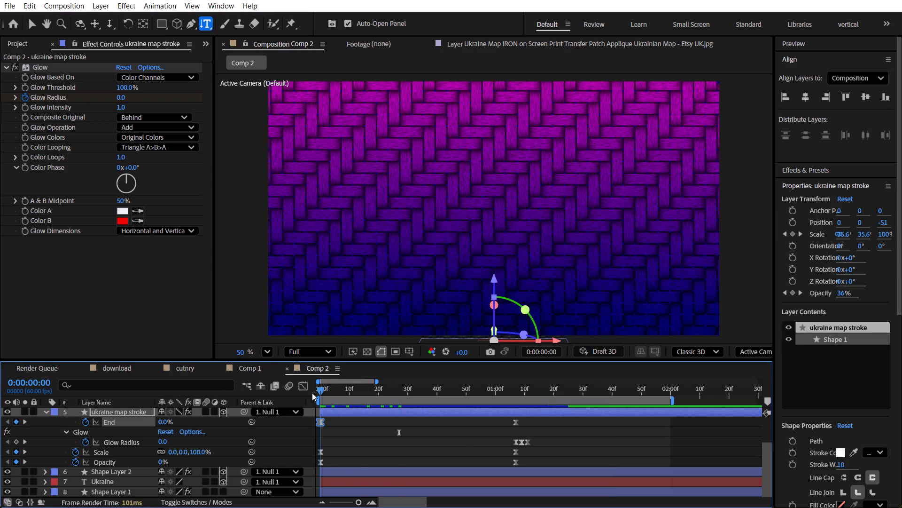
{"action": "left_click_drag", "start_coordinate": [312, 393], "coordinate": [600, 423]}
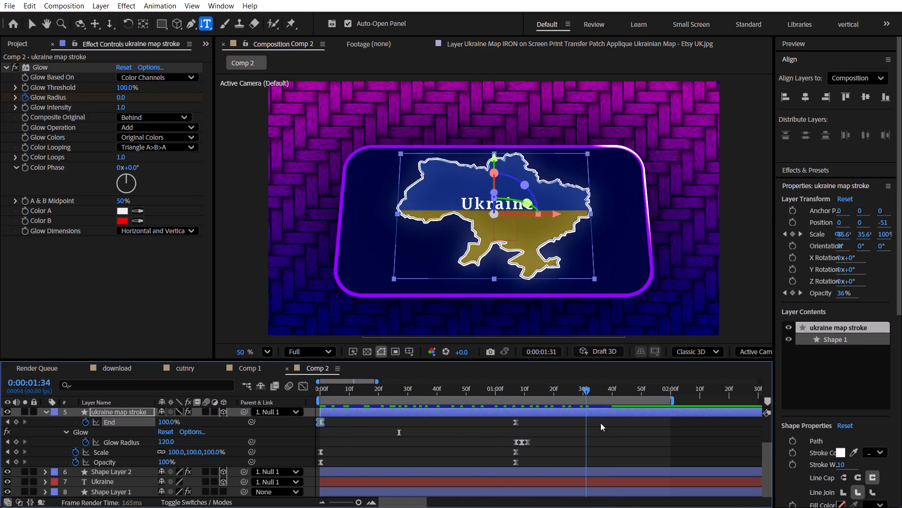
{"action": "left_click_drag", "start_coordinate": [600, 423], "coordinate": [530, 413]}
{"action": "left_click", "coordinate": [558, 445]}
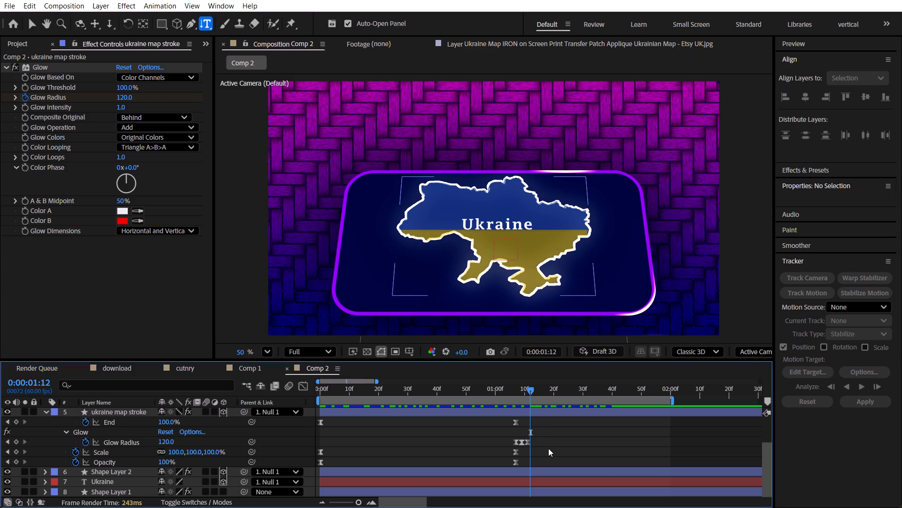
{"action": "key", "text": "ctrl+s"}
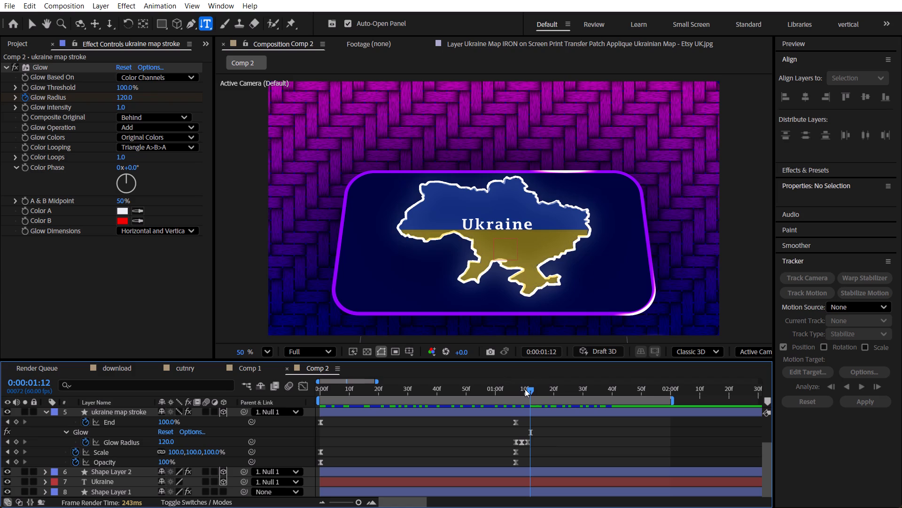
Collapse the ukraine map stroke's keyframed properties and reveal those of Null 1.
{"action": "scroll", "coordinate": [445, 429], "scroll_direction": "up", "scroll_amount": 6}
{"action": "key", "text": "u"}
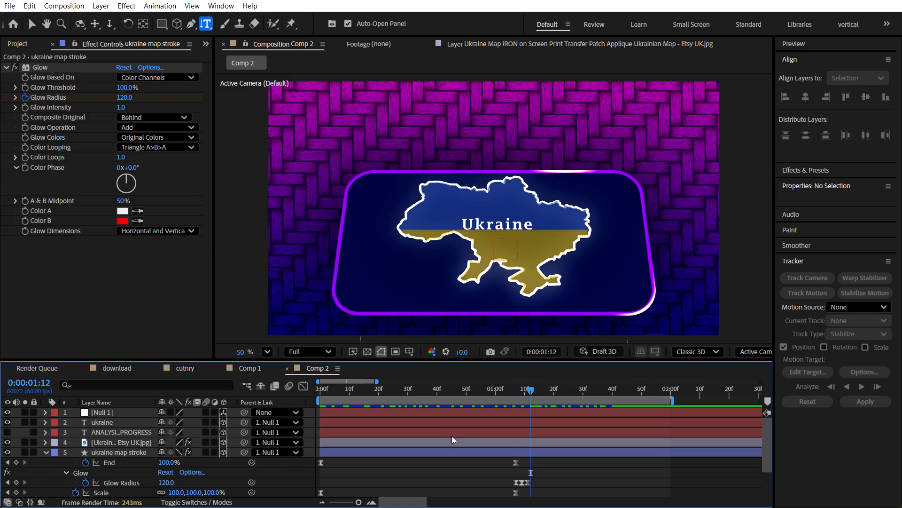
{"action": "key", "text": "u"}
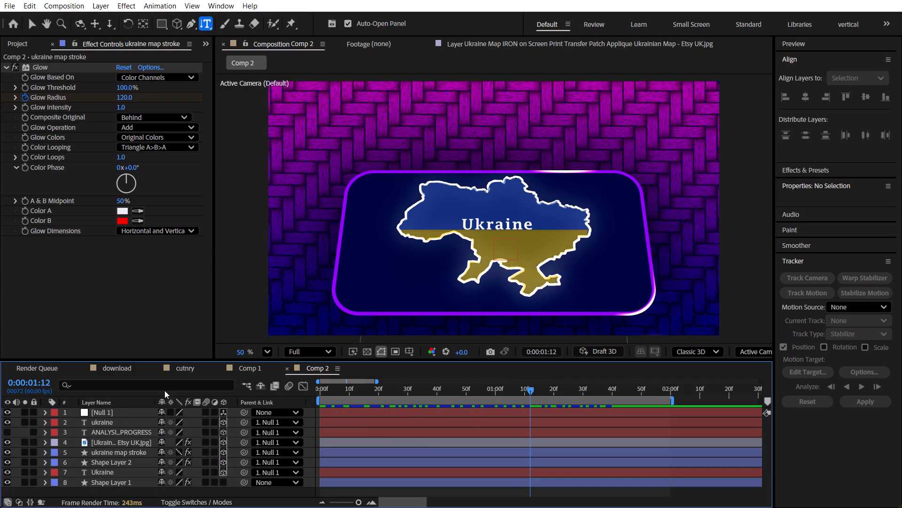
{"action": "left_click", "coordinate": [114, 409]}
{"action": "key", "text": "u"}
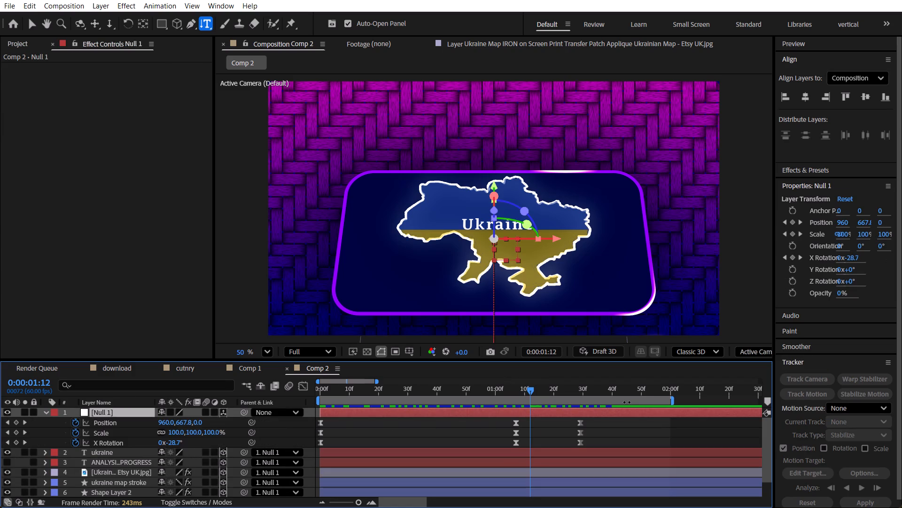
Shift Comp 2's work area to span about 0:00:00:45 to 0:00:02:45.
{"action": "left_click_drag", "start_coordinate": [573, 397], "coordinate": [703, 402]}
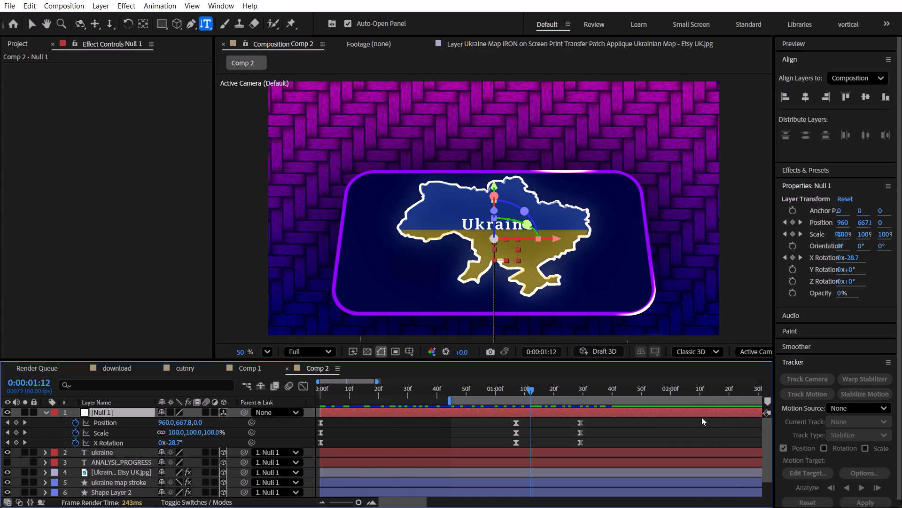
{"action": "scroll", "coordinate": [592, 438], "scroll_direction": "down", "scroll_amount": 4}
{"action": "scroll", "coordinate": [571, 426], "scroll_direction": "up", "scroll_amount": 4}
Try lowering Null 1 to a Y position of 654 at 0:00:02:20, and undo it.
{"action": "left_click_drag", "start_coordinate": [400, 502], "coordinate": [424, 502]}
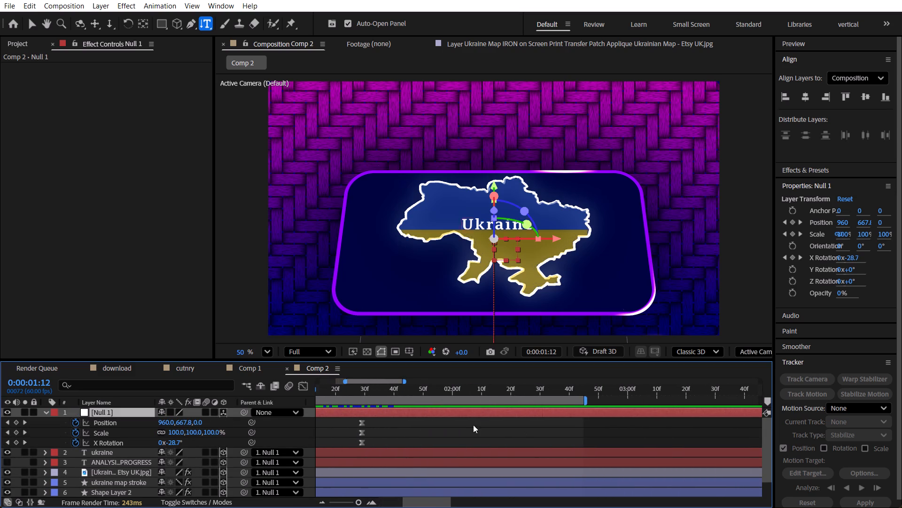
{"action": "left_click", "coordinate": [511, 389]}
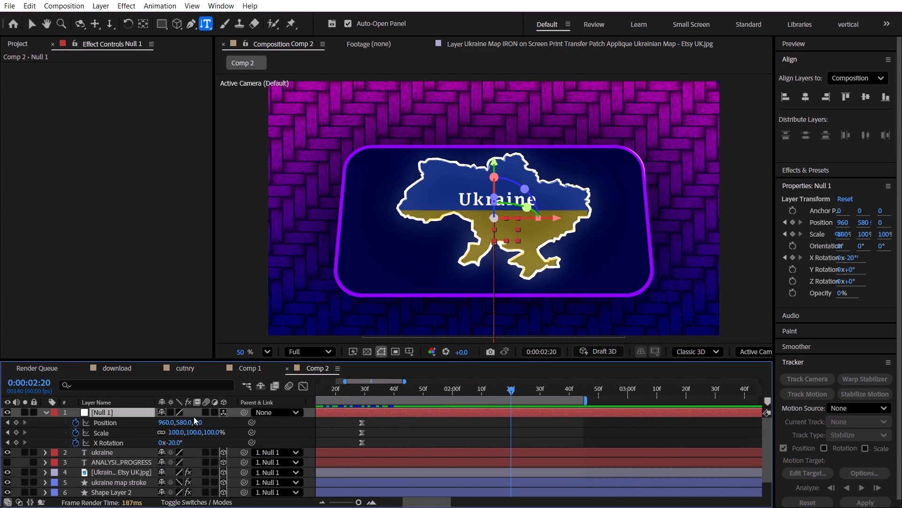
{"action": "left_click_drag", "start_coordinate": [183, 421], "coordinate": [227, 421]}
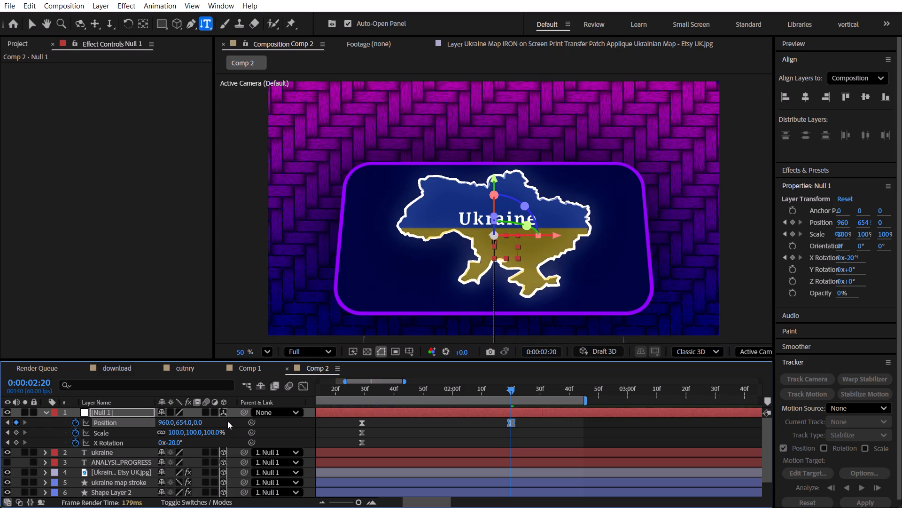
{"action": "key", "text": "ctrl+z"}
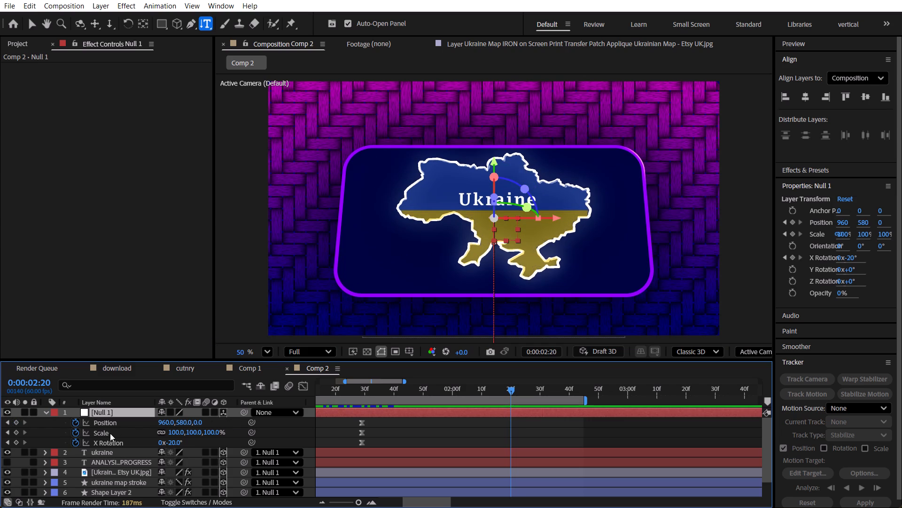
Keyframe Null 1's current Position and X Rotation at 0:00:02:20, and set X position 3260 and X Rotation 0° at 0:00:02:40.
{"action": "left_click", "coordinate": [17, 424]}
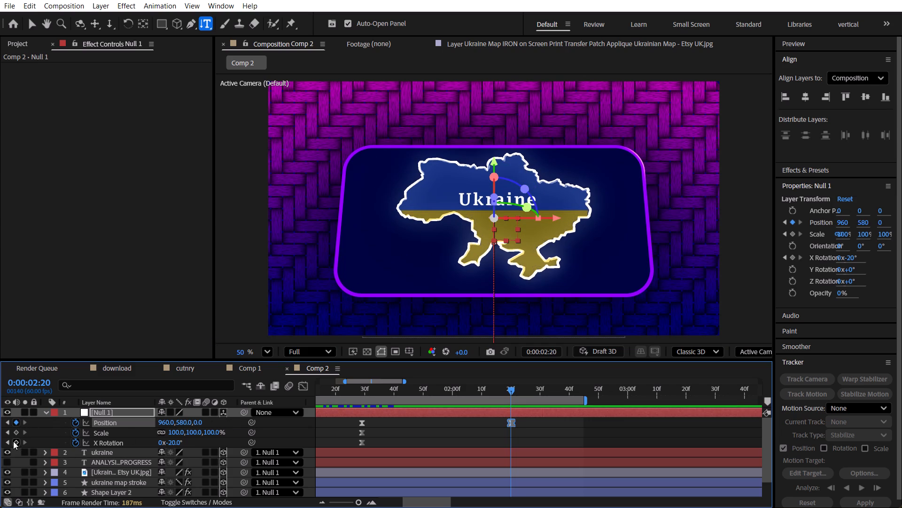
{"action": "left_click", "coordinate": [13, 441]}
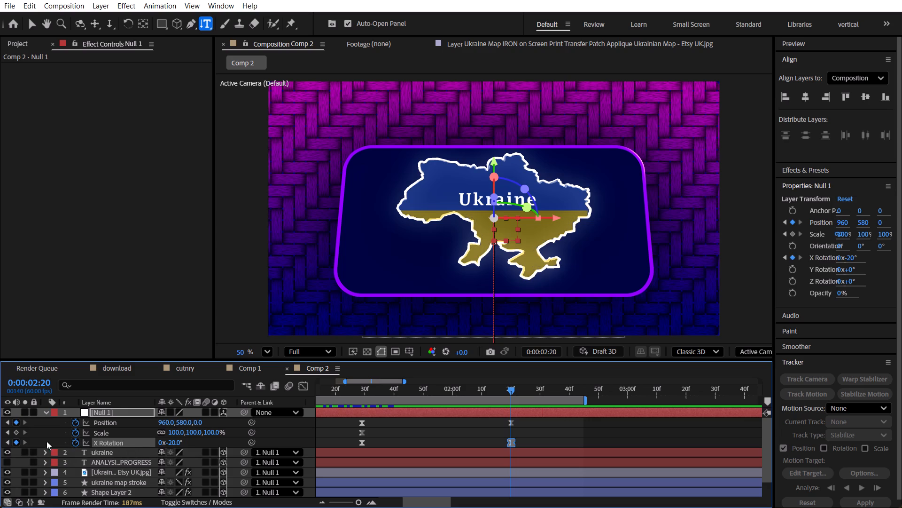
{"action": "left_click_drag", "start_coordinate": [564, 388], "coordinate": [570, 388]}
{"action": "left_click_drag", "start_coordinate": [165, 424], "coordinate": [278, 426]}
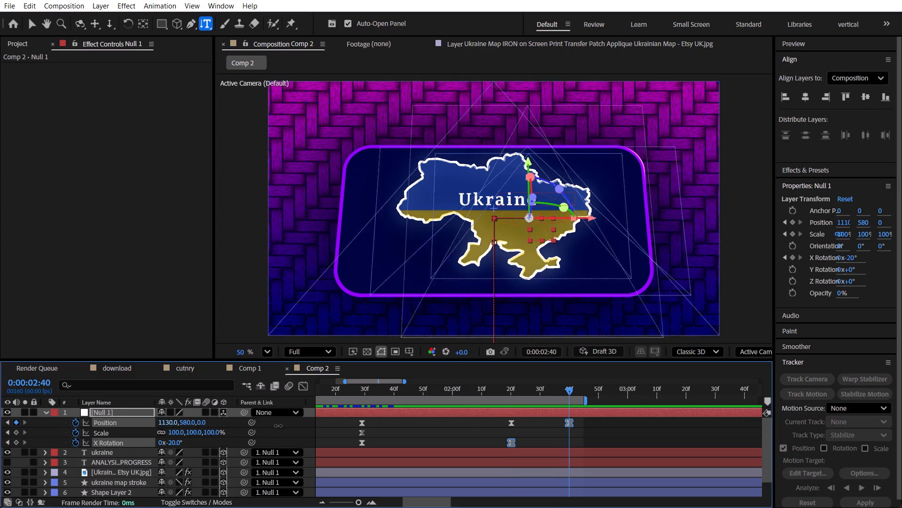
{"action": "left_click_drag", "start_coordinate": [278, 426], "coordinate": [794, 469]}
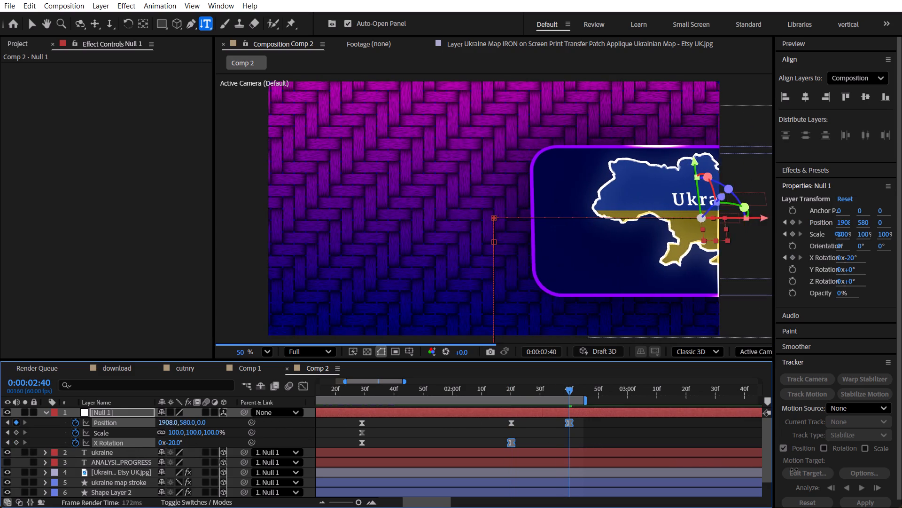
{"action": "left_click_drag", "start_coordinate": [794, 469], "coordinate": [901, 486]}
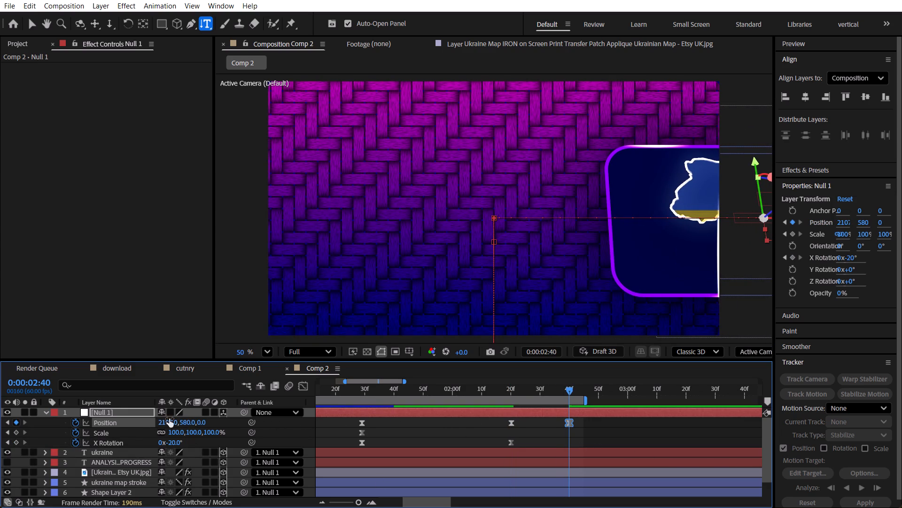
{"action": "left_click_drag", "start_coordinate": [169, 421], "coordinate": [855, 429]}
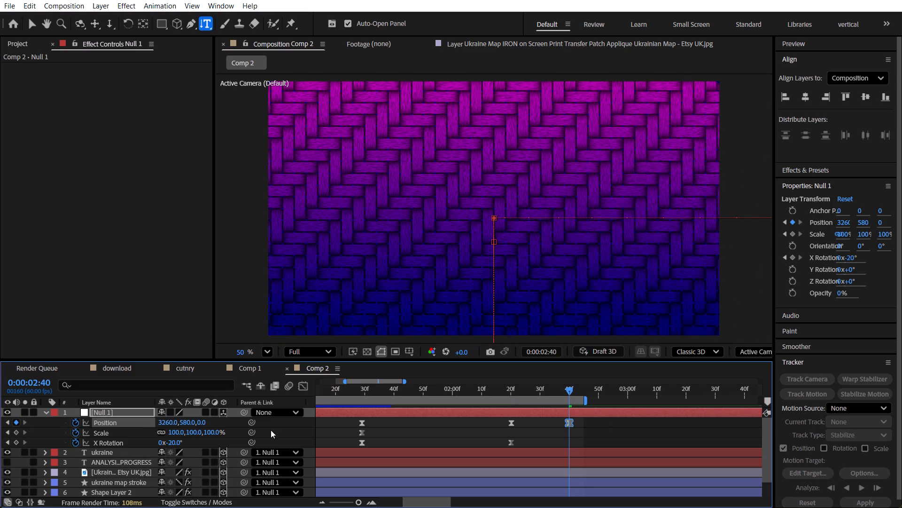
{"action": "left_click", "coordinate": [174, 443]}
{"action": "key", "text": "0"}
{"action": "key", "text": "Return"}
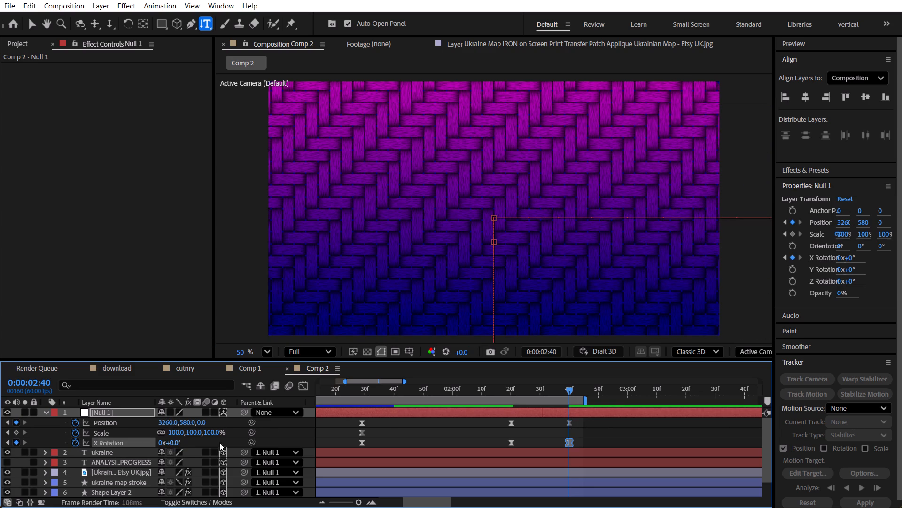
Scrub between 0:00:02:19 and 0:00:02:40 to check the panel sliding sideways out of the frame.
{"action": "left_click_drag", "start_coordinate": [516, 389], "coordinate": [511, 389]}
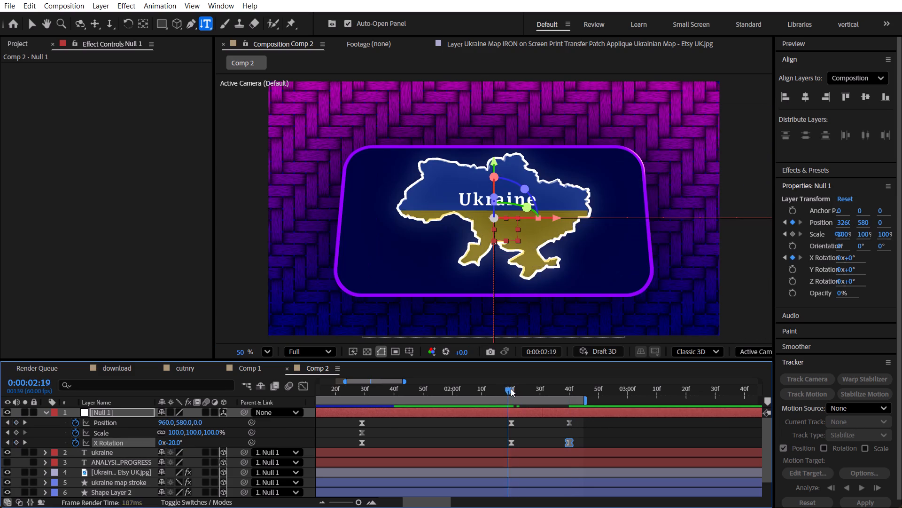
{"action": "left_click_drag", "start_coordinate": [511, 389], "coordinate": [552, 395]}
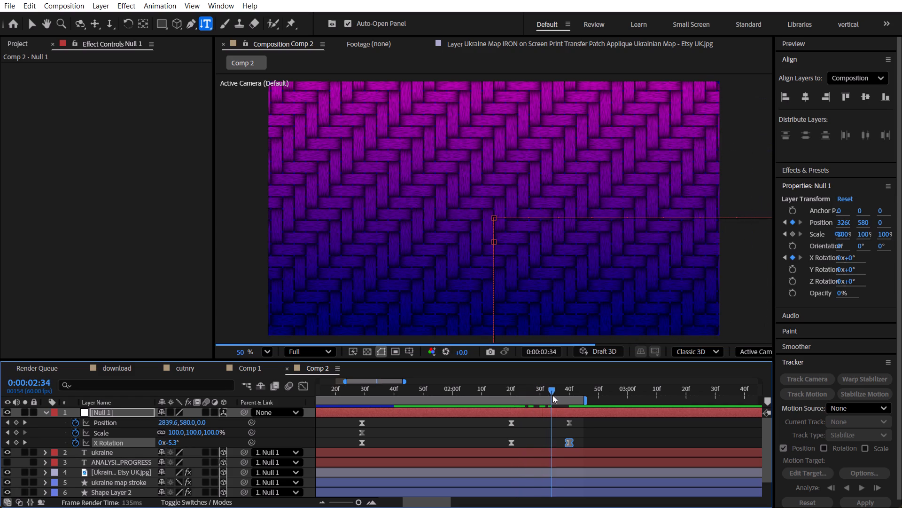
{"action": "left_click_drag", "start_coordinate": [552, 395], "coordinate": [511, 391]}
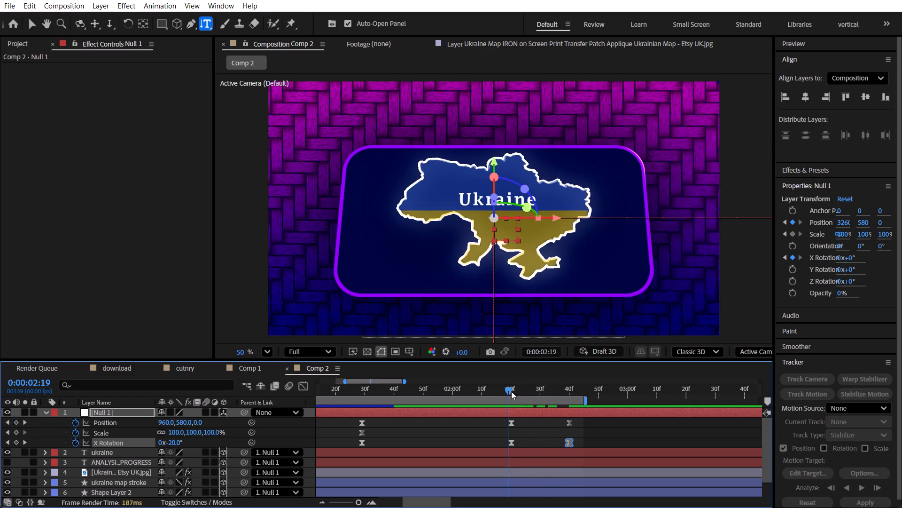
{"action": "left_click_drag", "start_coordinate": [511, 391], "coordinate": [550, 397]}
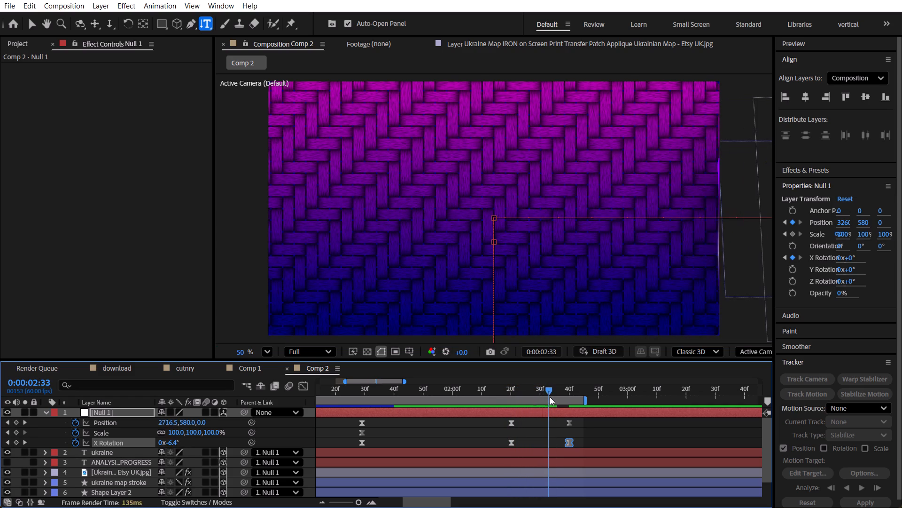
{"action": "left_click_drag", "start_coordinate": [550, 397], "coordinate": [567, 402]}
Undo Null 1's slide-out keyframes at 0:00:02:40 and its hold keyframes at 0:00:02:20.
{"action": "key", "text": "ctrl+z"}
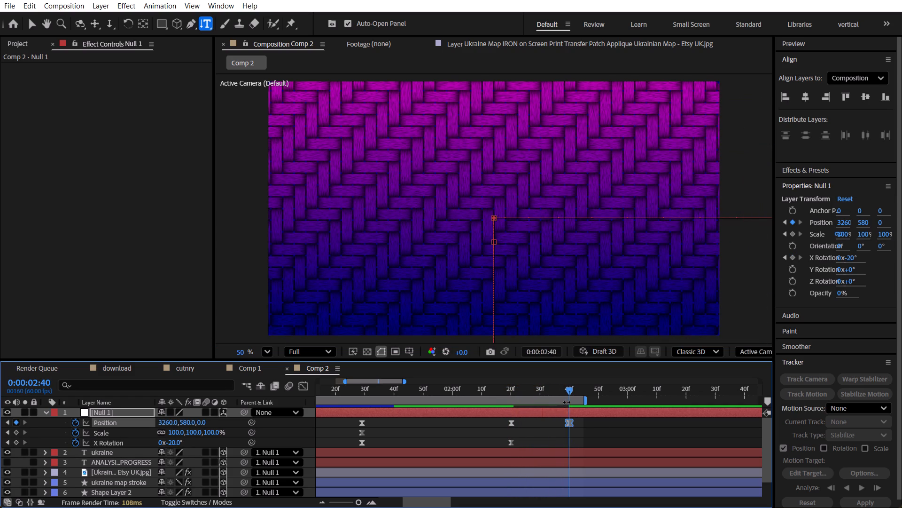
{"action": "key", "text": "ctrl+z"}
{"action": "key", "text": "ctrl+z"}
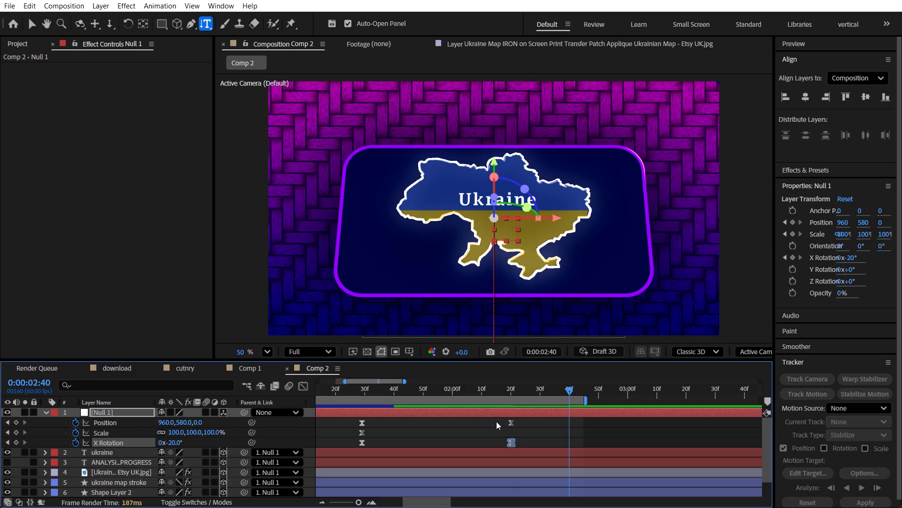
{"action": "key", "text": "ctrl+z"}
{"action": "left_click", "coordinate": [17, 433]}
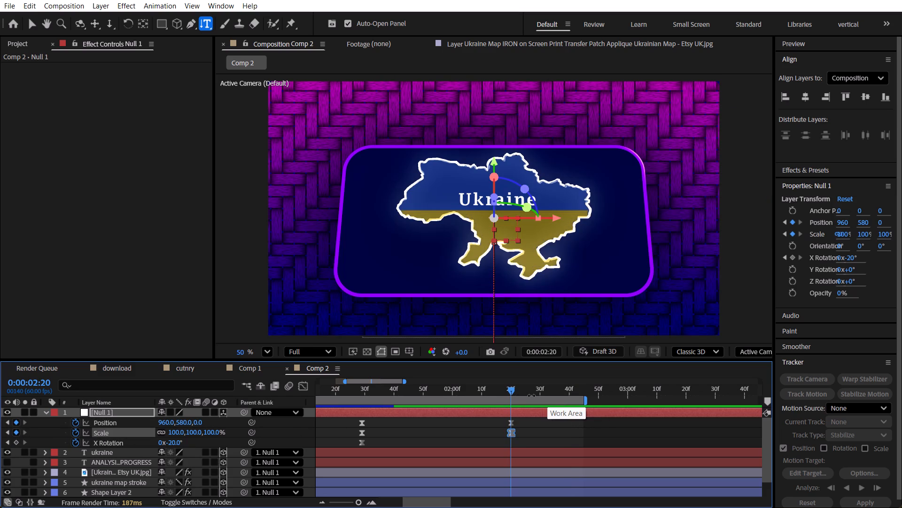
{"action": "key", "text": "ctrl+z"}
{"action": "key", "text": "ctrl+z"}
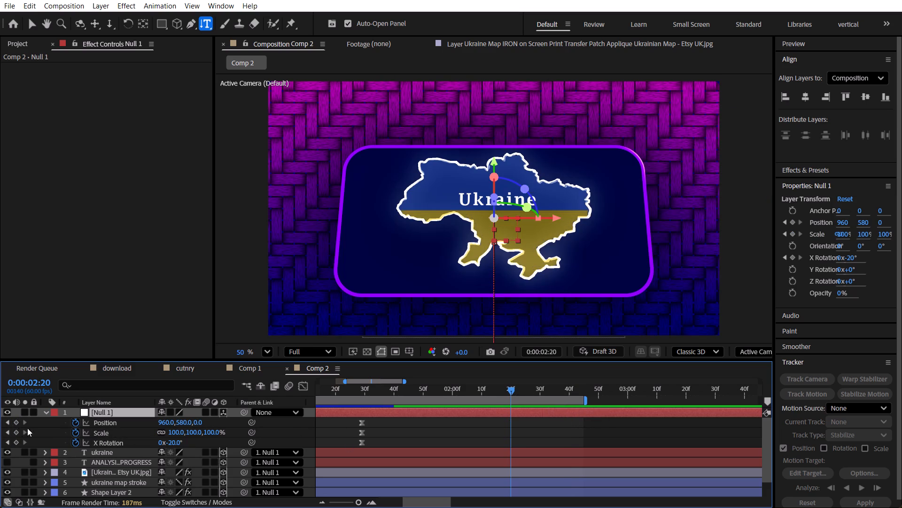
Add Scale and Opacity keyframes to Null 1 at 0:00:02:20, keeping the current values.
{"action": "left_click", "coordinate": [16, 431]}
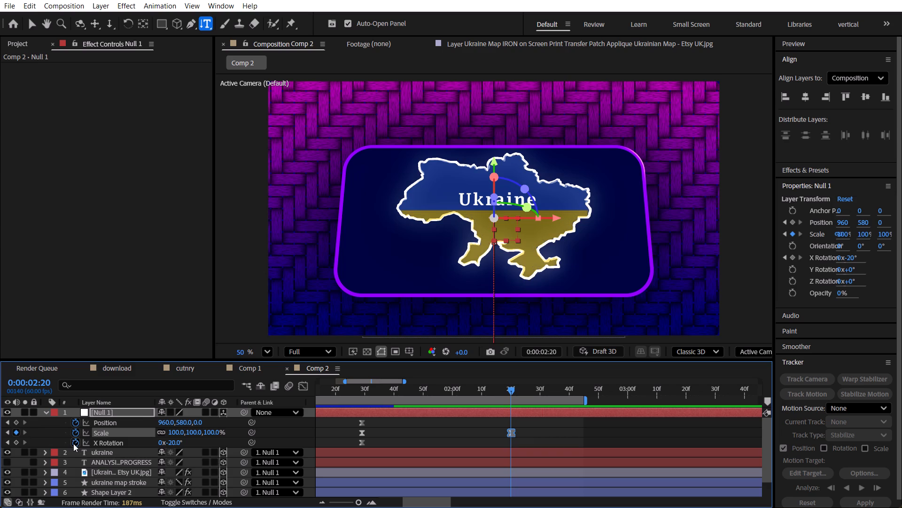
{"action": "key", "text": "shift+t"}
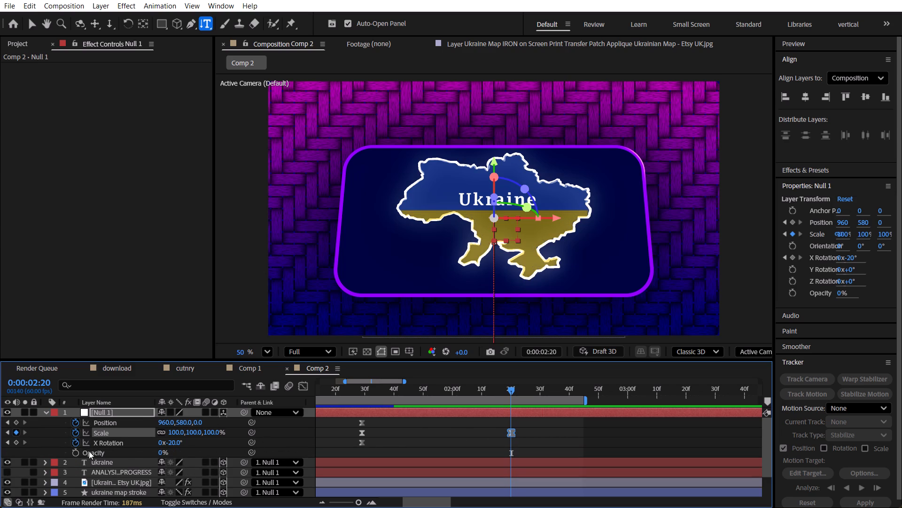
{"action": "left_click", "coordinate": [72, 452]}
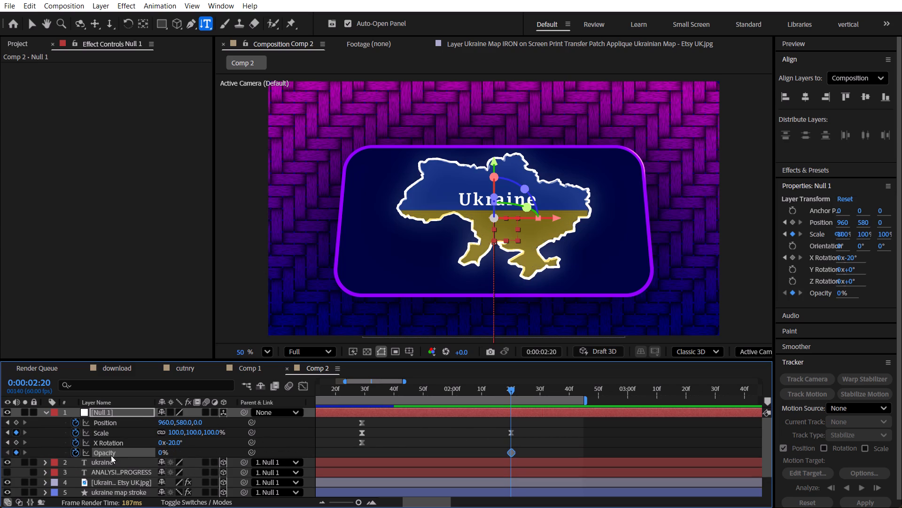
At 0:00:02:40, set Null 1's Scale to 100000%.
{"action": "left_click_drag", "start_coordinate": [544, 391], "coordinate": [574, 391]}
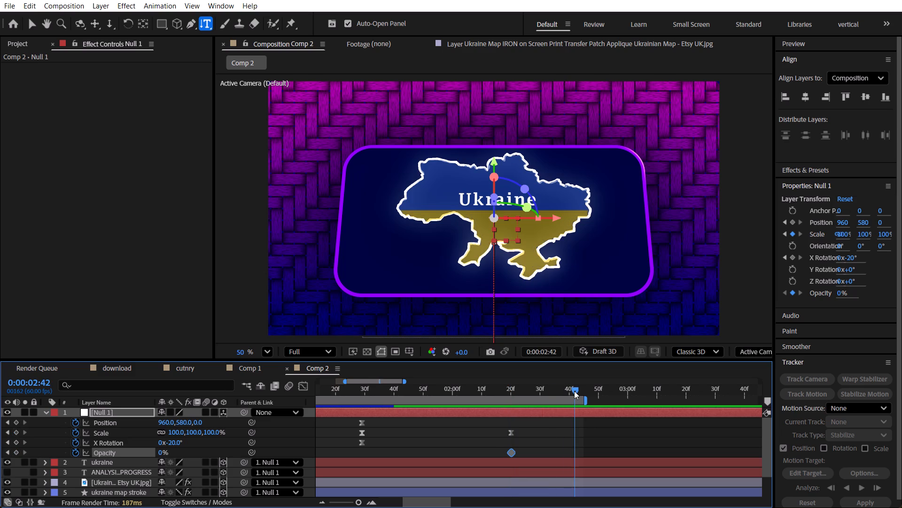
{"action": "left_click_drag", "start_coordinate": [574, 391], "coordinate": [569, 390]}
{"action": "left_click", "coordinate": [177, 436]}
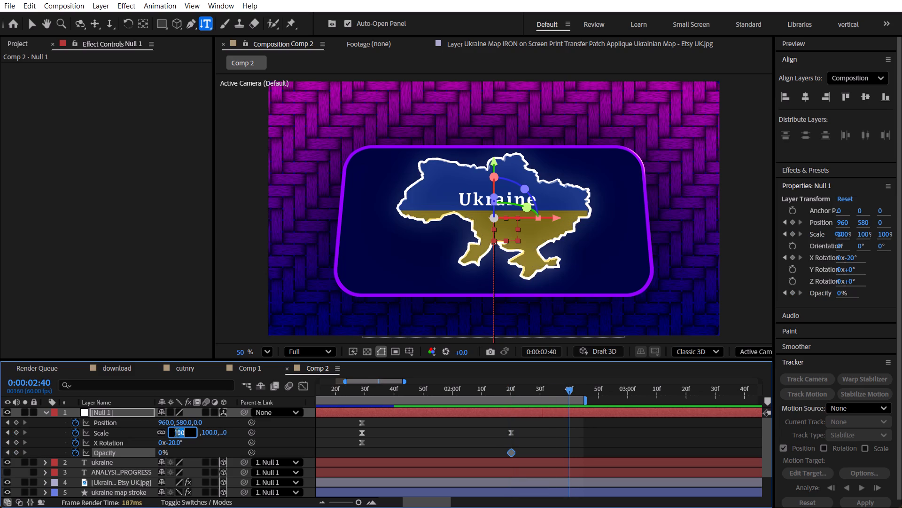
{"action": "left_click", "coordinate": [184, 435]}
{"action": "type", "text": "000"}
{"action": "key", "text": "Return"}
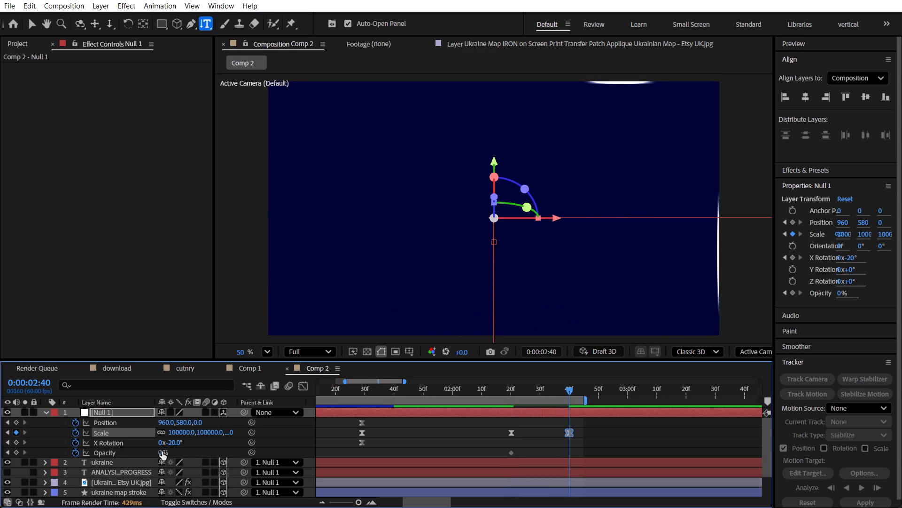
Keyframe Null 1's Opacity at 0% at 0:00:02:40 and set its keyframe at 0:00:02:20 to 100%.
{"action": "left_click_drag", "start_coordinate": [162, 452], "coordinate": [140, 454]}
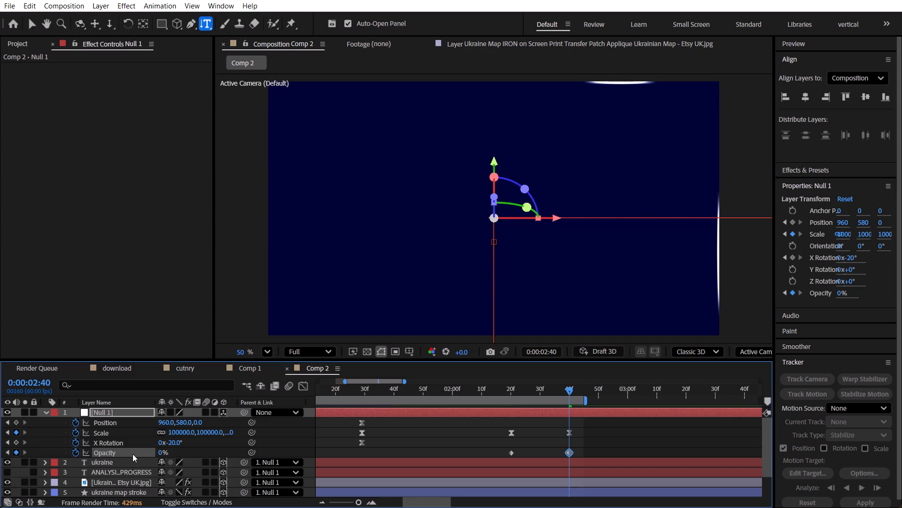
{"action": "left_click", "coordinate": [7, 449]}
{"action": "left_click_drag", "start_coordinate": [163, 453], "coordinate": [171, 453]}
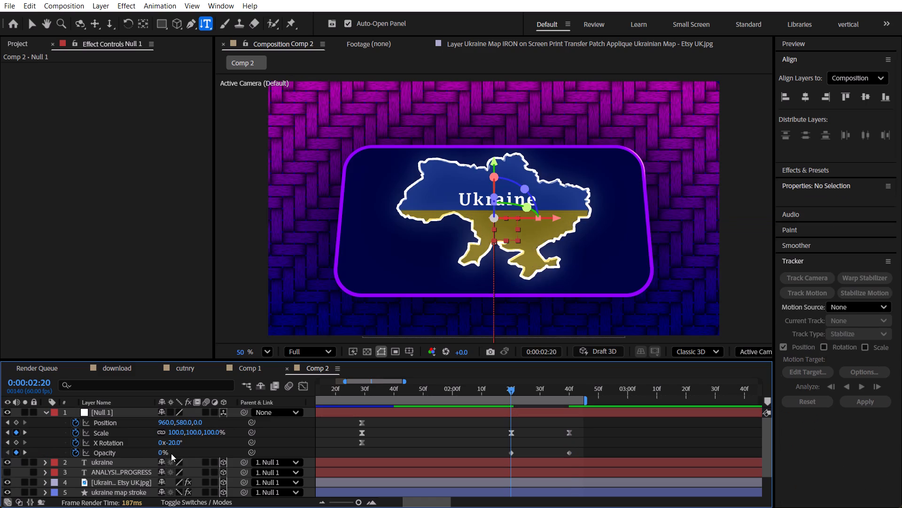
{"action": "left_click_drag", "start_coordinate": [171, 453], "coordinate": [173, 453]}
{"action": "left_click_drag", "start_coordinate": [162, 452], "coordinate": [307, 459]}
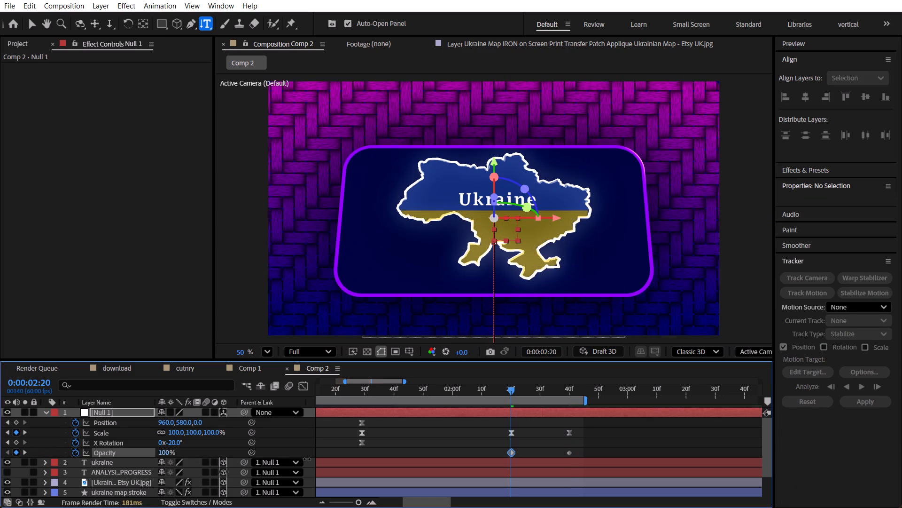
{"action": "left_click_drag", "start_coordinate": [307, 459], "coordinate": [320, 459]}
Scrub between 0:00:02:20 and 0:00:02:48 to check the panel's scale-up exit.
{"action": "left_click", "coordinate": [458, 437]}
{"action": "left_click_drag", "start_coordinate": [512, 395], "coordinate": [513, 395]}
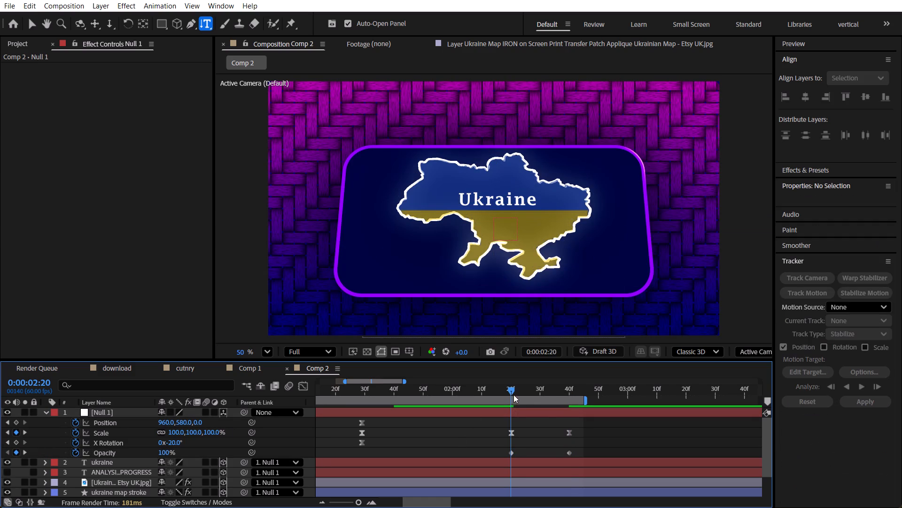
{"action": "left_click_drag", "start_coordinate": [513, 395], "coordinate": [593, 396]}
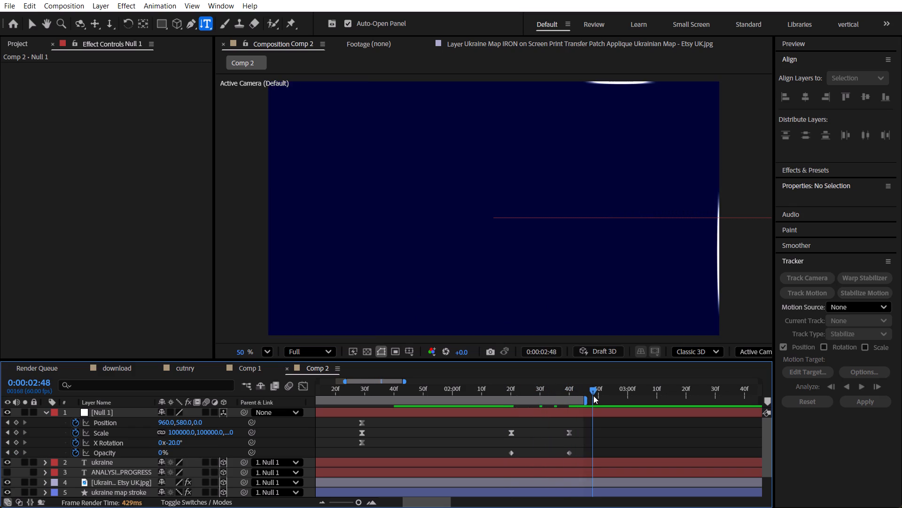
{"action": "left_click_drag", "start_coordinate": [593, 396], "coordinate": [531, 401]}
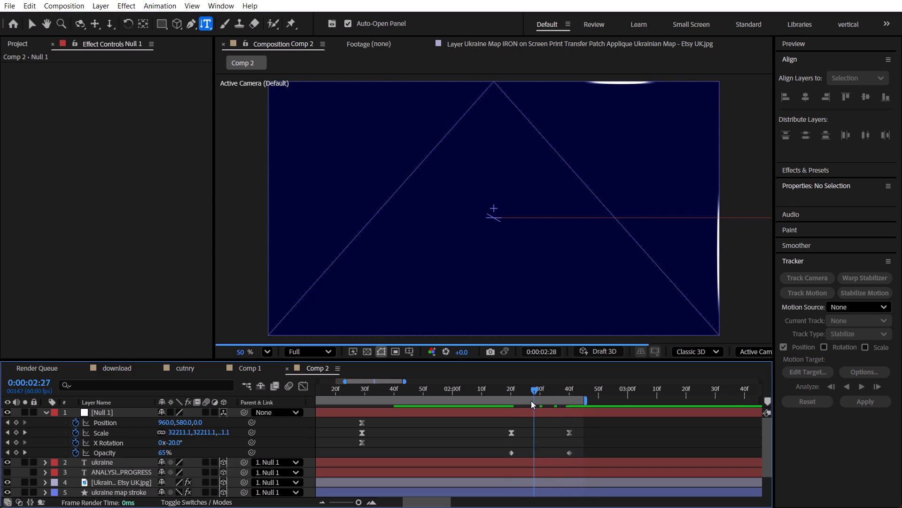
{"action": "left_click_drag", "start_coordinate": [531, 401], "coordinate": [513, 401]}
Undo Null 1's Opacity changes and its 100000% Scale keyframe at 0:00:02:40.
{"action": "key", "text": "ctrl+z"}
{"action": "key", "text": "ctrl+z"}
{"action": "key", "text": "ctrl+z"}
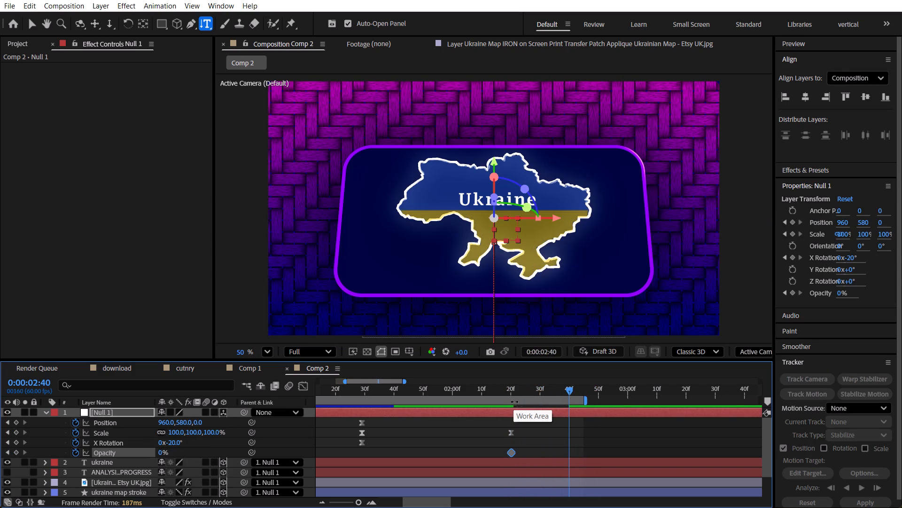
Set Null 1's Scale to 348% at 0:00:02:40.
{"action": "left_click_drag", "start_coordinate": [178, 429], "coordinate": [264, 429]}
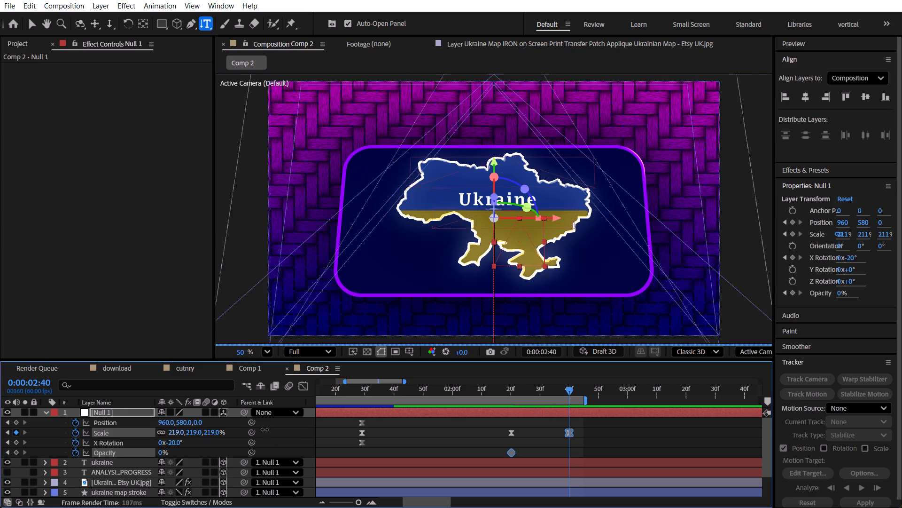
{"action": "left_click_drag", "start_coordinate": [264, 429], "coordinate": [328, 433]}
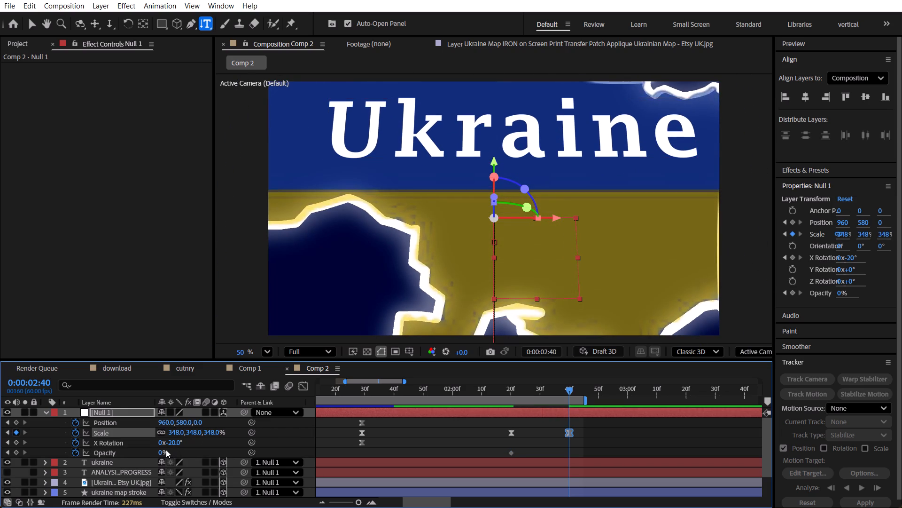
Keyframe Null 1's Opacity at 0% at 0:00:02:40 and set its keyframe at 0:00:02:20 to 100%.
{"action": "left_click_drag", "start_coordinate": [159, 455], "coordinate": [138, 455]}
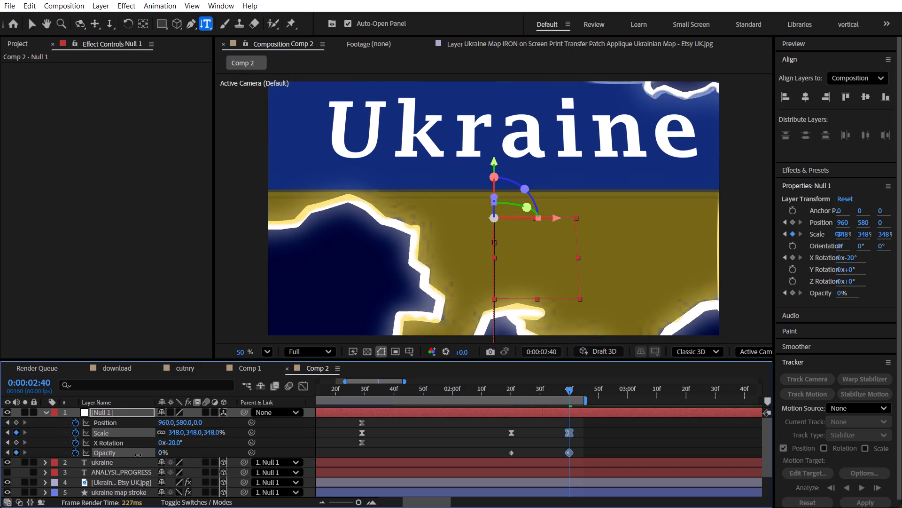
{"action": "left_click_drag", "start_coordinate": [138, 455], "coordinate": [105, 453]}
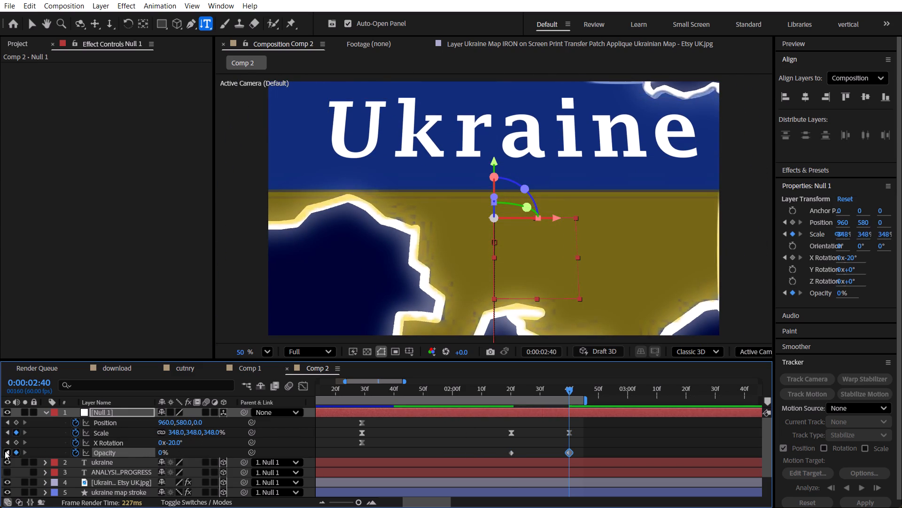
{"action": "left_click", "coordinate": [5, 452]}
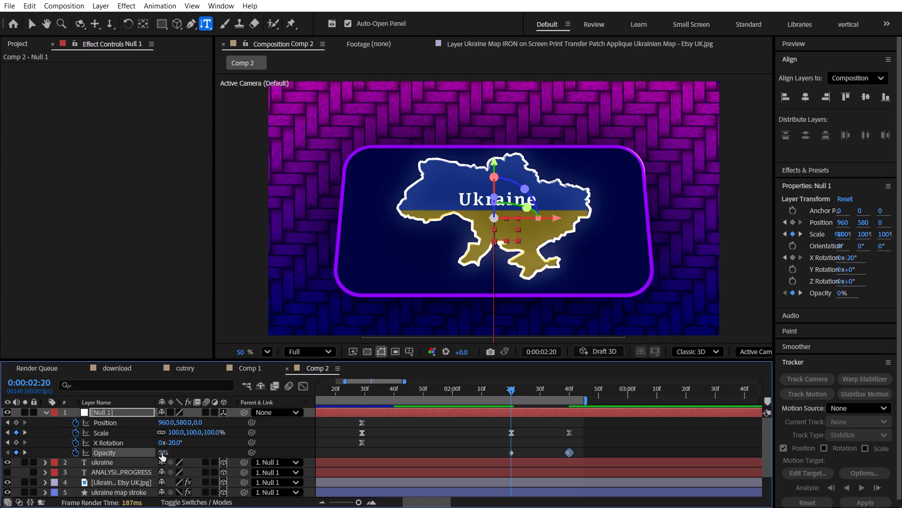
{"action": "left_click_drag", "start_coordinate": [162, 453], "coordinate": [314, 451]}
Scrub from 0:00:02:20 to 0:00:02:41 to check the panel's enlarging exit and fade.
{"action": "left_click_drag", "start_coordinate": [519, 392], "coordinate": [523, 392]}
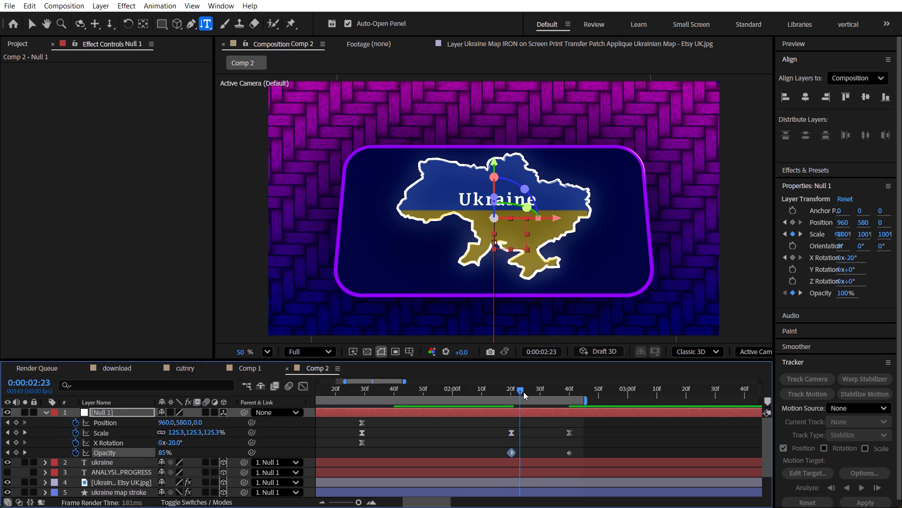
{"action": "left_click_drag", "start_coordinate": [523, 392], "coordinate": [572, 394]}
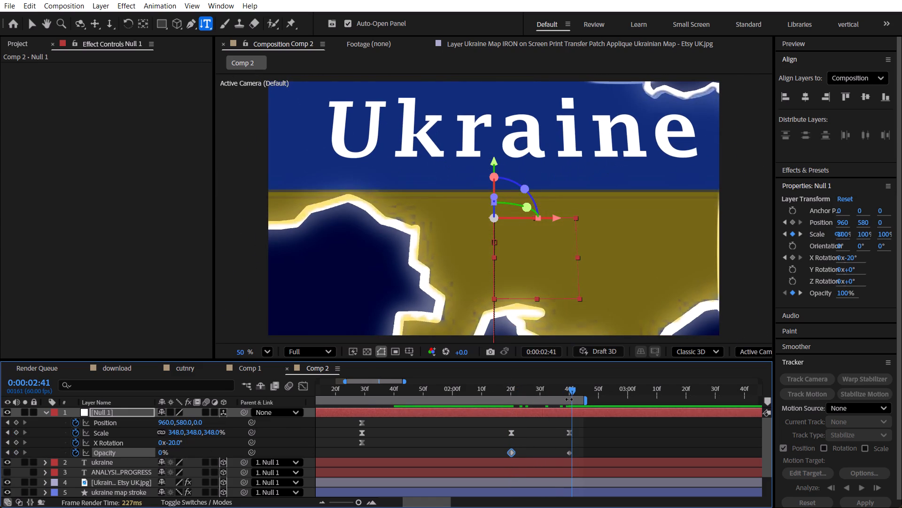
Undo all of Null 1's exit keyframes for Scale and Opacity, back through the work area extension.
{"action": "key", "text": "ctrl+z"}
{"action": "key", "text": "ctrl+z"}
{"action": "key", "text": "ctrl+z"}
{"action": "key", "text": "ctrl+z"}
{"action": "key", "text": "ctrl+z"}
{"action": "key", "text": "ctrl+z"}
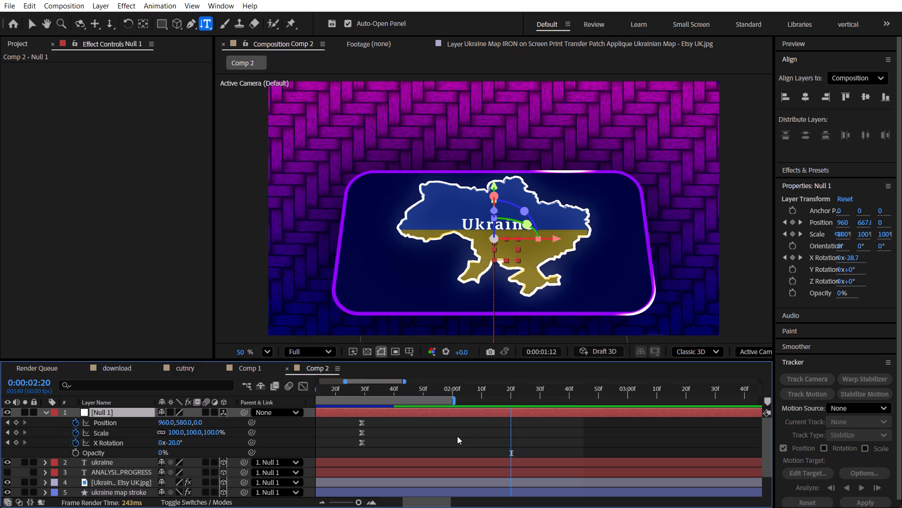
Deselect Null 1, shrink the application window from full screen, close After Effects and answer the Save Project dialog.
{"action": "left_click_drag", "start_coordinate": [417, 506], "coordinate": [299, 505]}
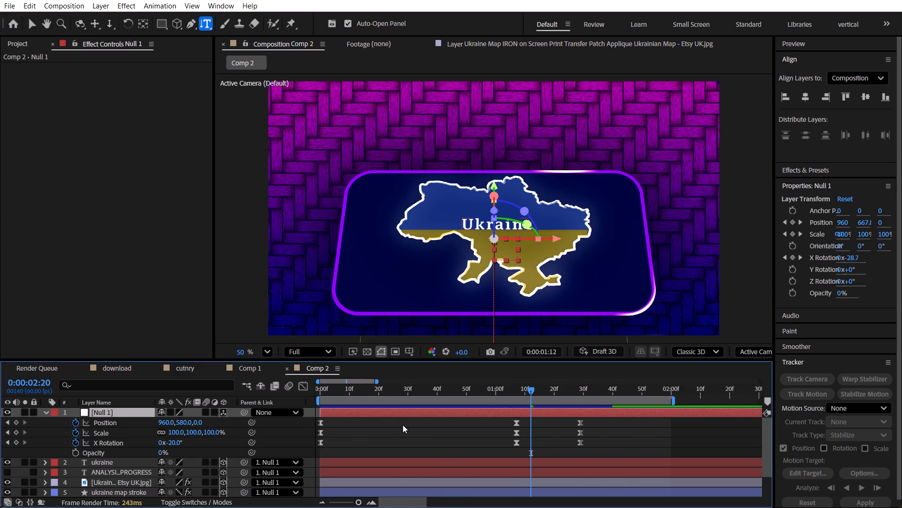
{"action": "left_click", "coordinate": [401, 424]}
{"action": "key", "text": "ctrl+backslash"}
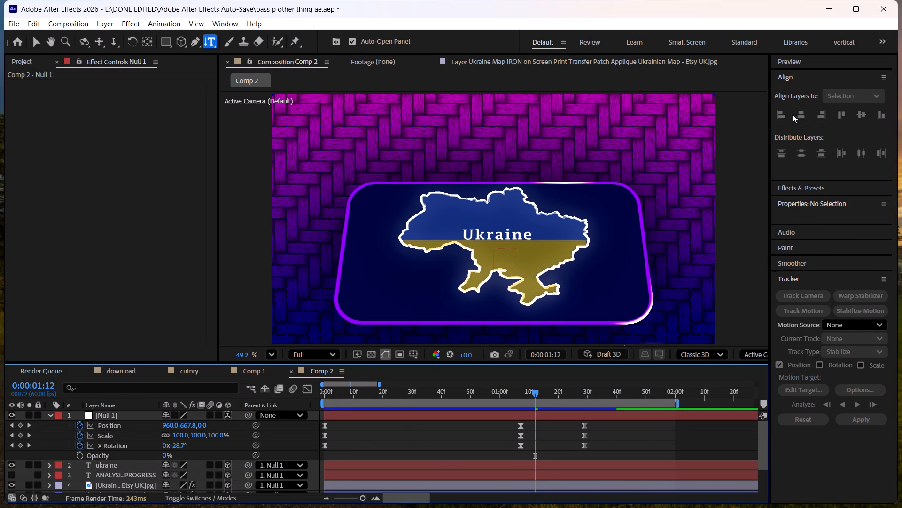
{"action": "left_click", "coordinate": [886, 9]}
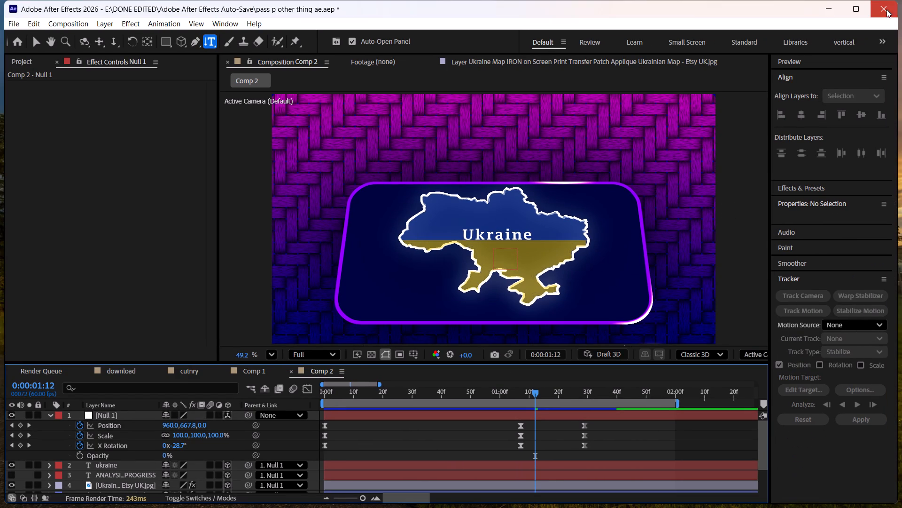
{"action": "left_click", "coordinate": [450, 294]}
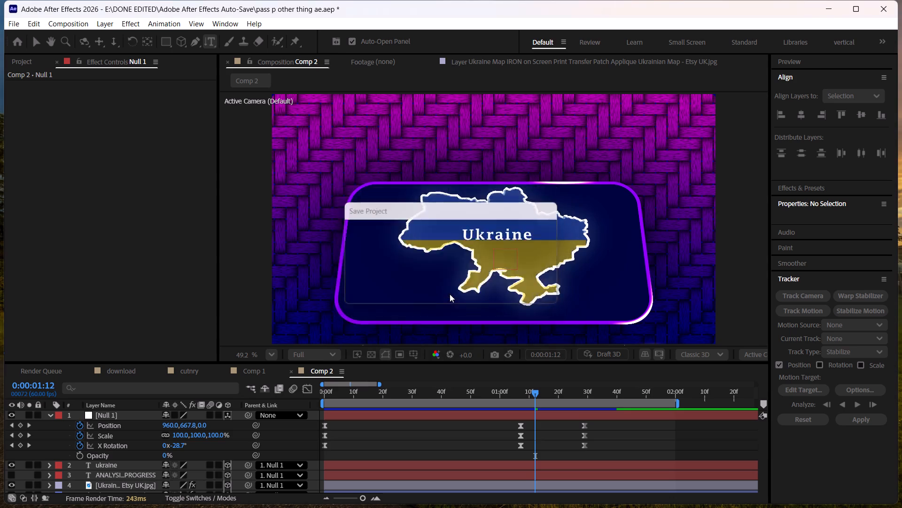